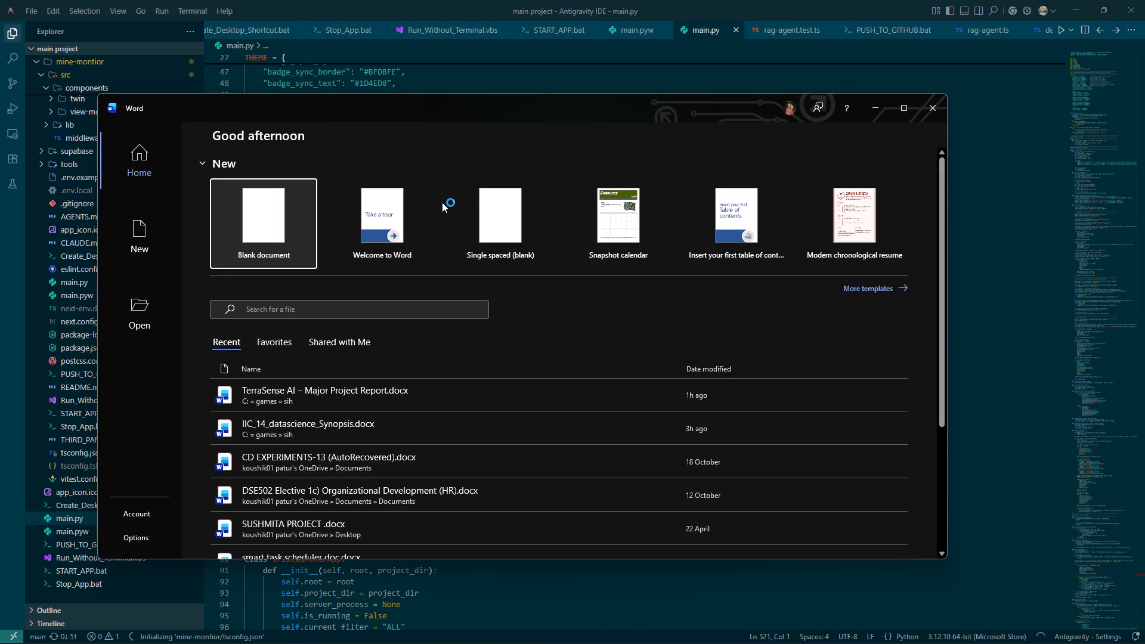
left_click(297, 388)
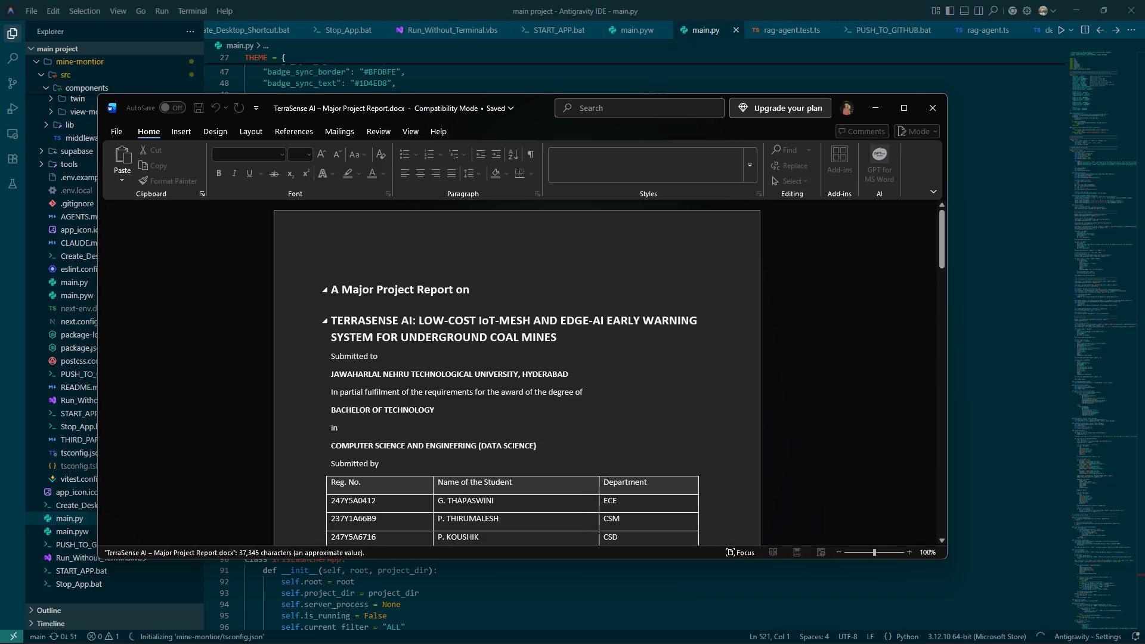
key("super+Right")
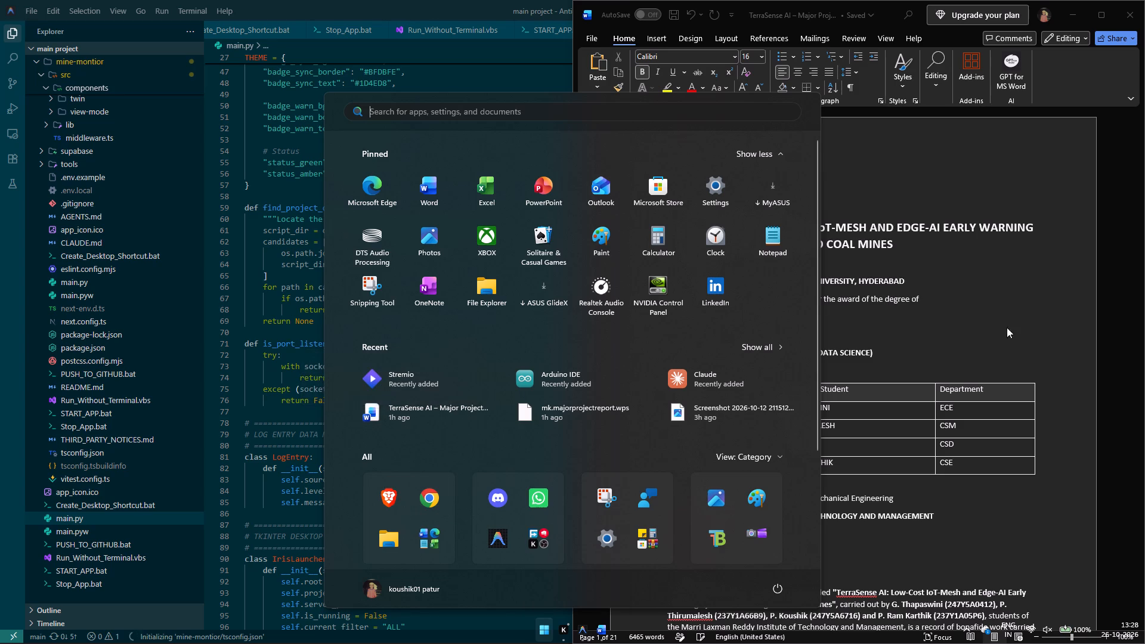
Open the recent document IIC_14_datascience_Synopsis.docx in another Word window to view it, and close that window.
left_click(433, 192)
left_click(320, 441)
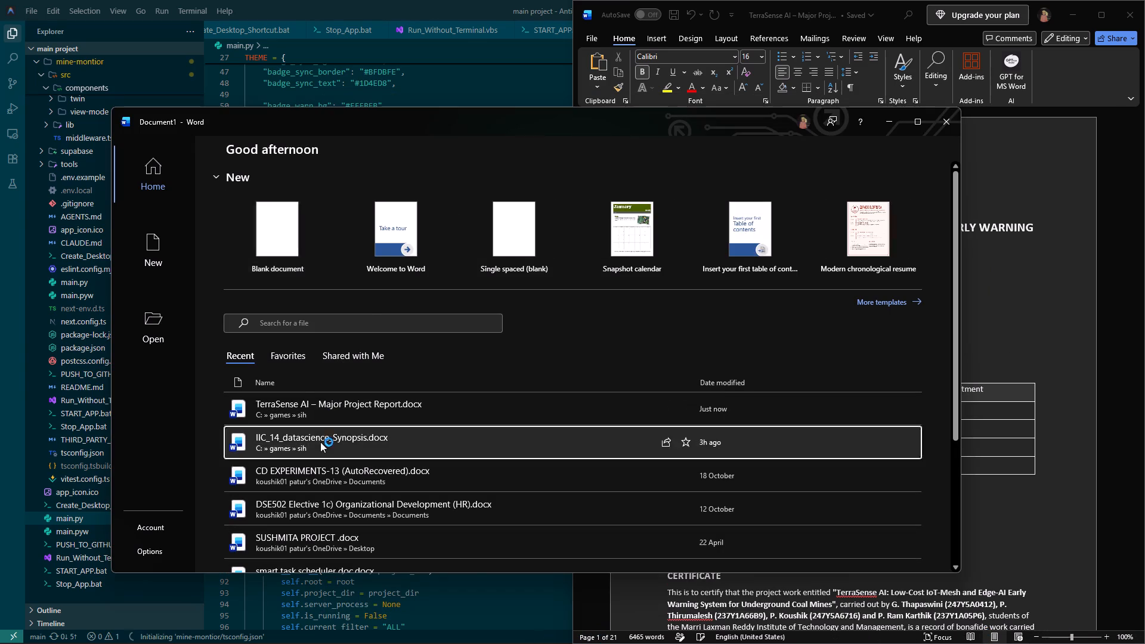
left_click(936, 117)
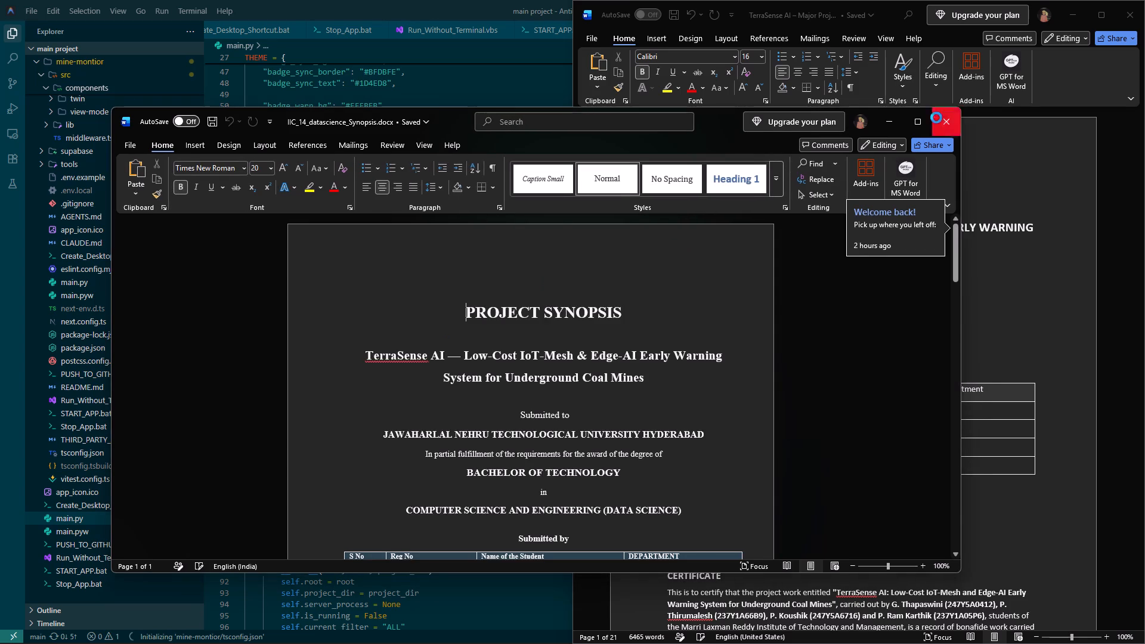
Open another Word window to look through its recent documents, and close that window.
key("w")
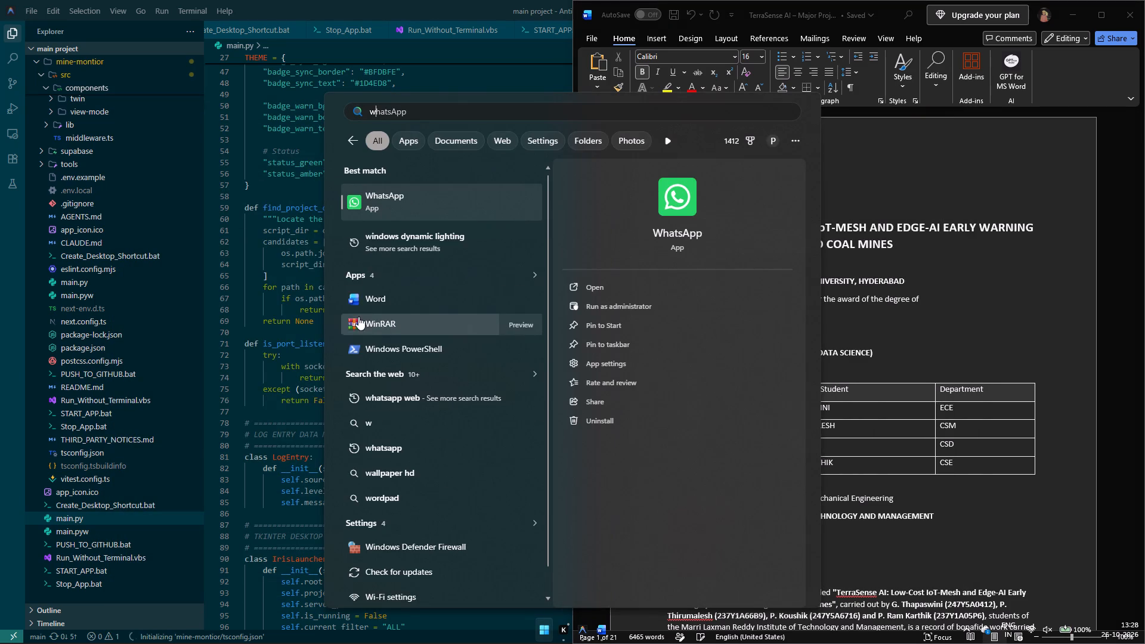
left_click(359, 301)
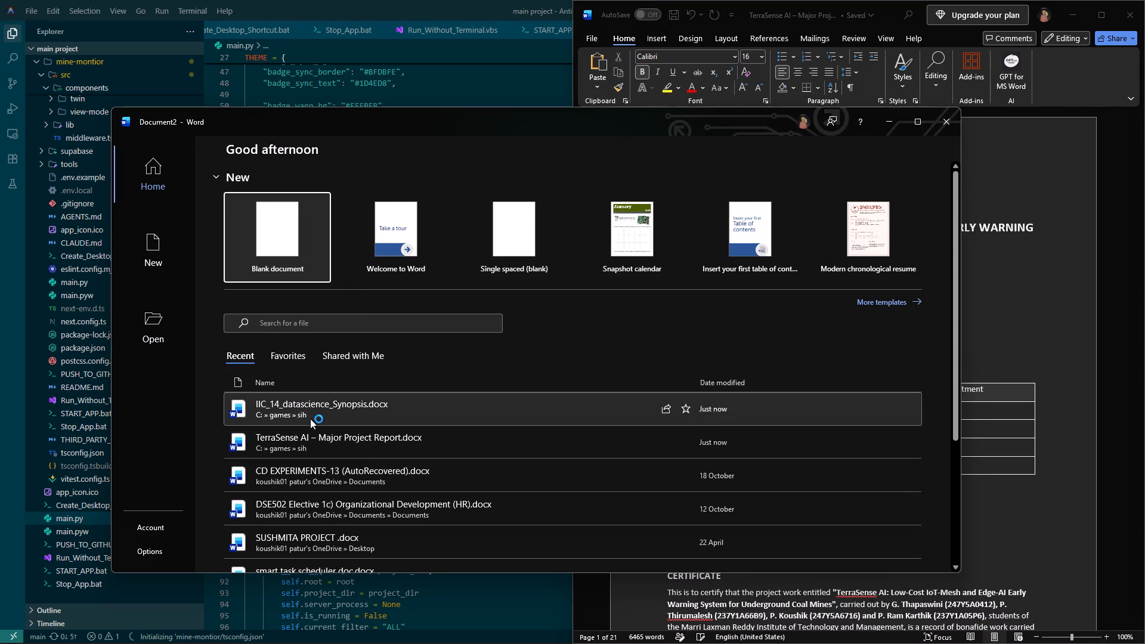
scroll(313, 462, "down", 1)
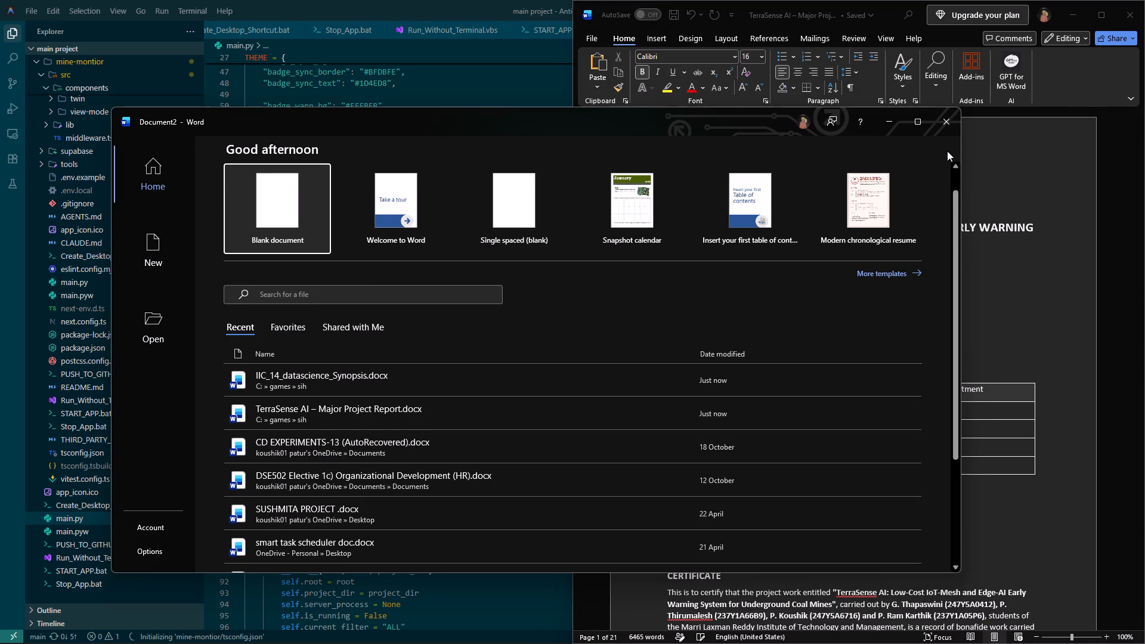
left_click(957, 117)
Open File Explorer to look over the recent files on its Home page, and close it.
key("super+e")
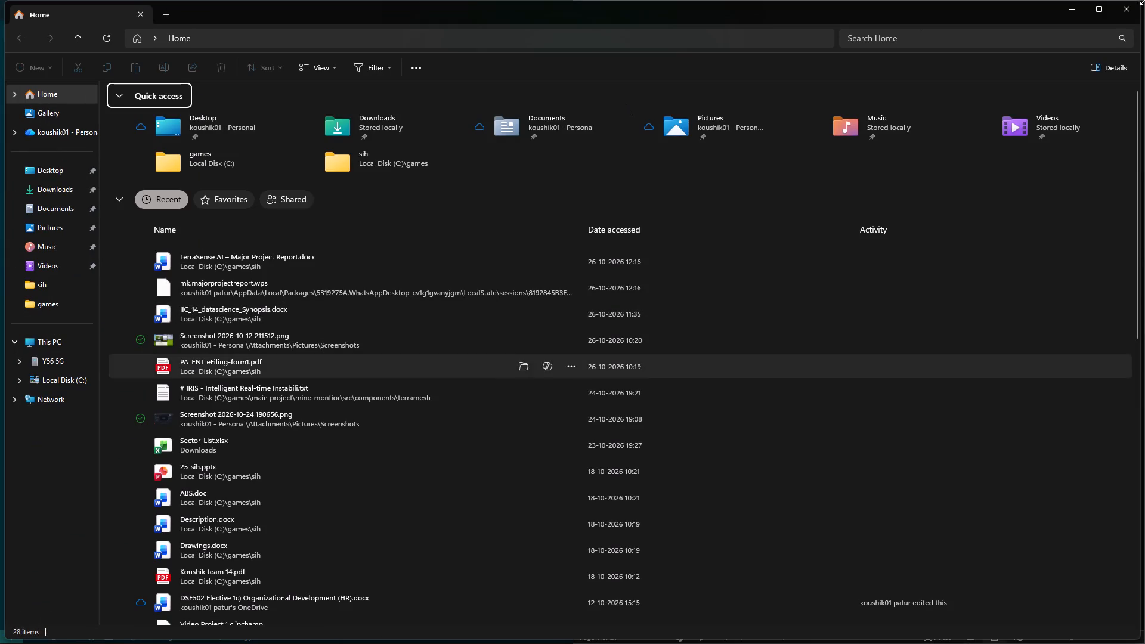
left_click(1132, 11)
Search Windows for apps starting with "w".
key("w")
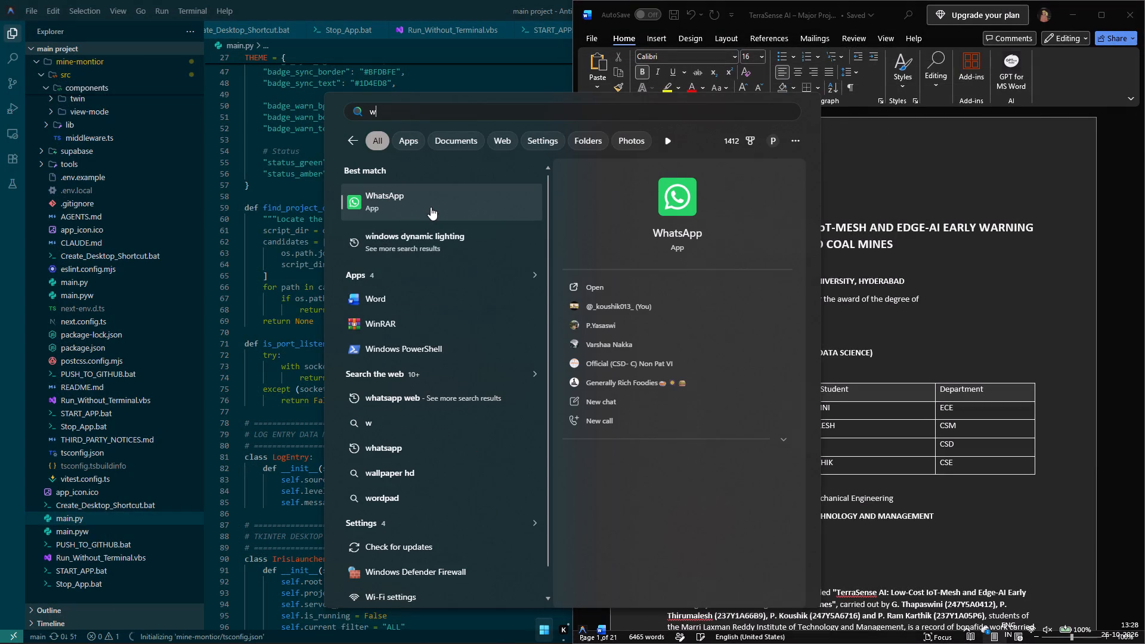
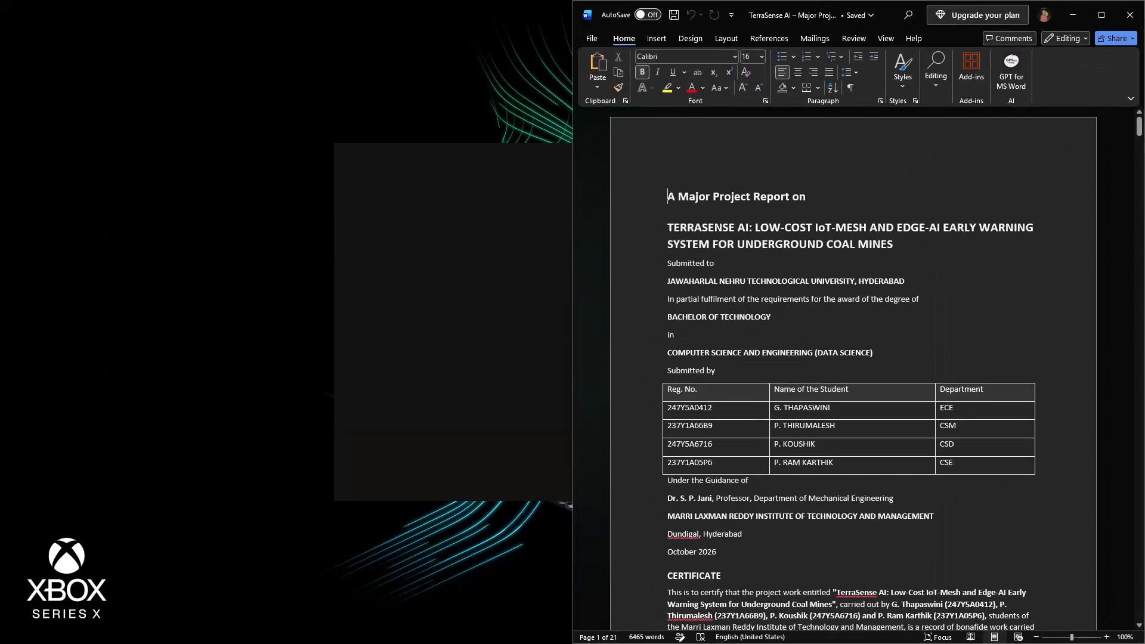
Snap the mk.majorprojectreport.wps window to the left half of the screen beside the TerraSense report and view its cover page.
left_click(861, 325)
key("super+Left")
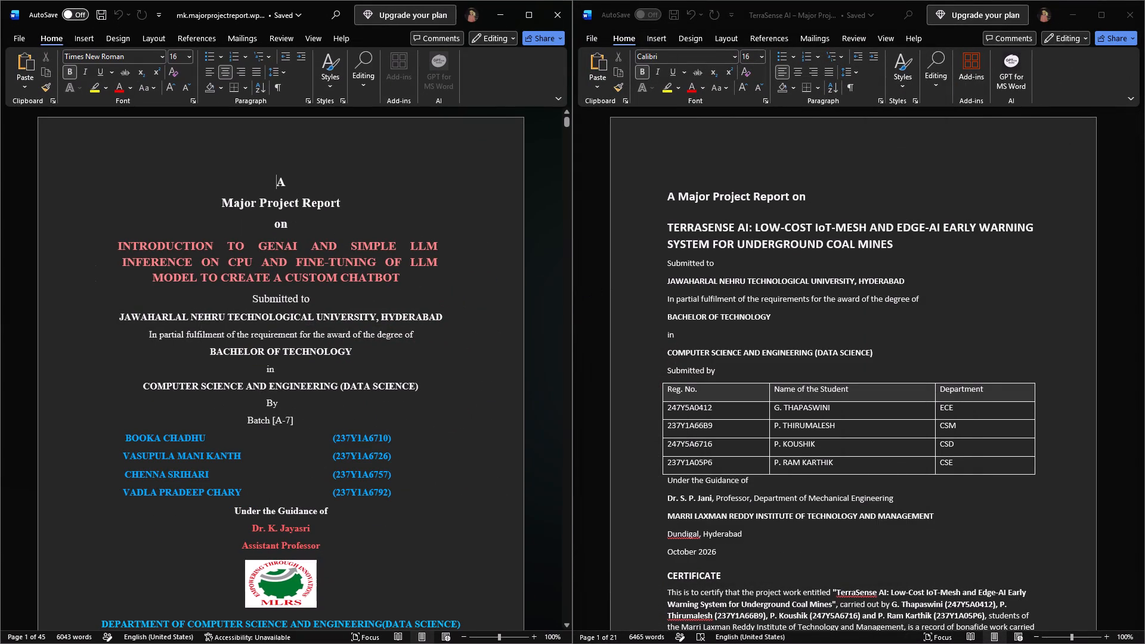
scroll(498, 381, "down", 3)
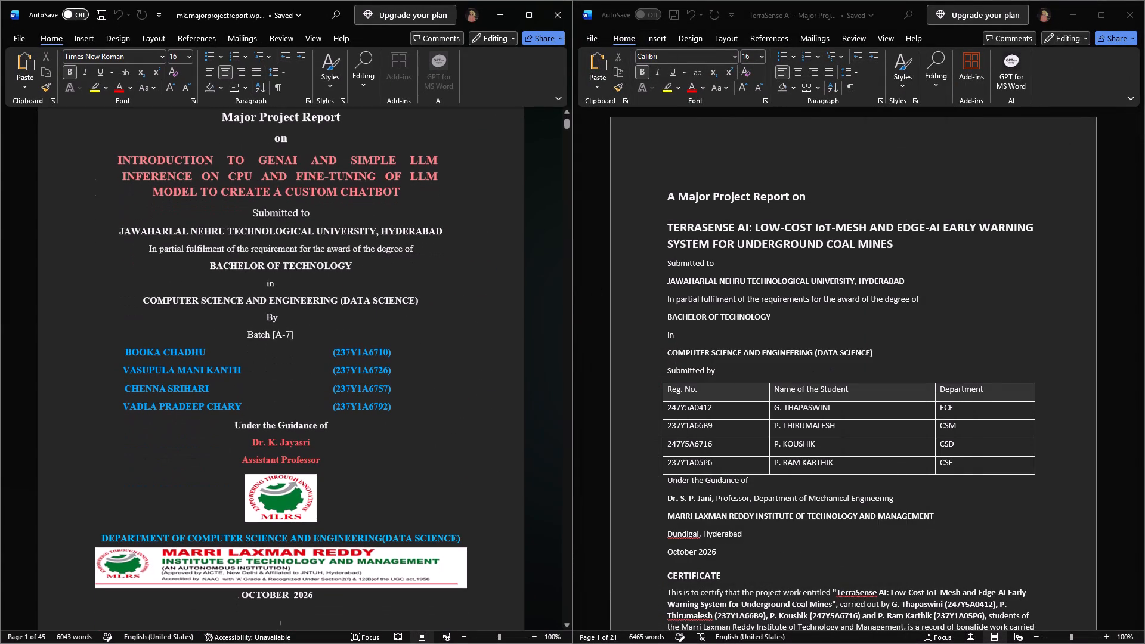
Open the file management view with recent documents from the mk.majorprojectreport.wps window.
left_click(18, 33)
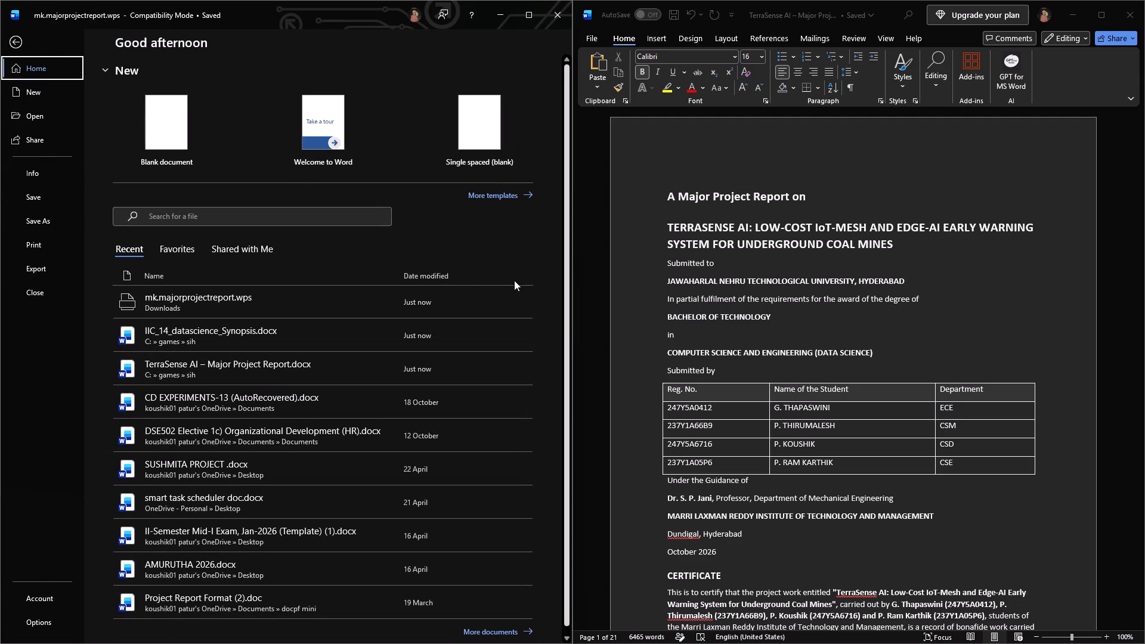
Return from the start page to the mk.majorprojectreport.wps document.
left_click(18, 47)
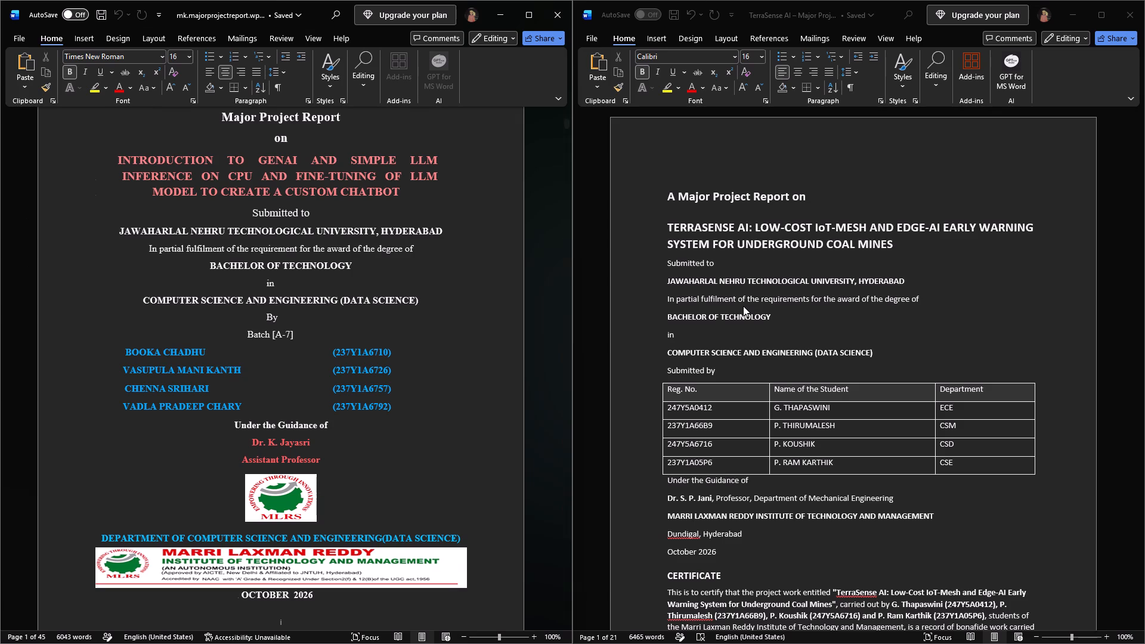
Replace the project title on the mk.majorprojectreport.wps cover page with the full TerraSense AI title copied from the TerraSense report.
left_click(671, 230)
left_click_drag(670, 230, 847, 244)
left_click(847, 244)
left_click(896, 250)
left_click_drag(896, 250, 693, 239)
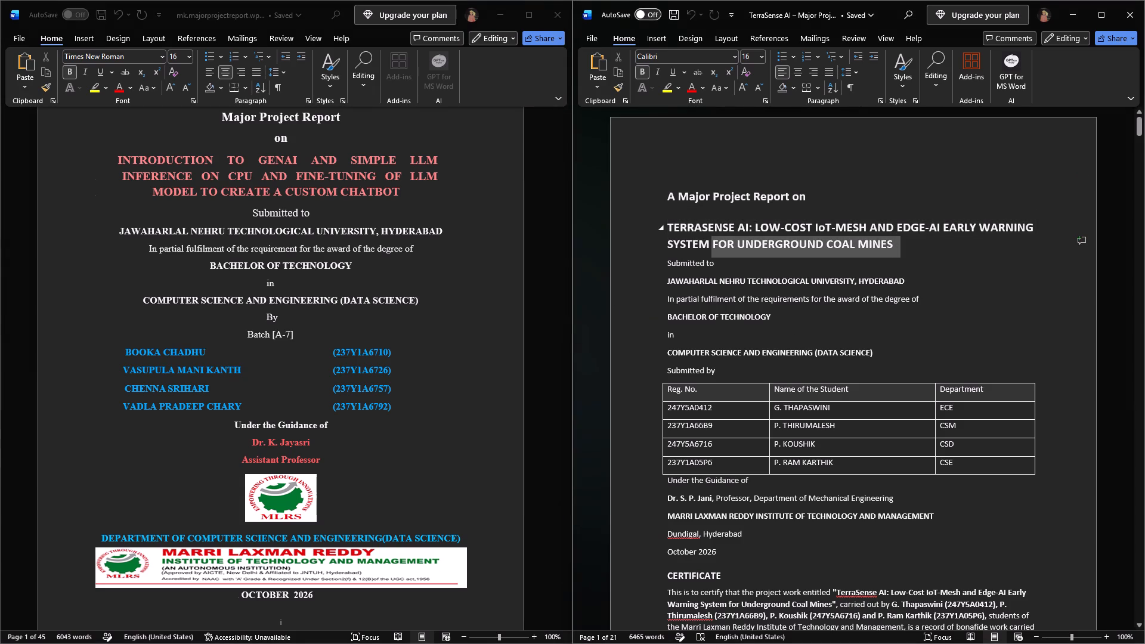
left_click_drag(693, 239, 667, 233)
key("ctrl+c")
left_click(131, 163)
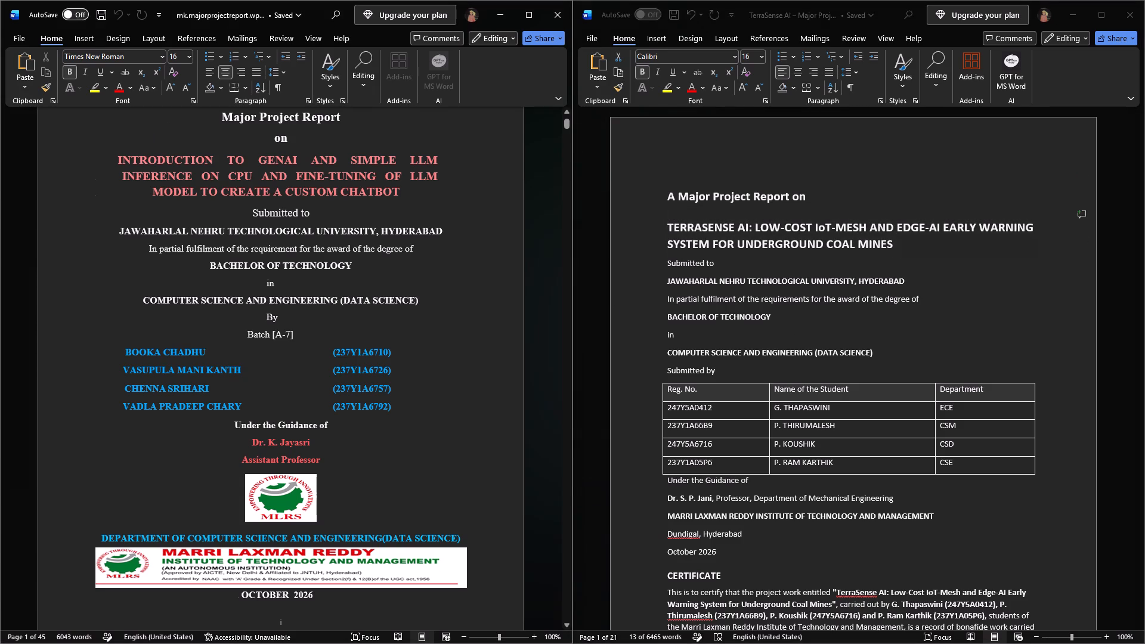
left_click_drag(119, 159, 395, 190)
key("ctrl+v")
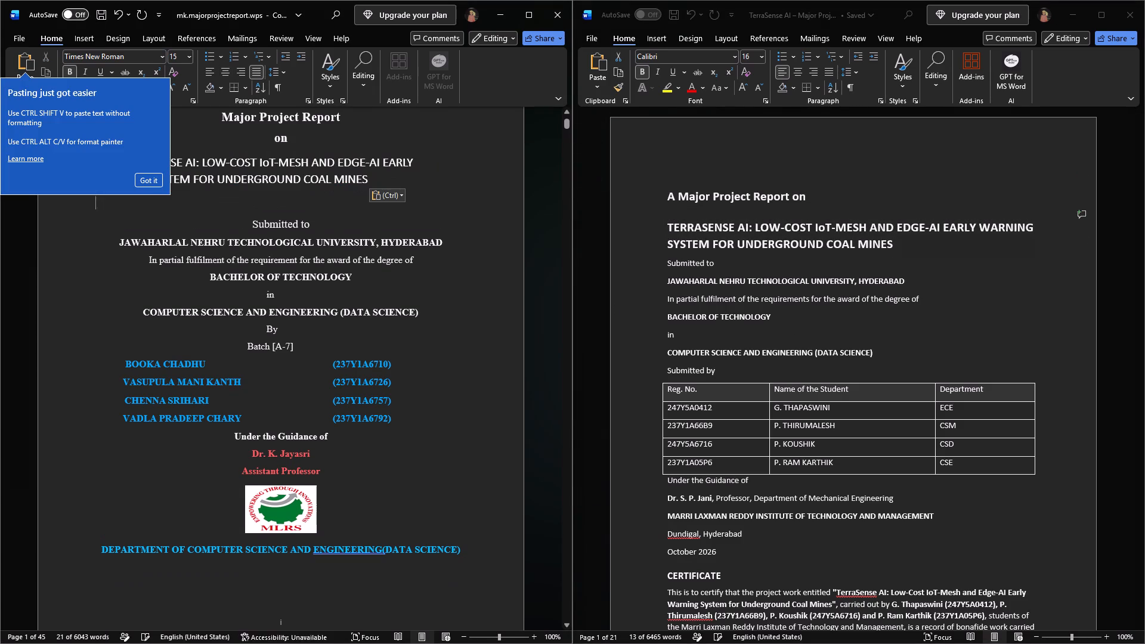
left_click(151, 178)
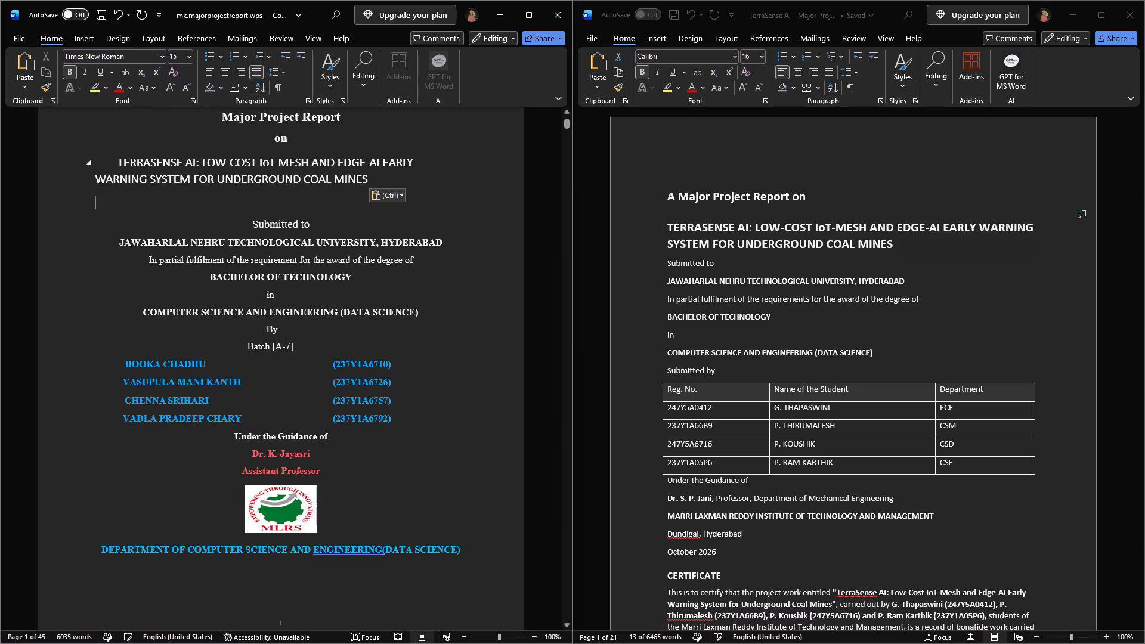
Centre the pasted TerraSense AI title on the cover page and colour its text red.
left_click_drag(122, 162, 409, 181)
left_click(227, 75)
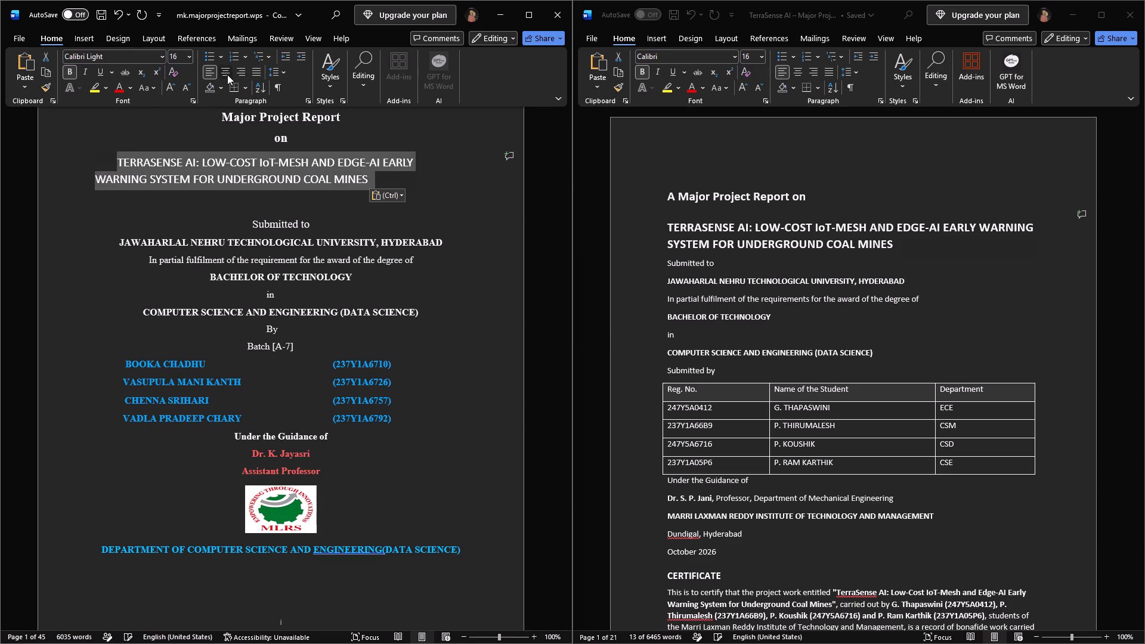
right_click(302, 165)
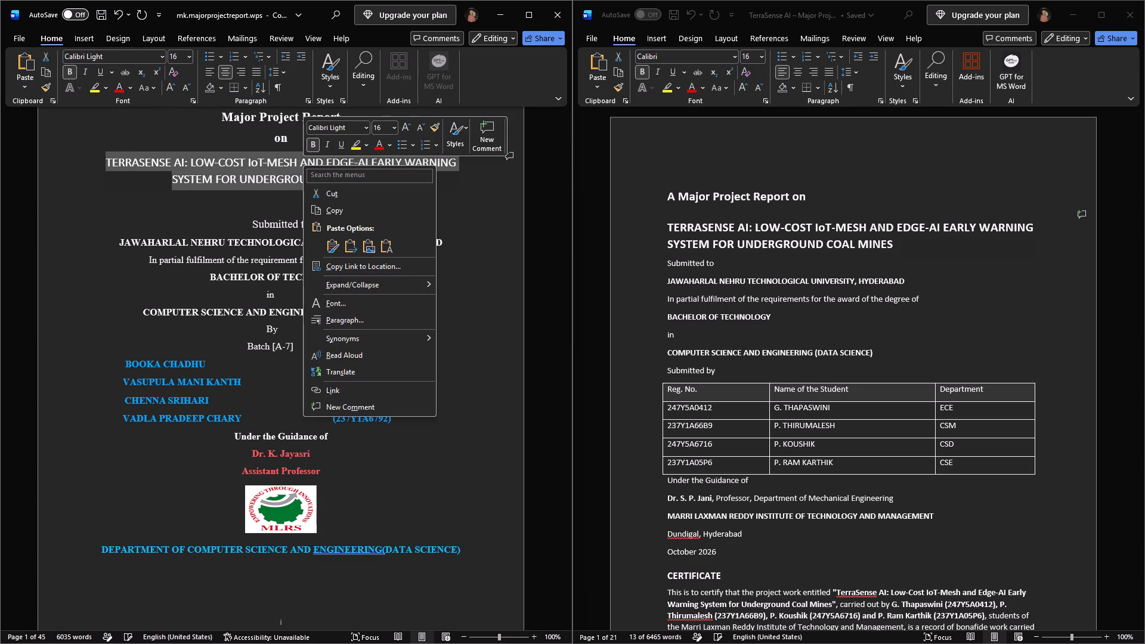
left_click(379, 141)
left_click(290, 193)
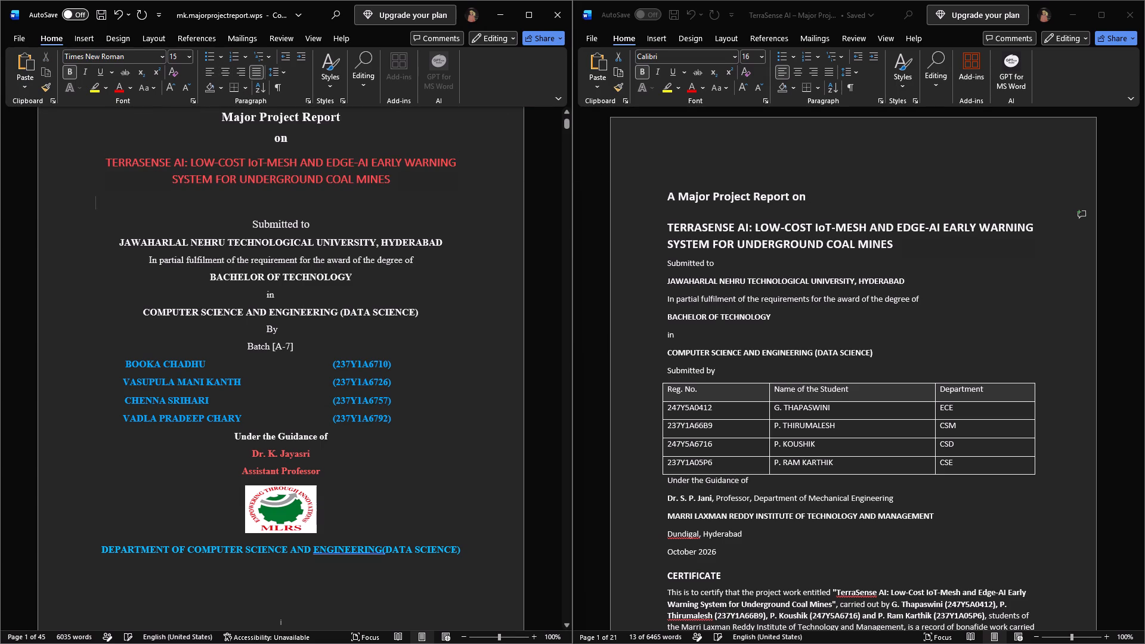
Remove the empty space between the TerraSense AI title and "Submitted to".
left_click(262, 206)
key("BackSpace")
key("Delete")
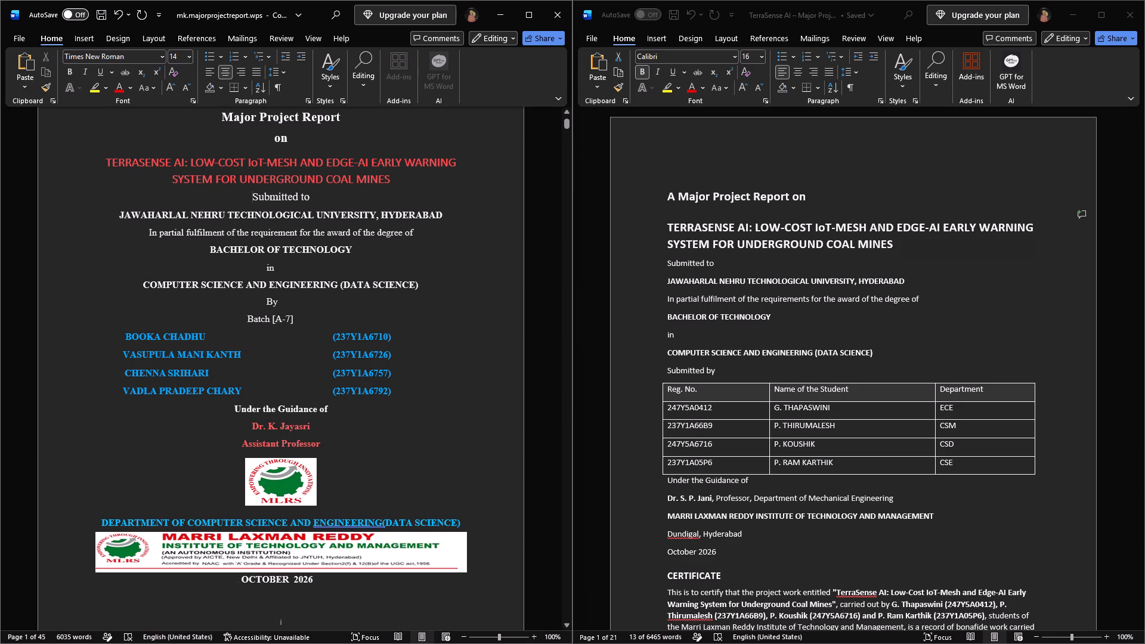
Delete the "COMPUTER SCIENCE AND ENGINEERING (DATA SCIENCE)" line above "By" and insert a line break after "in".
left_click_drag(423, 287, 149, 288)
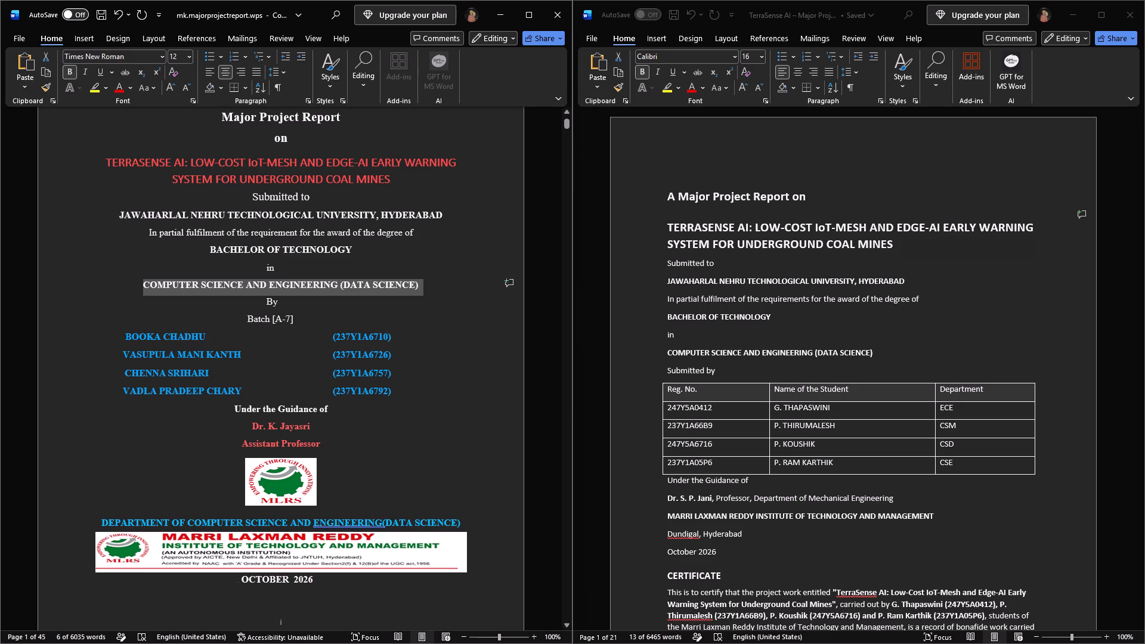
key("BackSpace")
left_click(292, 270)
key("Return")
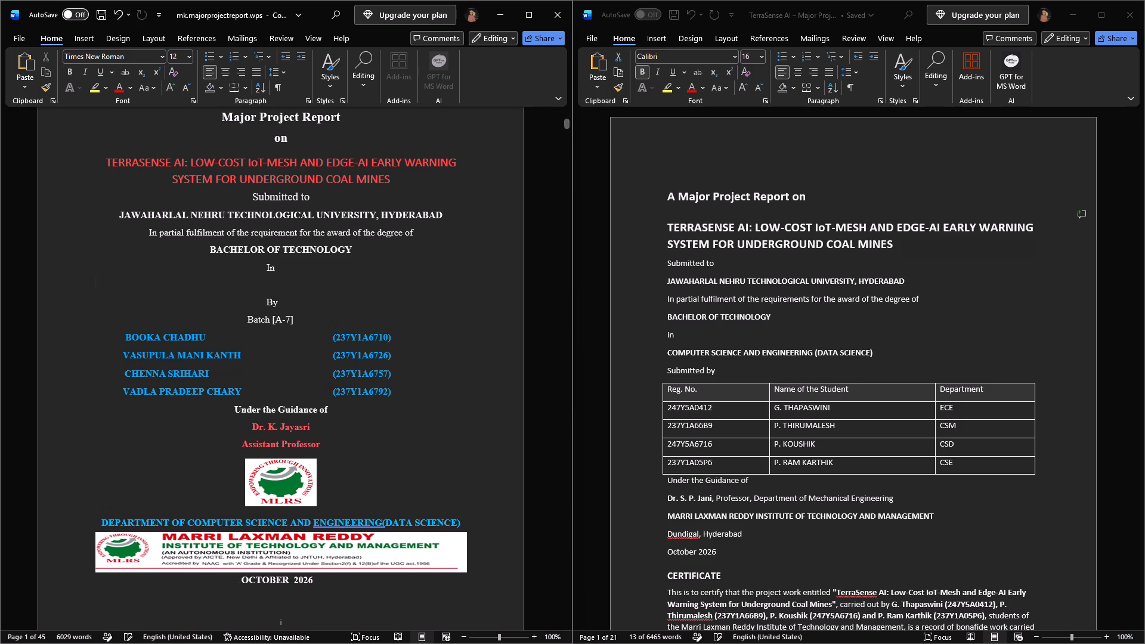
left_click(267, 286)
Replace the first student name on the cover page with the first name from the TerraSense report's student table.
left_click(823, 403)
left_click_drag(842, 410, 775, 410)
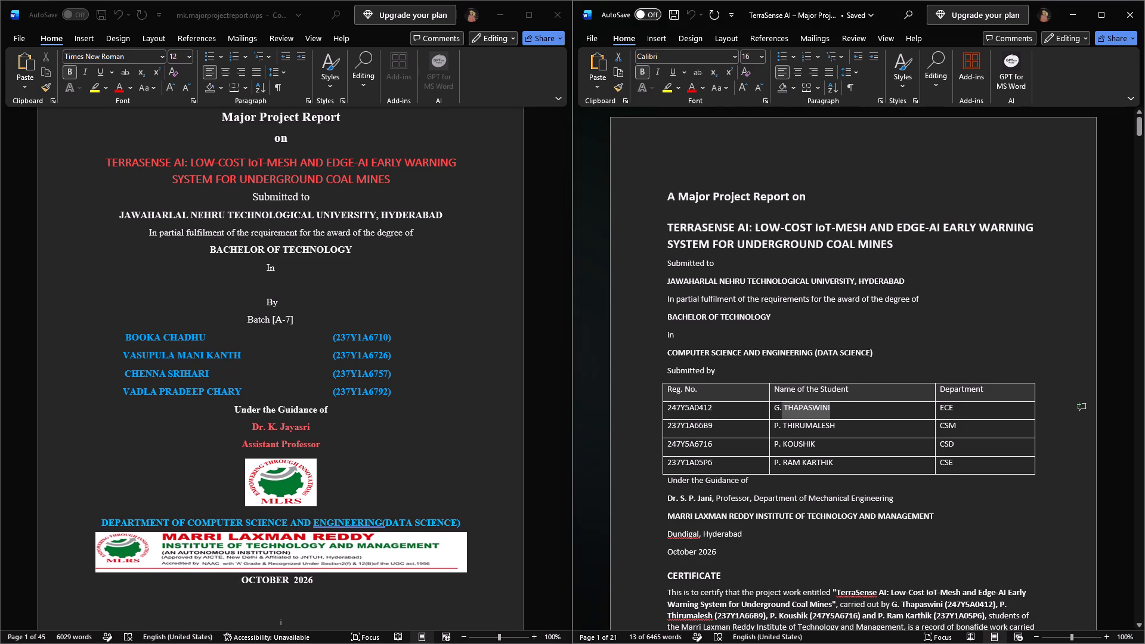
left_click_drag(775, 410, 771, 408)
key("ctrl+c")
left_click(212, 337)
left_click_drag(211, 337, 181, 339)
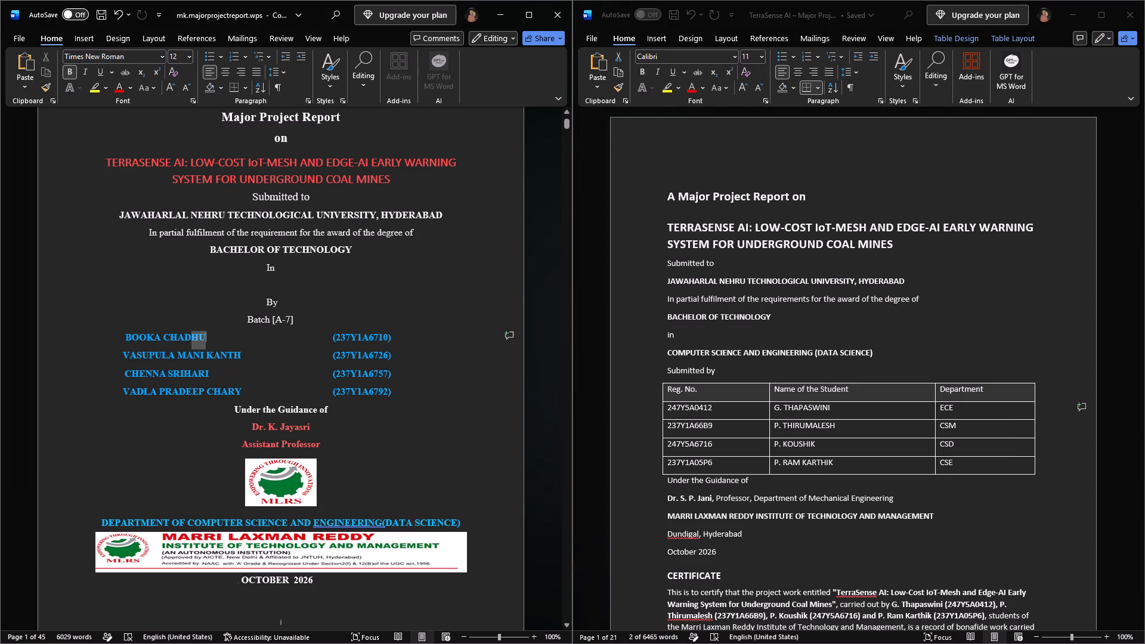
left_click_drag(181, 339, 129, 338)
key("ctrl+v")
Replace the cover page's name column with all four student names copied from the TerraSense report's table.
left_click(838, 425)
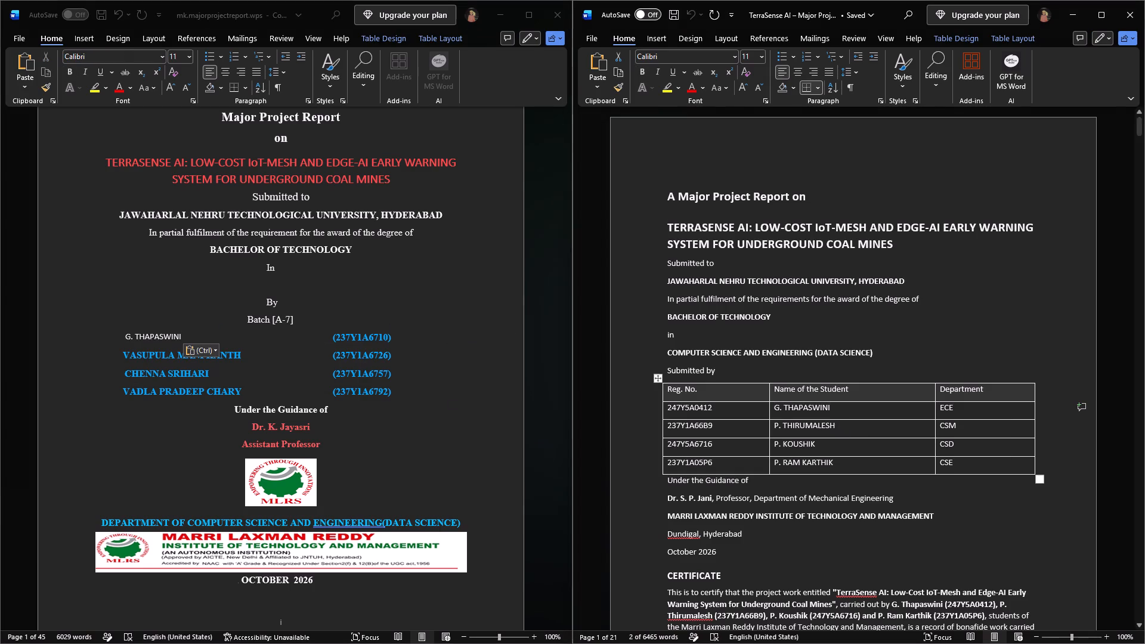
left_click_drag(838, 425, 790, 429)
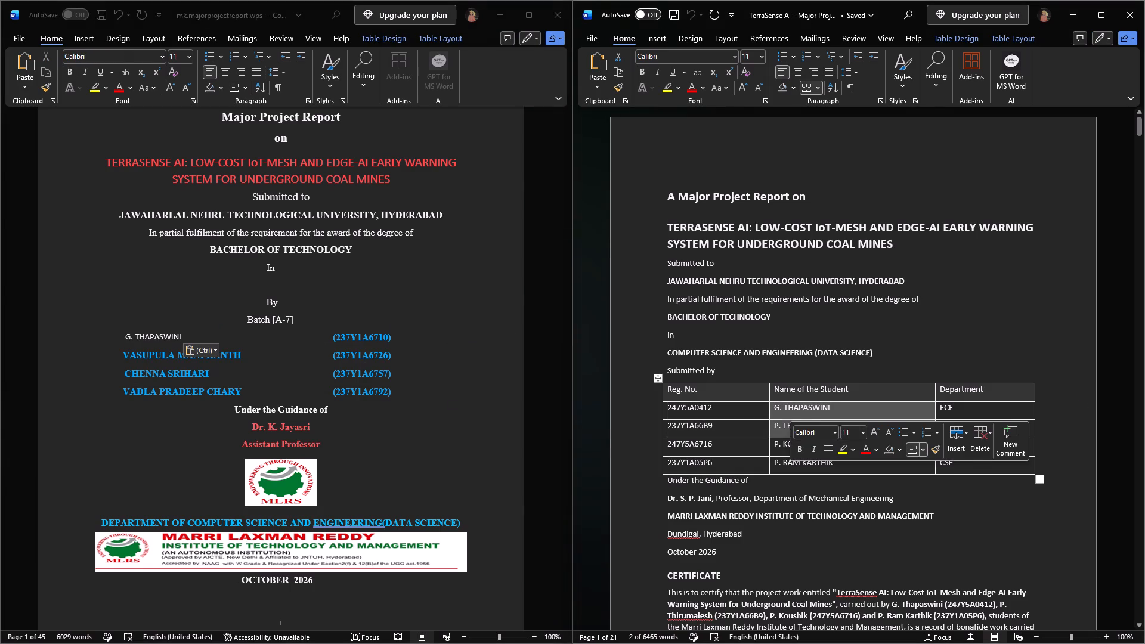
left_click(835, 468)
left_click_drag(835, 468, 783, 412)
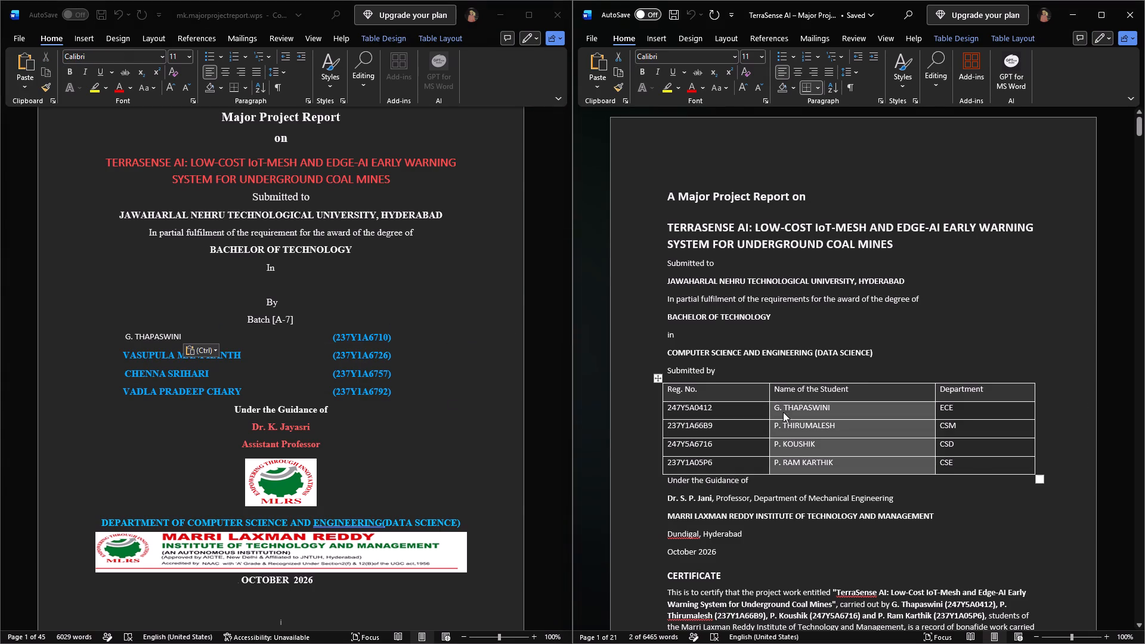
key("ctrl+c")
left_click(144, 347)
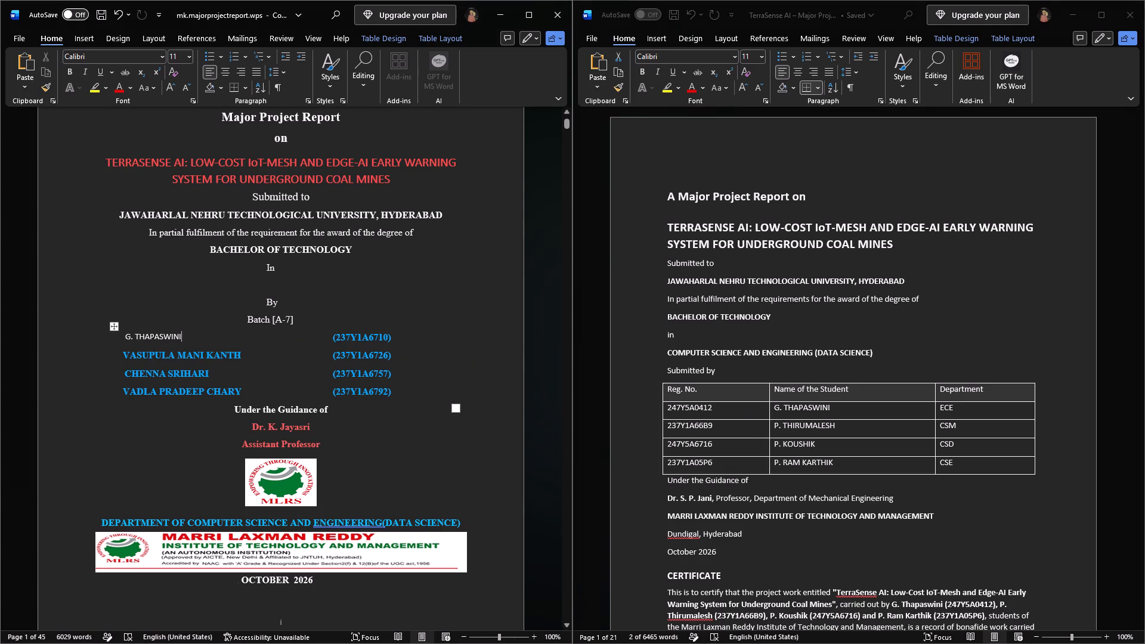
left_click_drag(127, 336, 245, 391)
key("ctrl+v")
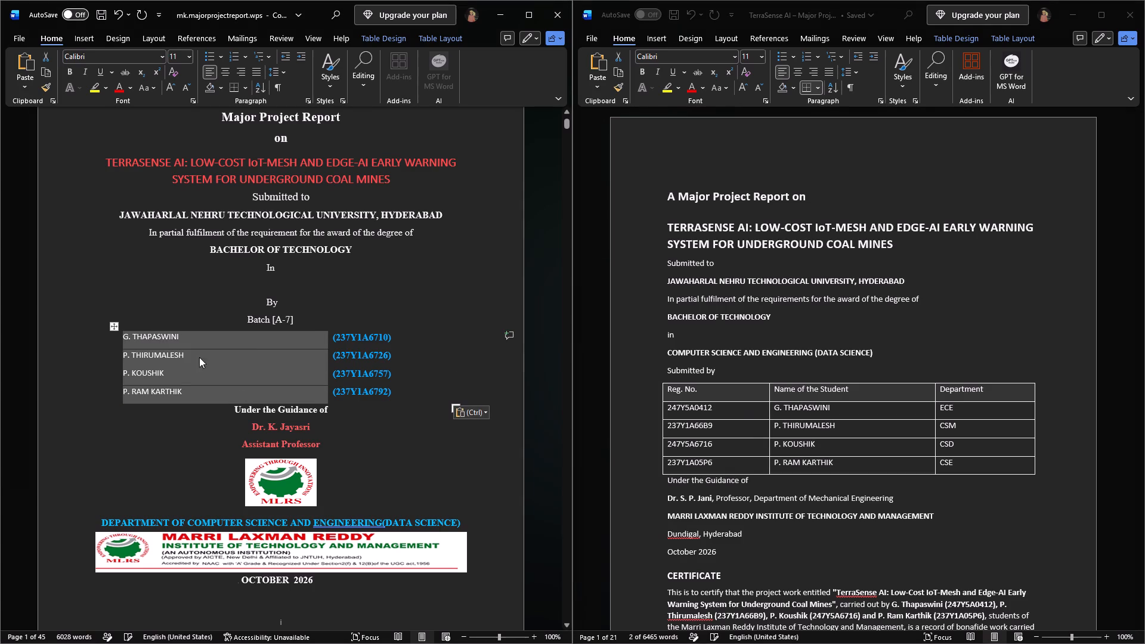
Replace the cover page's roll number column with the four registration numbers copied from the TerraSense report's table.
left_click(708, 414)
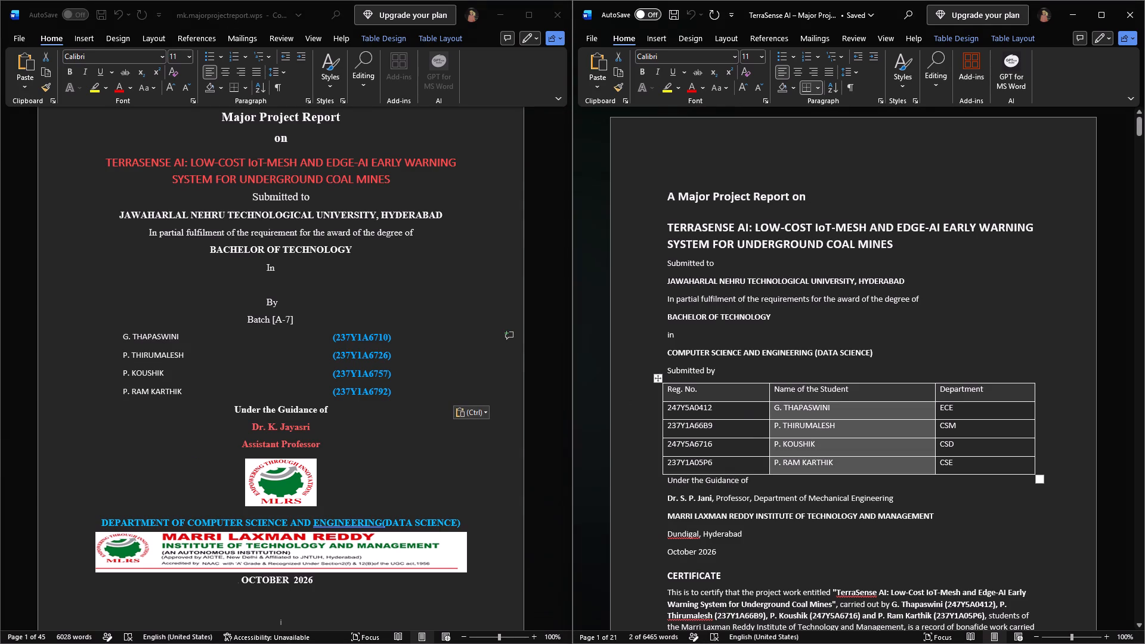
left_click_drag(668, 408, 721, 464)
key("ctrl+c")
left_click(333, 328)
left_click_drag(334, 334, 400, 395)
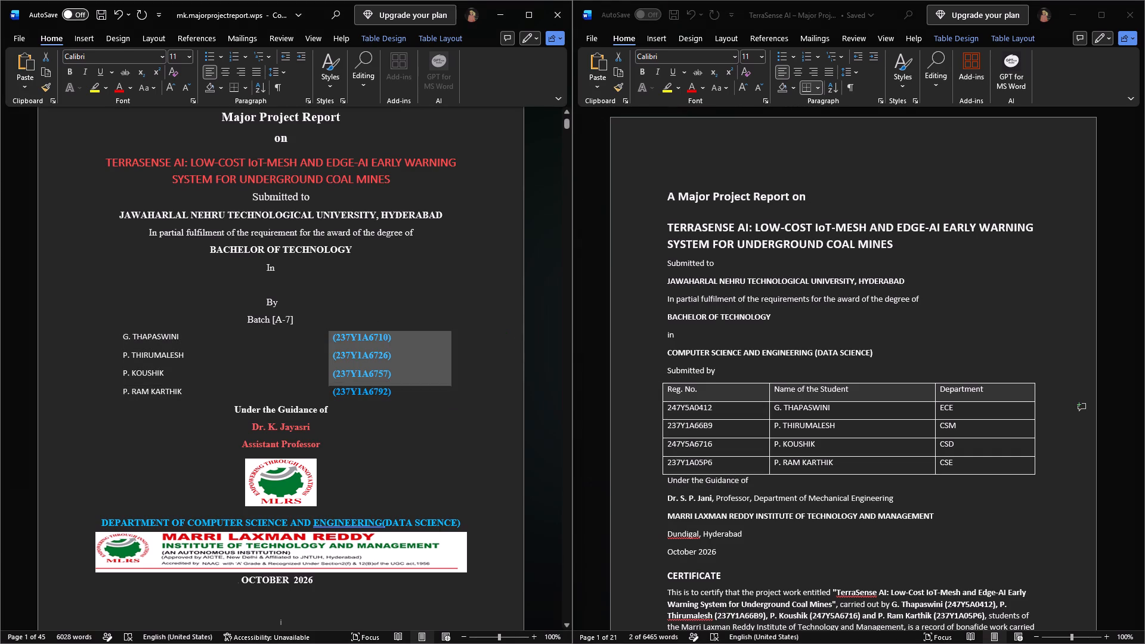
left_click_drag(400, 395, 405, 401)
key("ctrl+v")
left_click(326, 353)
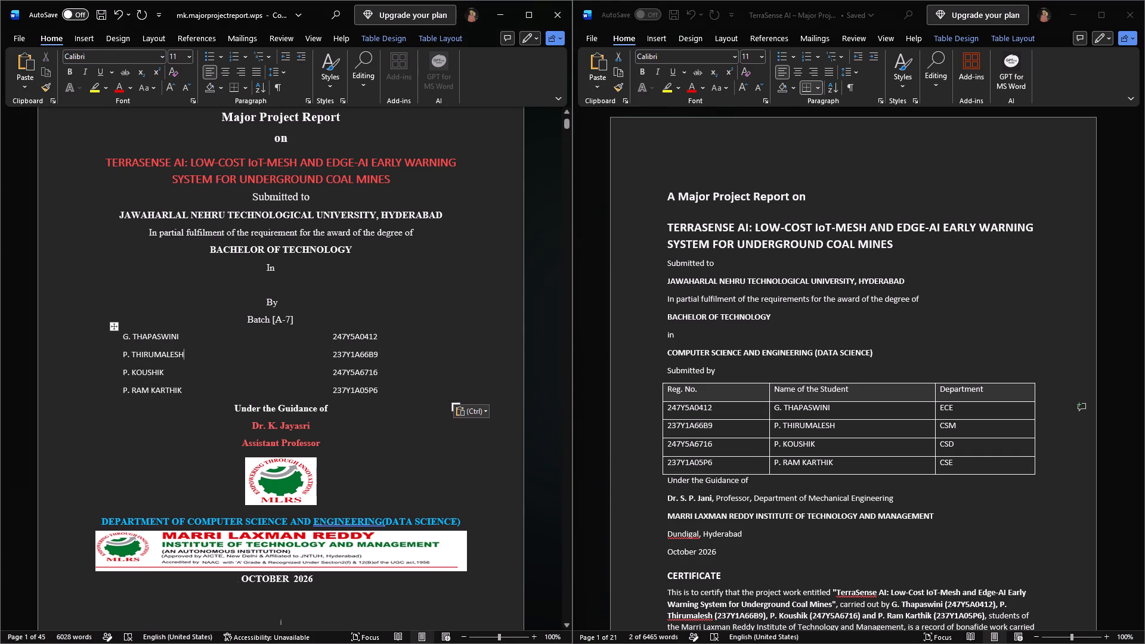
Set the cover page's student names and registration numbers to Times New Roman, size 12.
left_click_drag(123, 335, 375, 392)
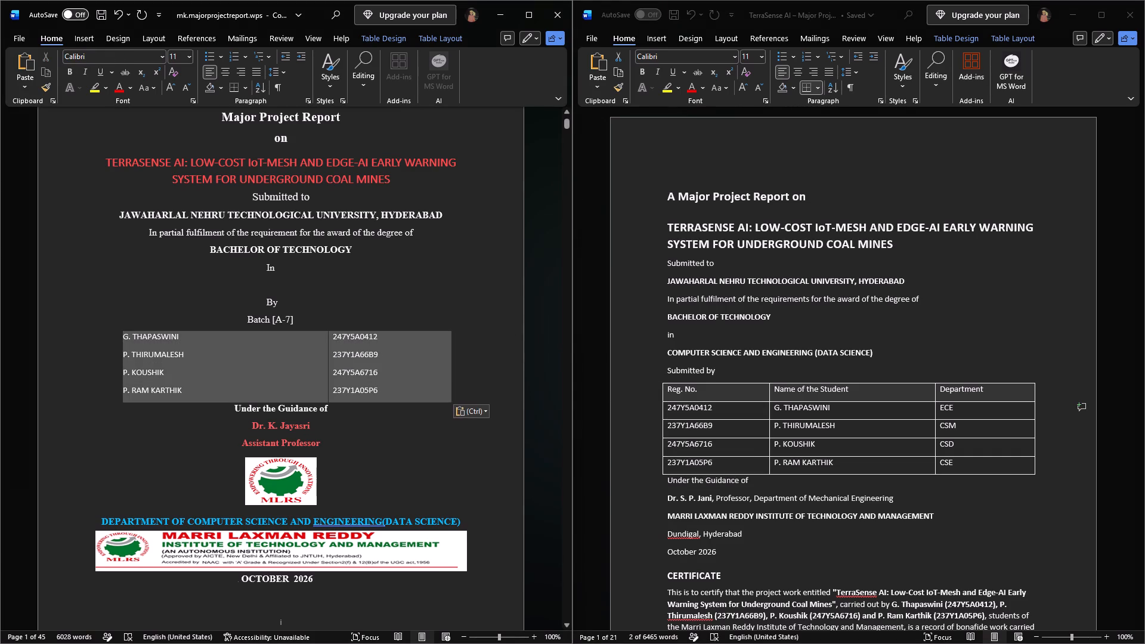
left_click_drag(375, 392, 377, 396)
left_click(406, 358)
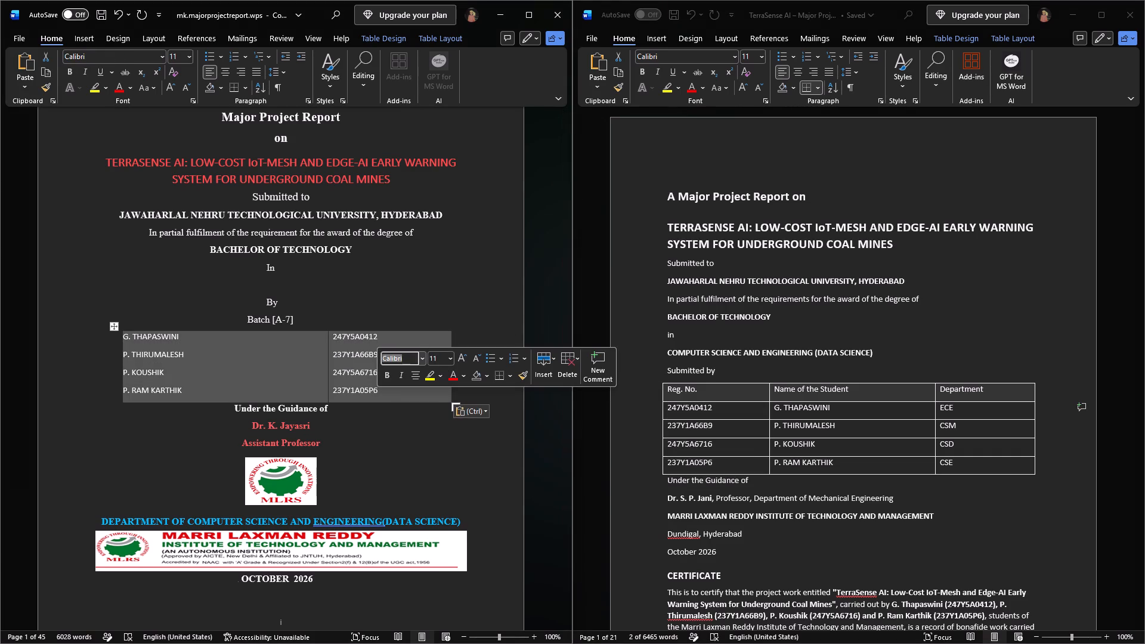
key("t")
key("Tab")
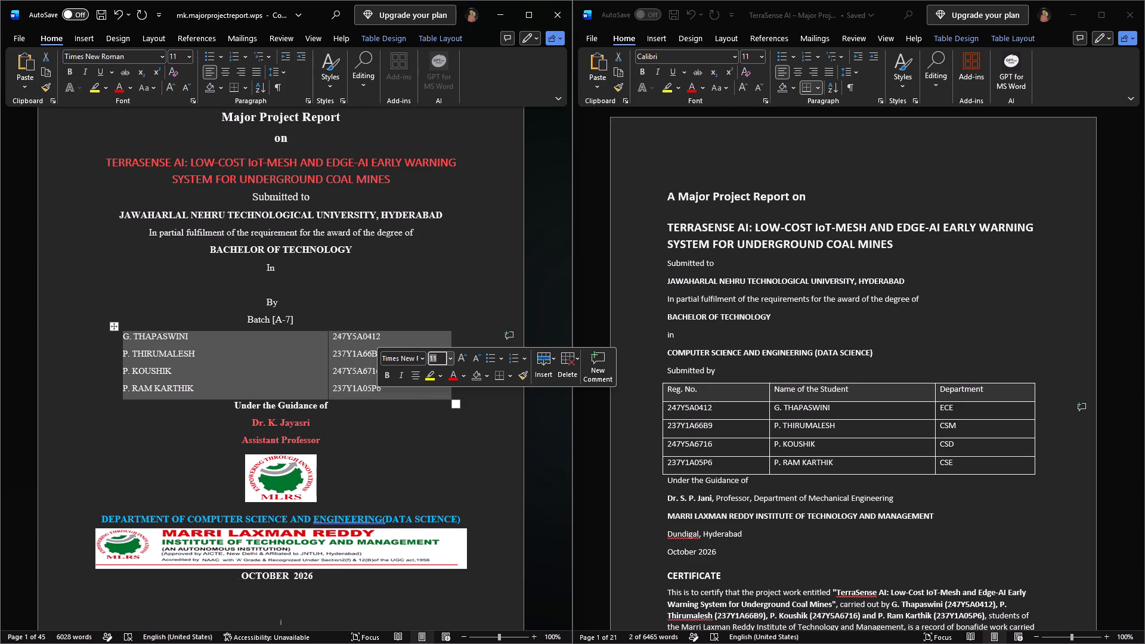
type("12")
left_click(487, 422)
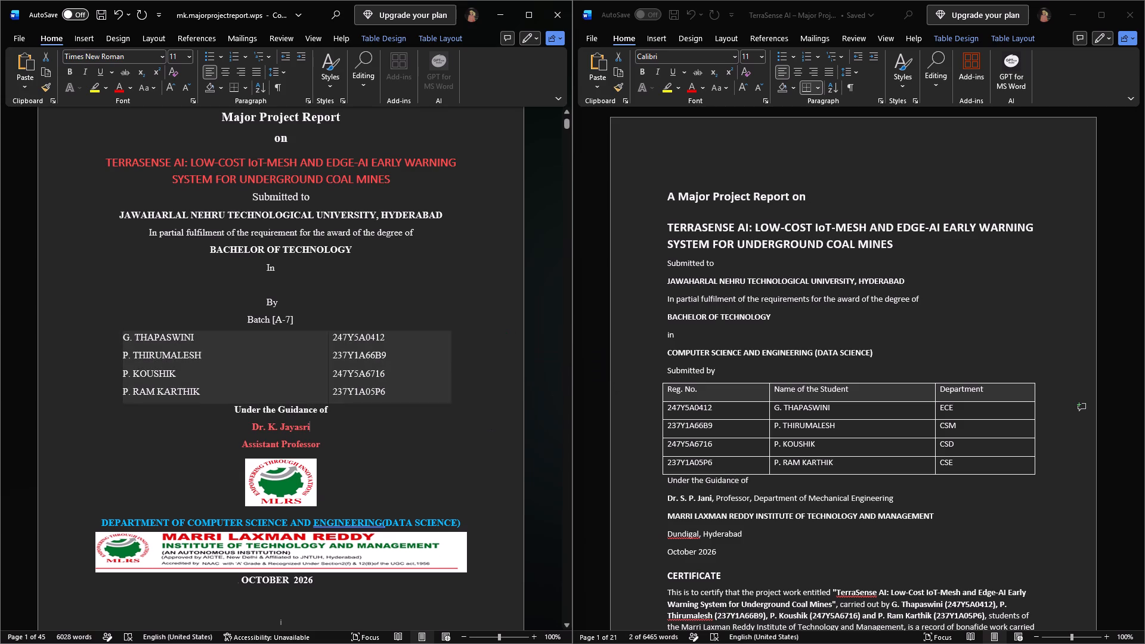
Delete the "Batch [A-7]" text above the student list, keeping the empty line.
left_click_drag(296, 320, 251, 303)
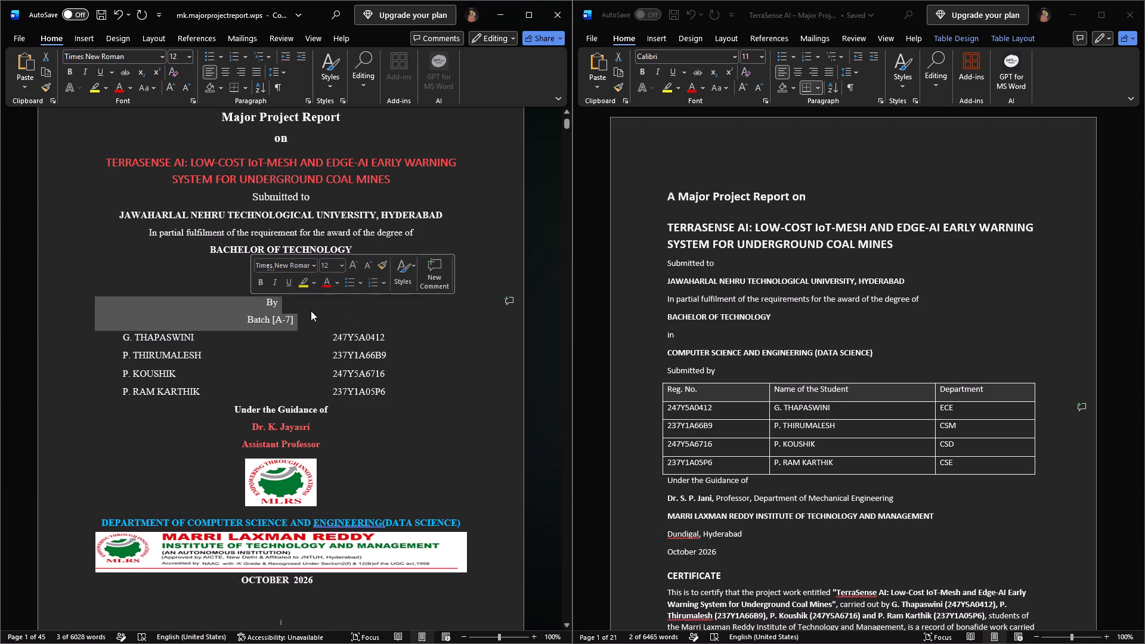
left_click(311, 311)
left_click_drag(298, 322, 248, 322)
key("BackSpace")
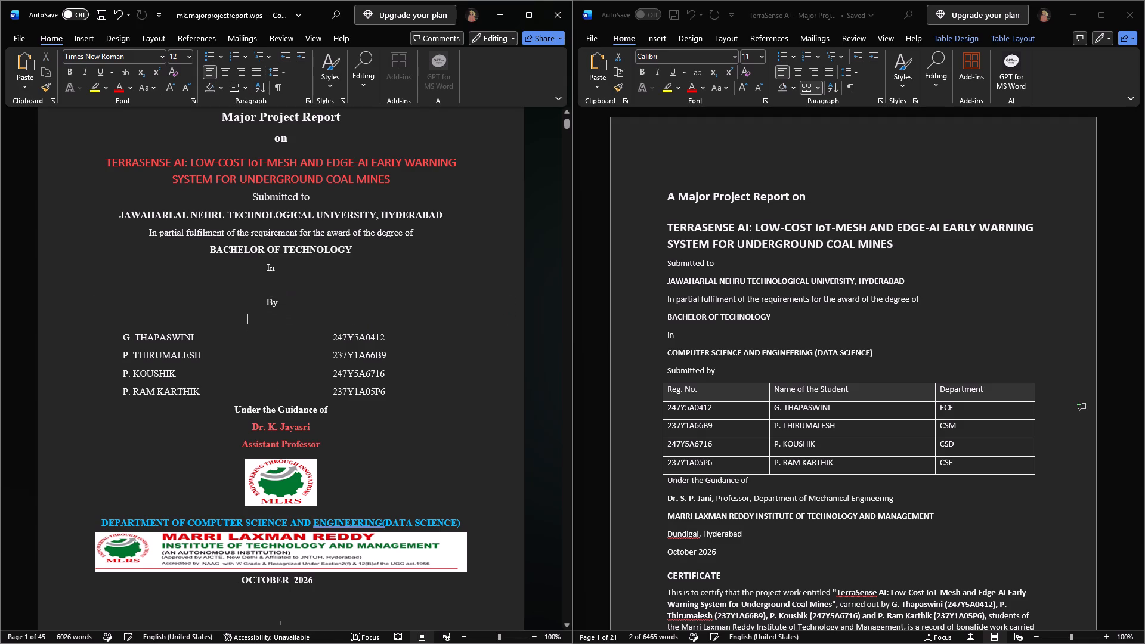
key("Delete")
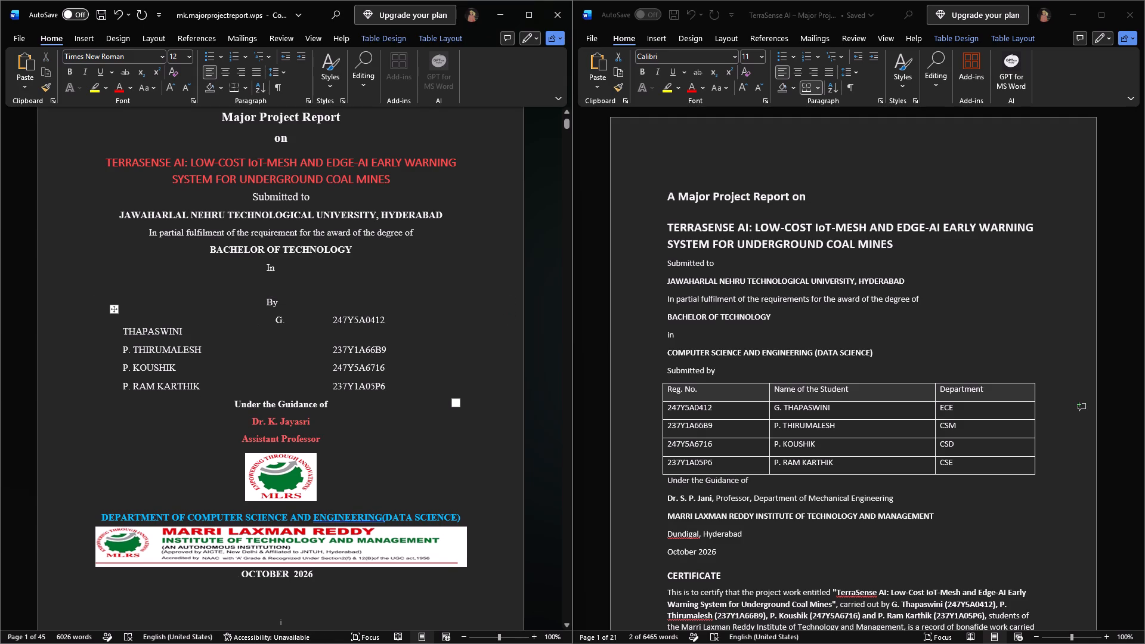
key("ctrl+z")
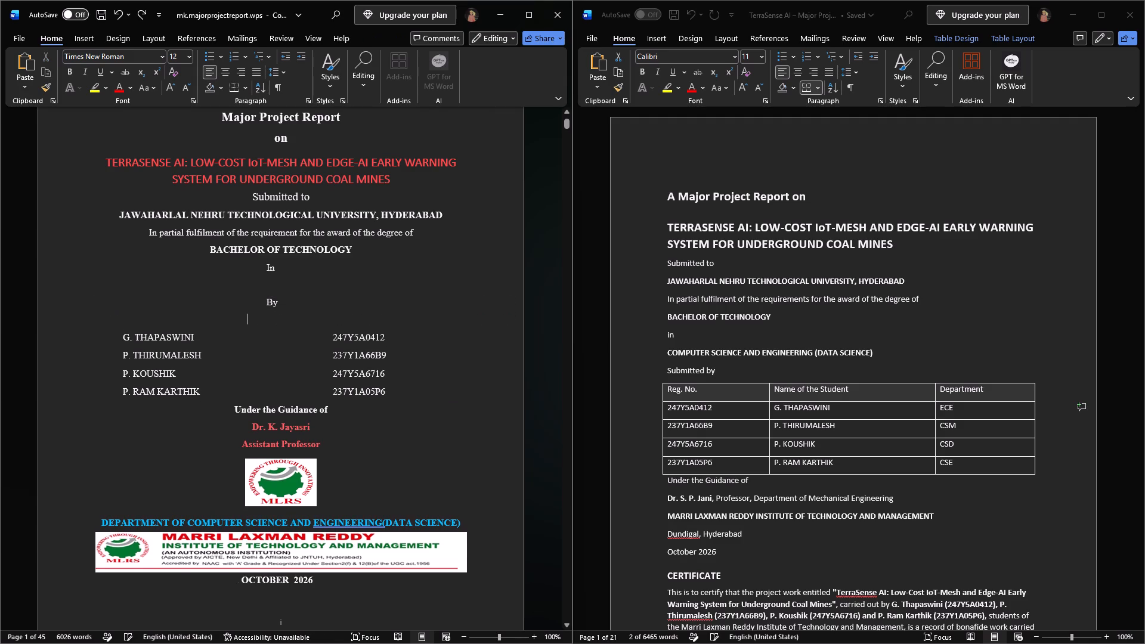
Remove the leading spaces before "By" on the cover page.
left_click(273, 286)
left_click(245, 307)
left_click(286, 308)
left_click(257, 298)
left_click_drag(262, 305, 178, 304)
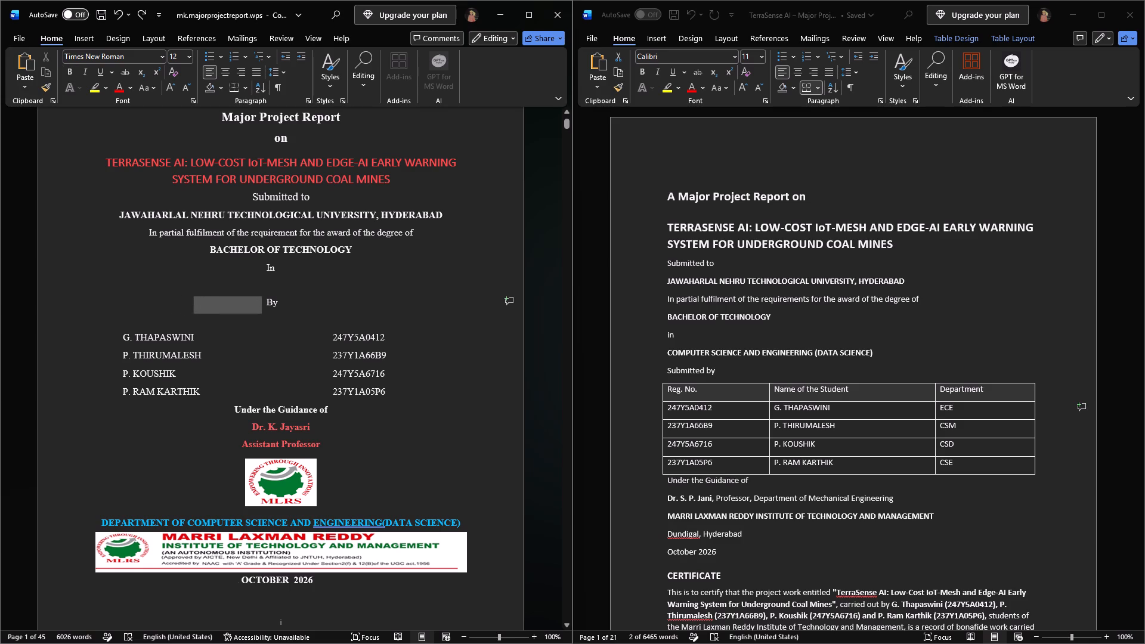
left_click_drag(178, 304, 55, 300)
key("BackSpace")
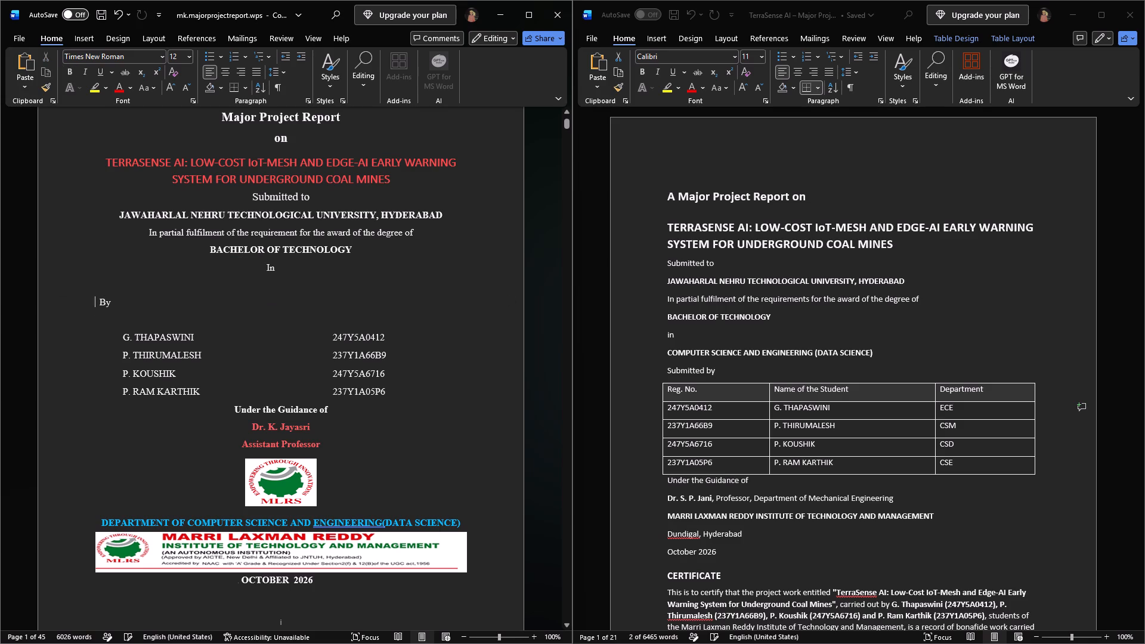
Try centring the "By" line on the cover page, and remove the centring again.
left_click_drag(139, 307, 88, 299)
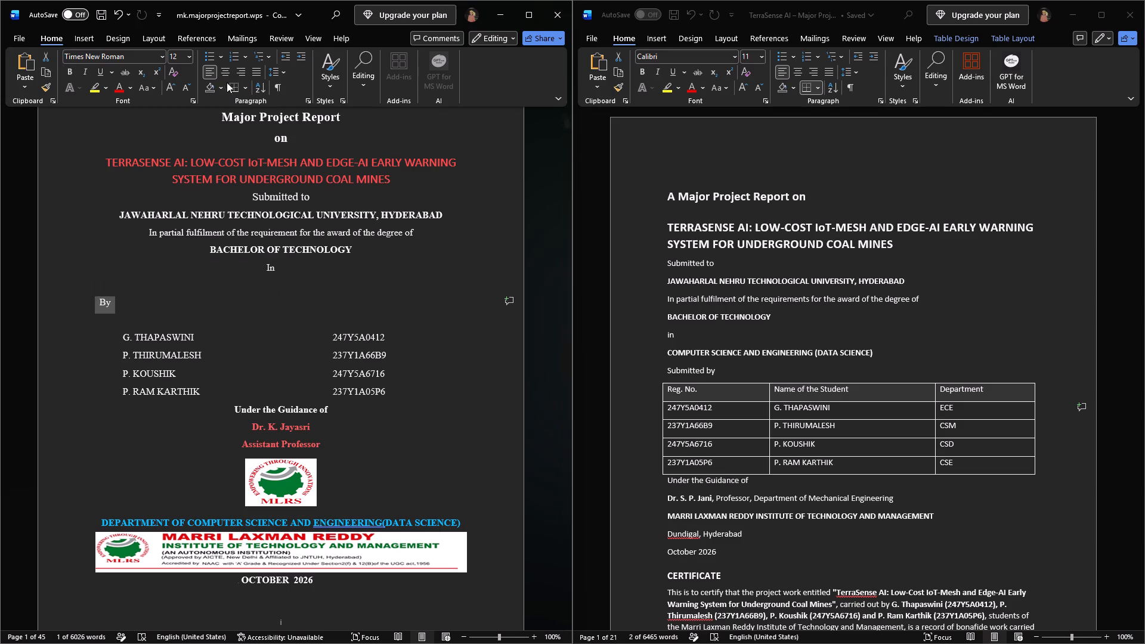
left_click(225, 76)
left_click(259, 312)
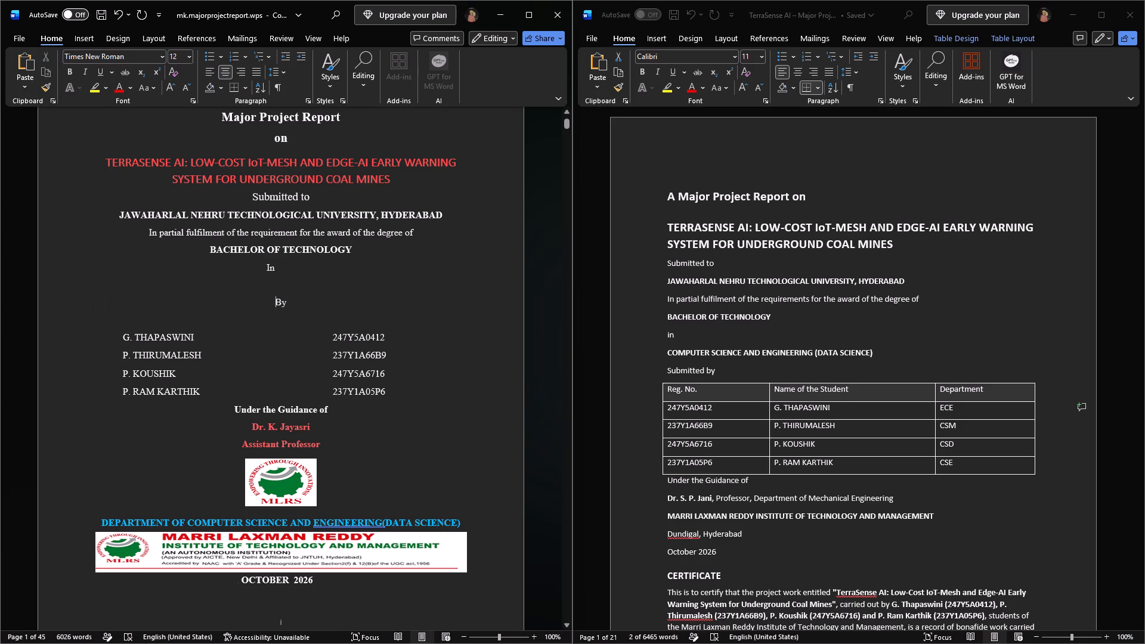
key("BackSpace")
Insert leading spaces before "By" on the cover page until it sits beneath "In".
key("space")
key("space")
key("space")
key("space")
key("space")
key("space")
key("space")
key("space")
key("space")
key("space")
key("space")
key("space")
key("space")
key("space")
key("space")
key("space")
key("space")
key("space")
key("space")
key("space")
key("space")
key("space")
key("space")
key("space")
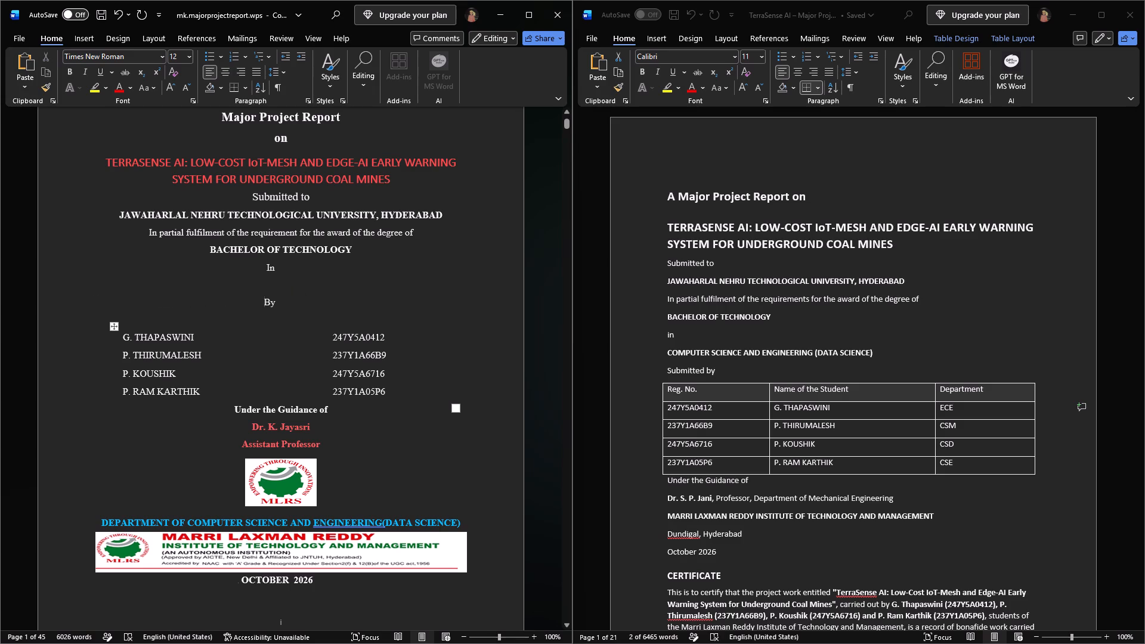
Move the cover page's student table up so it starts closer below "By".
left_click_drag(390, 392, 163, 327)
left_click(163, 327)
left_click_drag(113, 329, 110, 315)
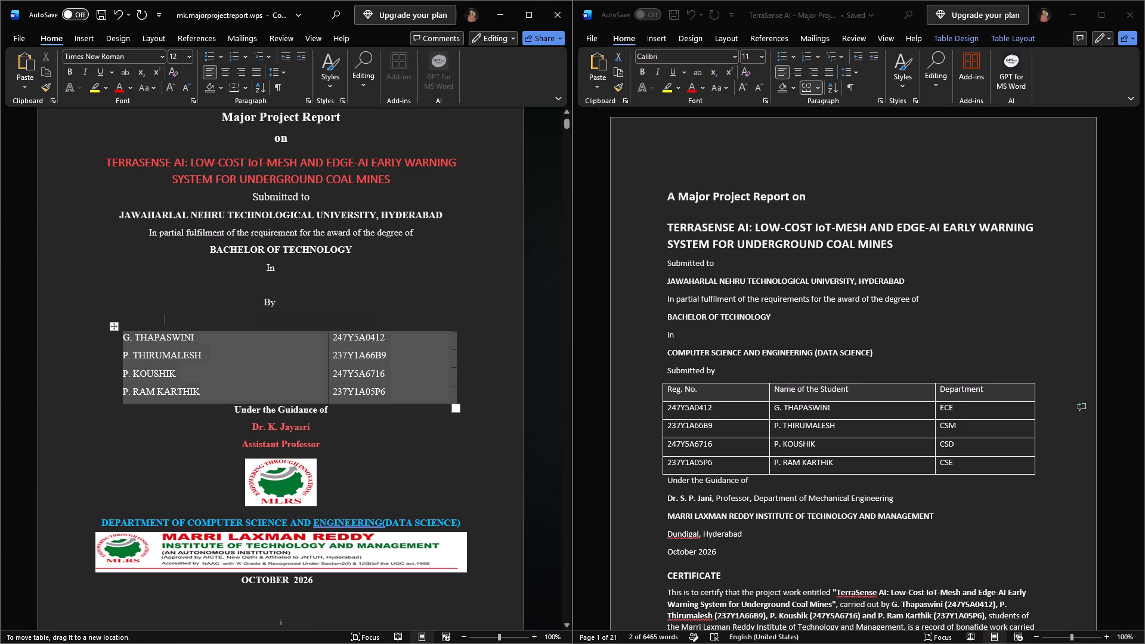
left_click_drag(110, 315, 112, 315)
left_click(252, 379)
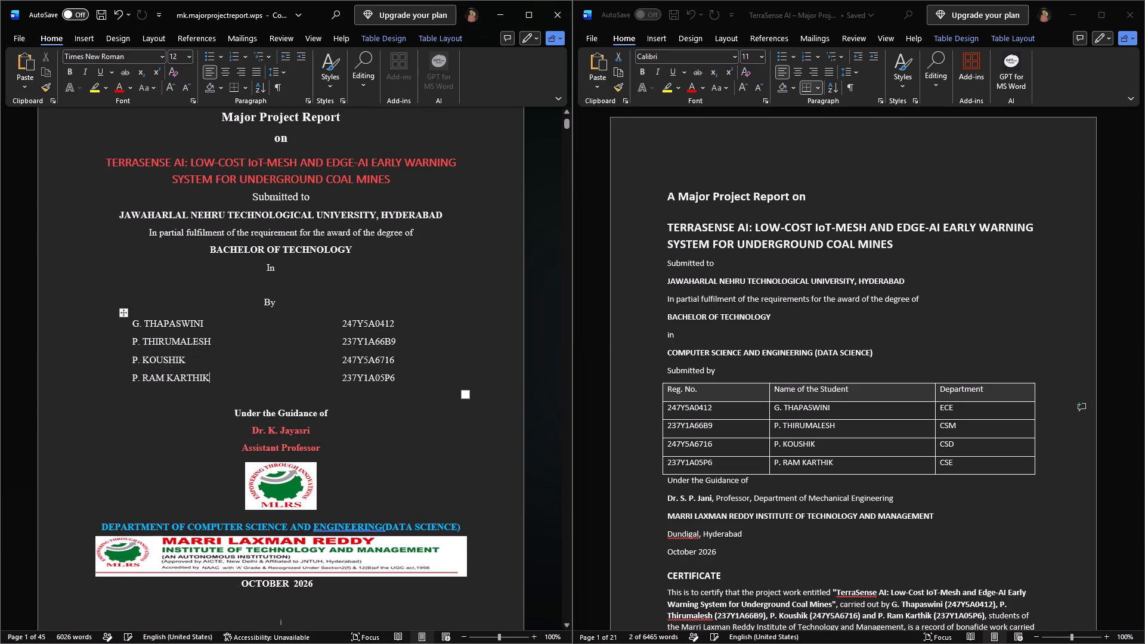
Widen the cover page's student table slightly.
left_click(268, 364)
left_click_drag(466, 396, 479, 410)
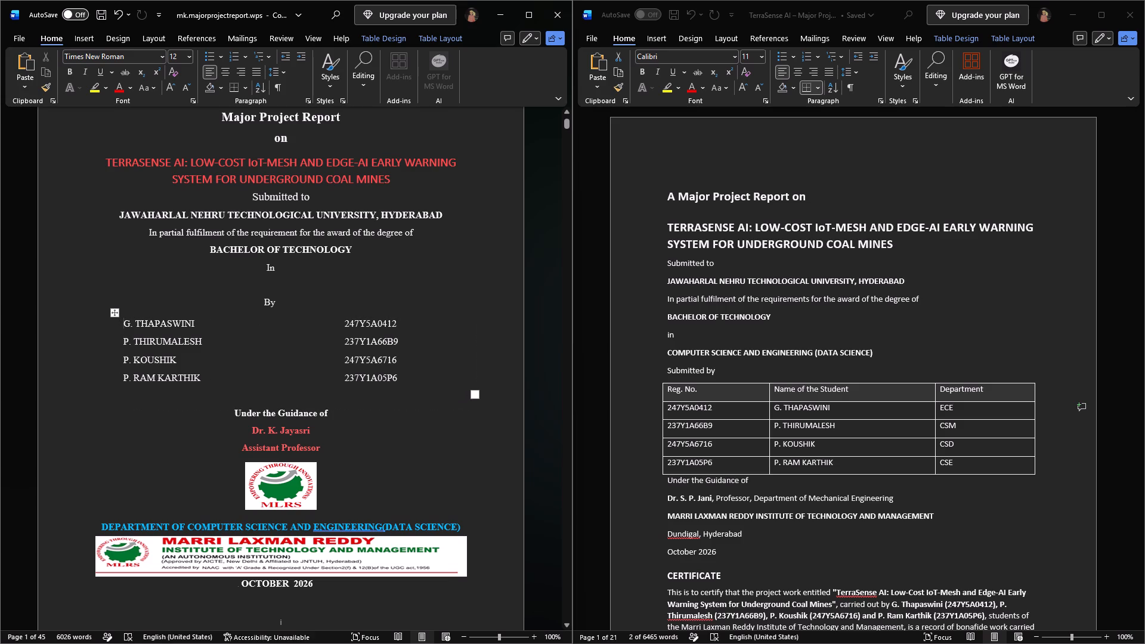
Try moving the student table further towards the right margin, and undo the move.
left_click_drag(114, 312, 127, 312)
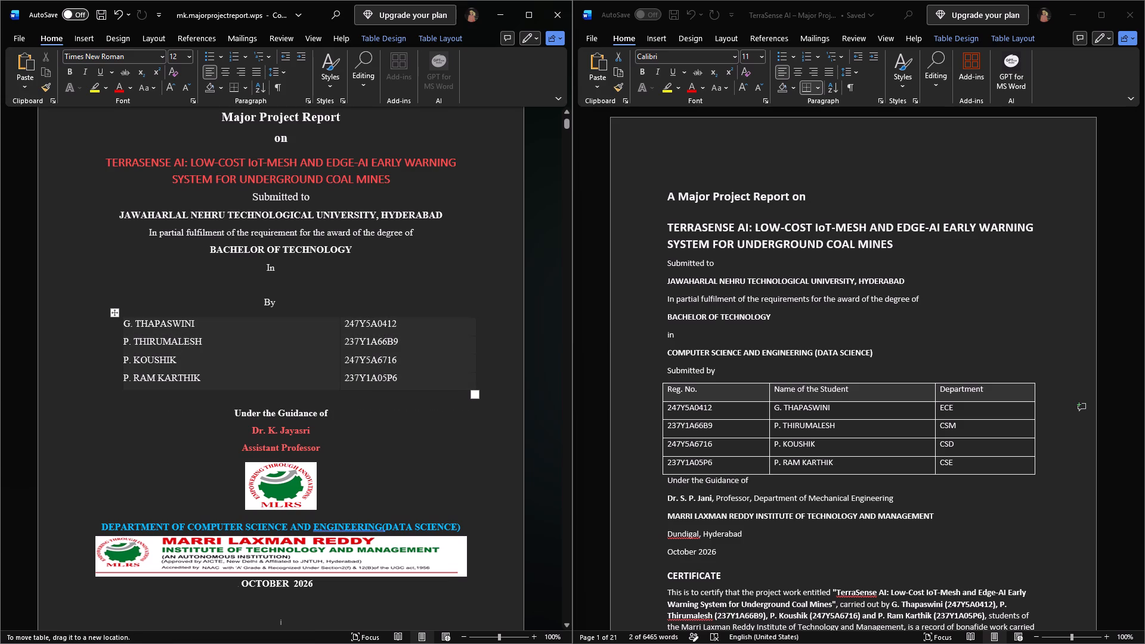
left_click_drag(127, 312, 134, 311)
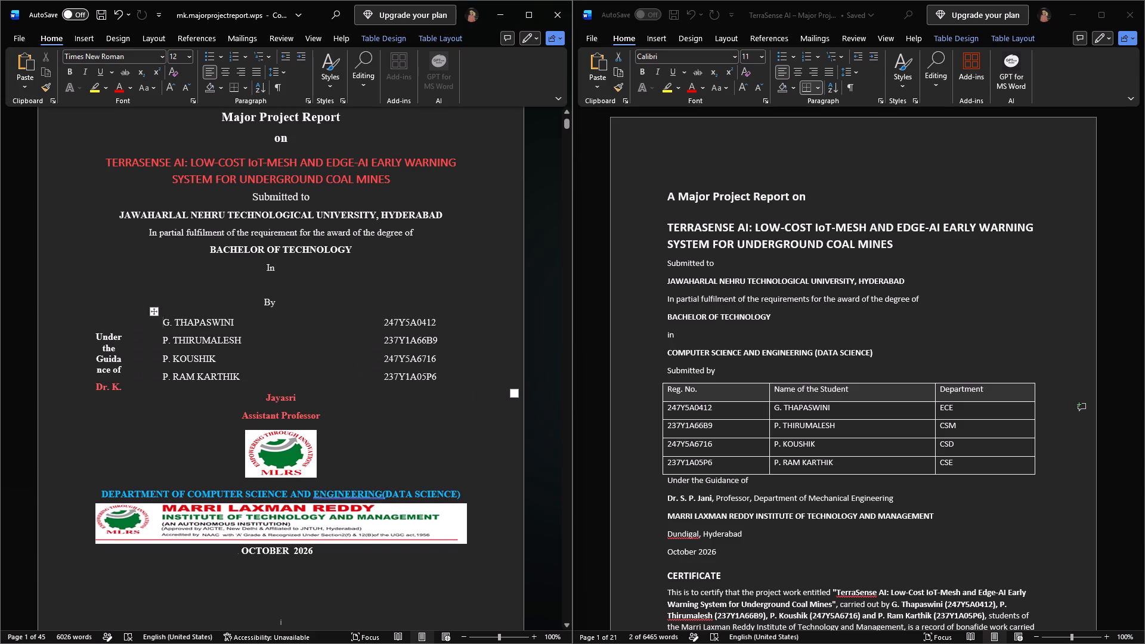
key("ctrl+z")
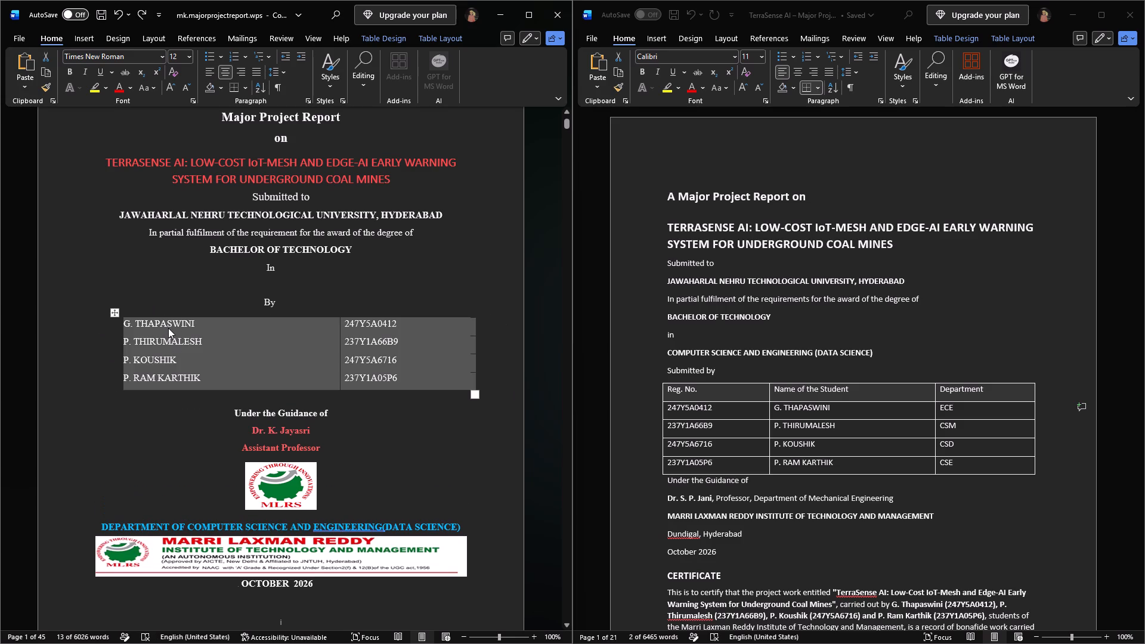
Colour the student names and registration numbers on the cover page in the standard-strength blue theme colour.
left_click(168, 328)
left_click_drag(126, 324, 130, 326)
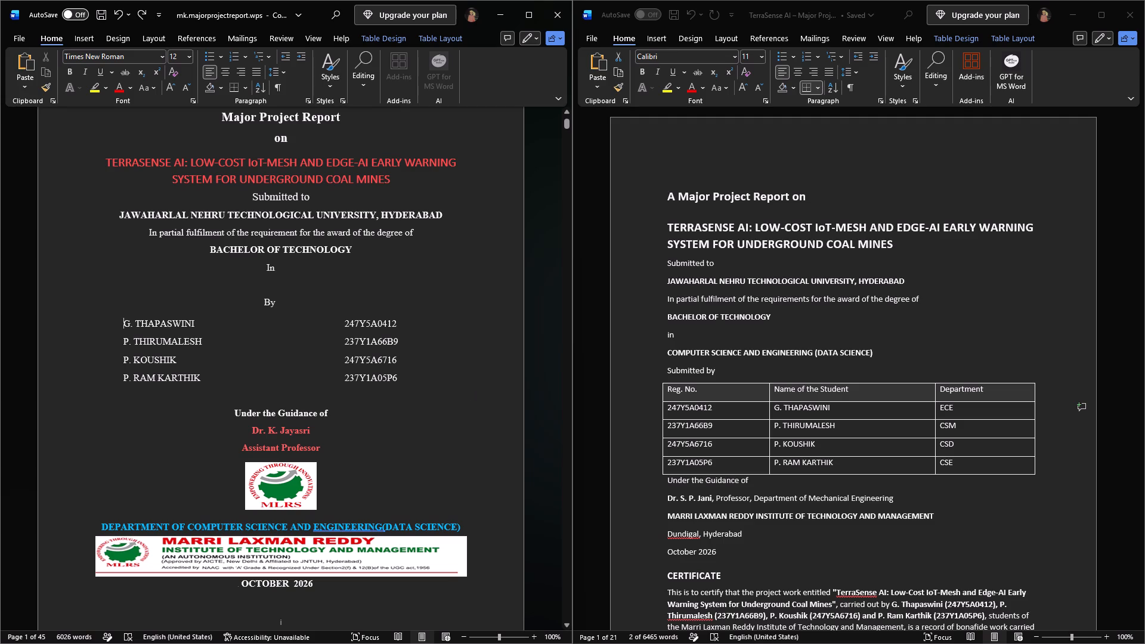
left_click_drag(130, 326, 392, 386)
left_click(478, 367)
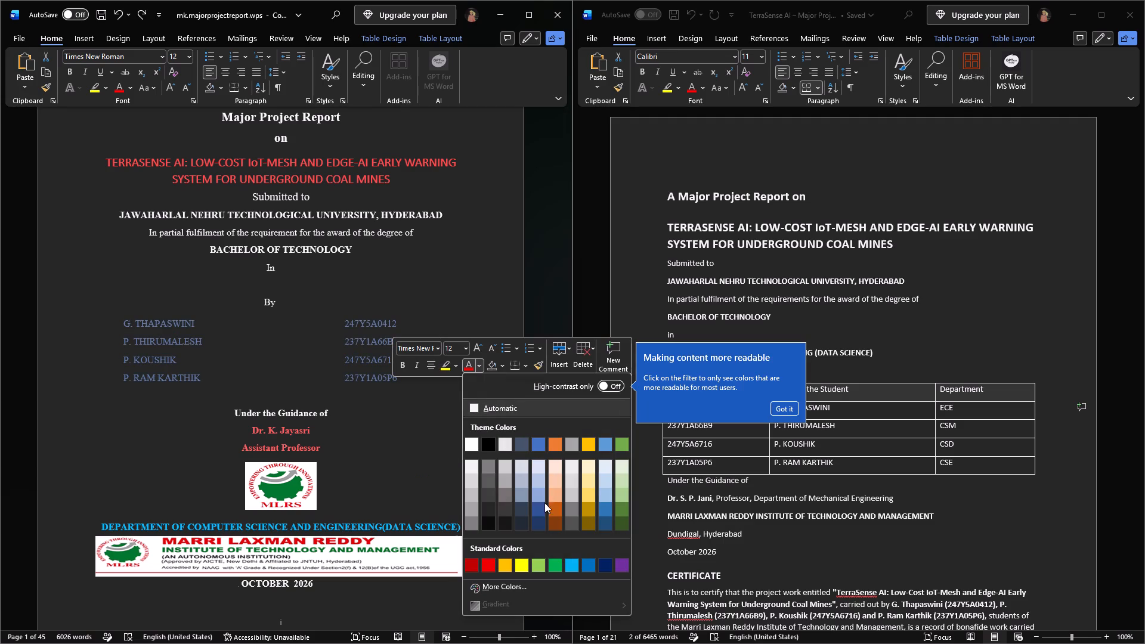
left_click(539, 445)
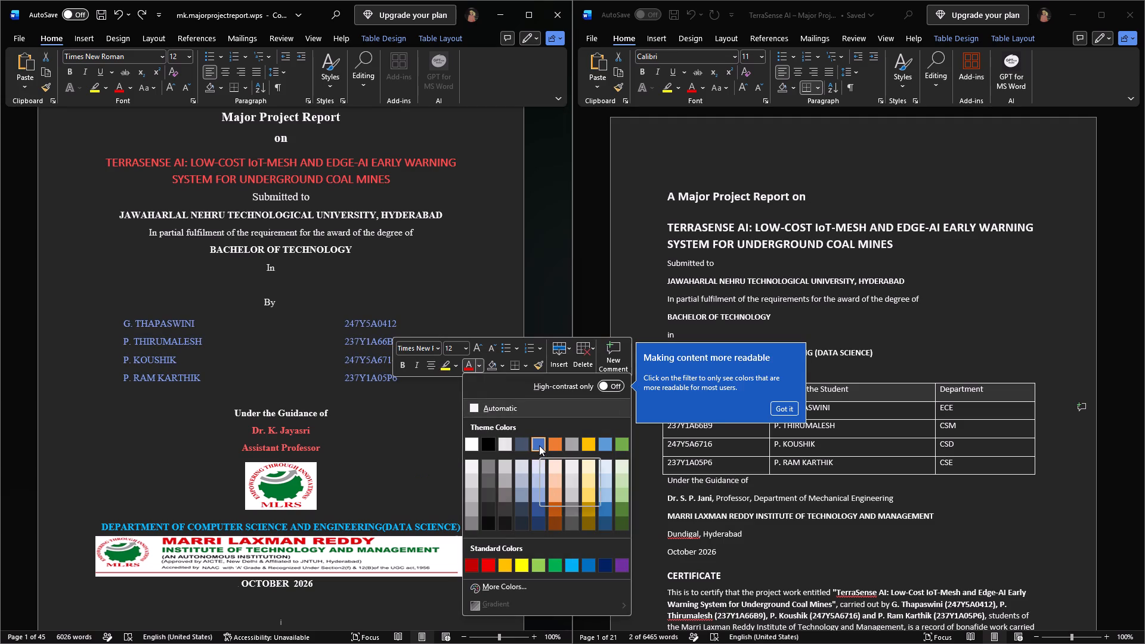
left_click(412, 446)
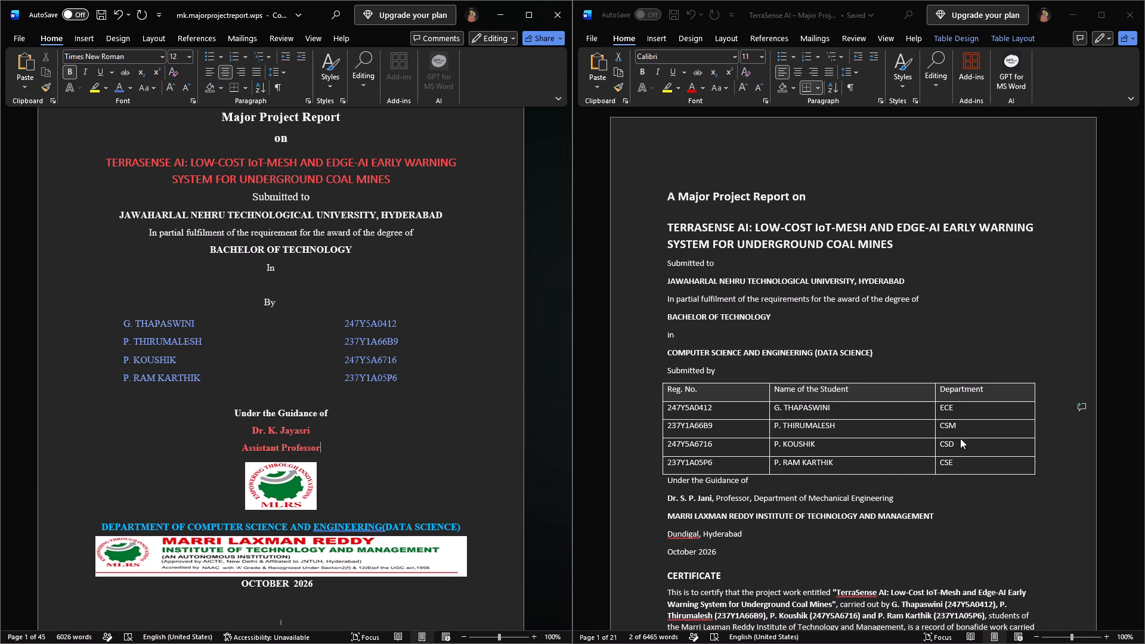
Replace the guide's name on the cover page with the one copied from the TerraSense report, keeping the title on its own line.
scroll(959, 436, "down", 1)
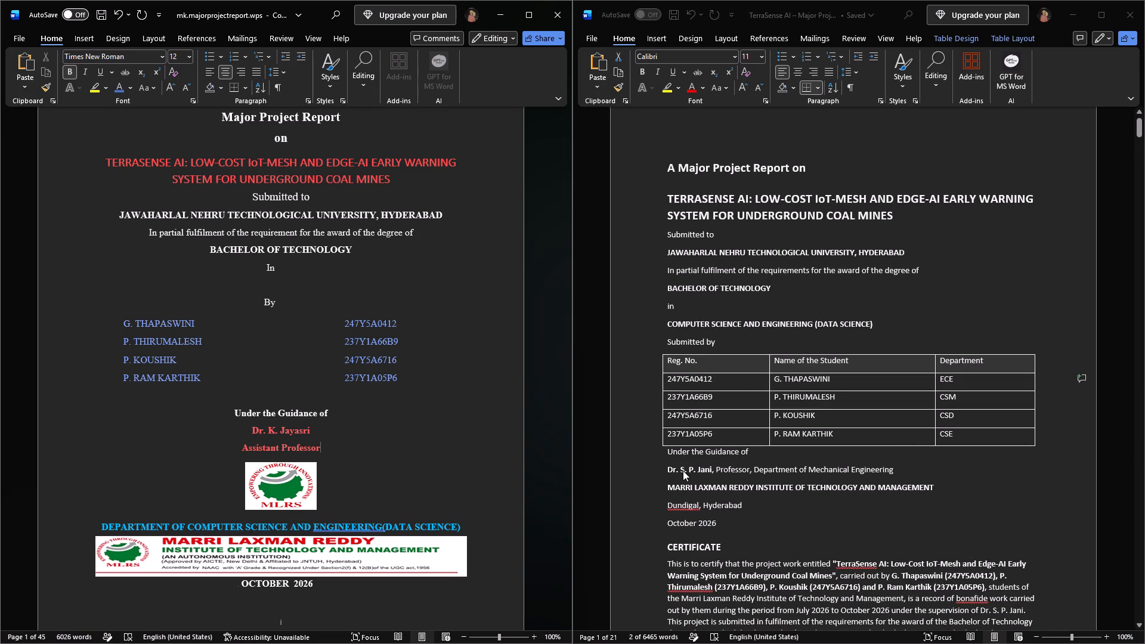
left_click_drag(668, 469, 690, 471)
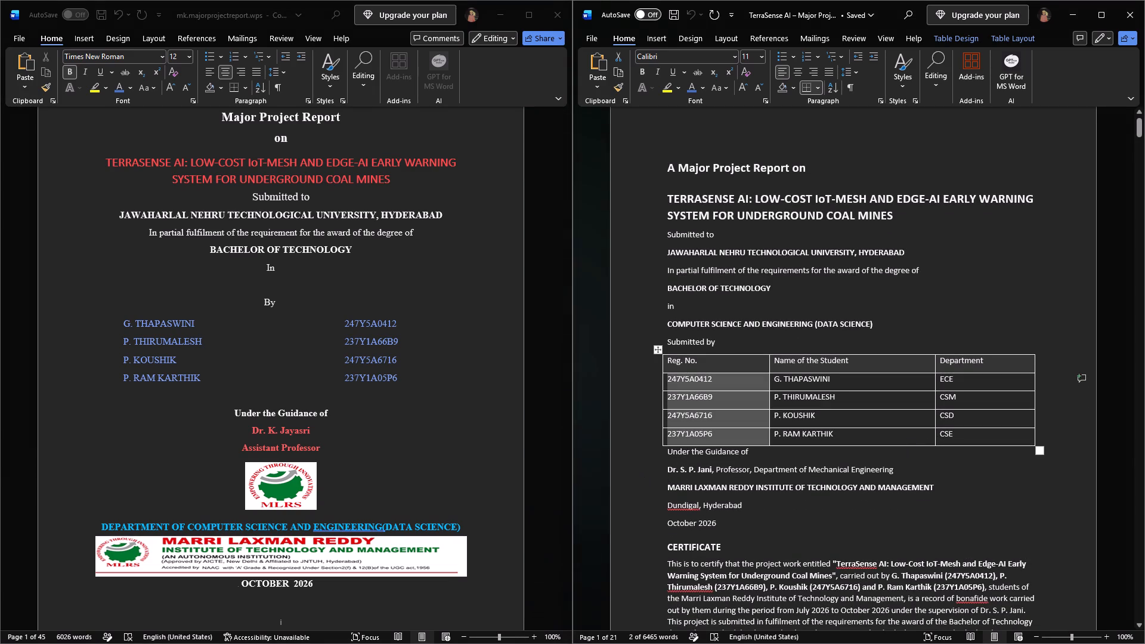
left_click_drag(712, 470, 669, 470)
key("ctrl+c")
left_click(255, 425)
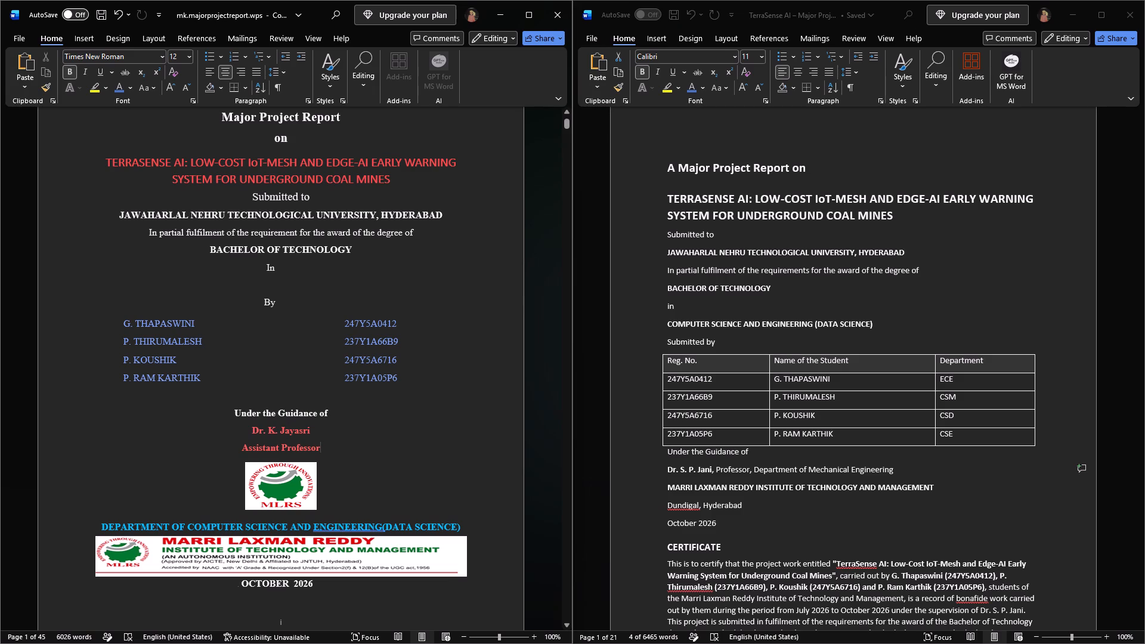
left_click_drag(252, 431, 313, 434)
key("ctrl+v")
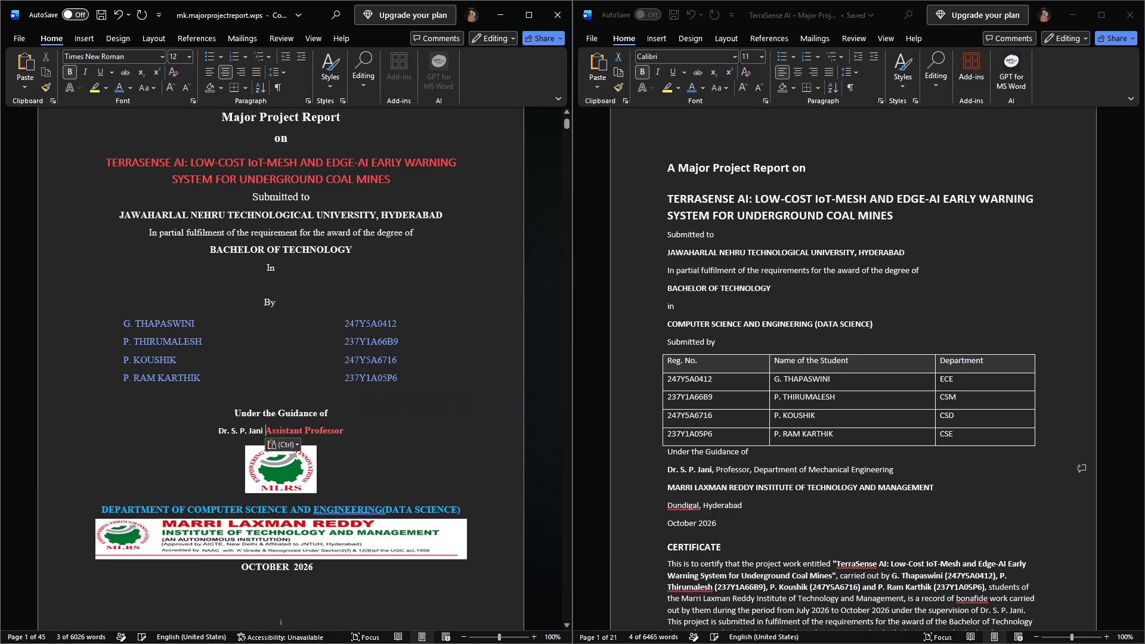
key("Return")
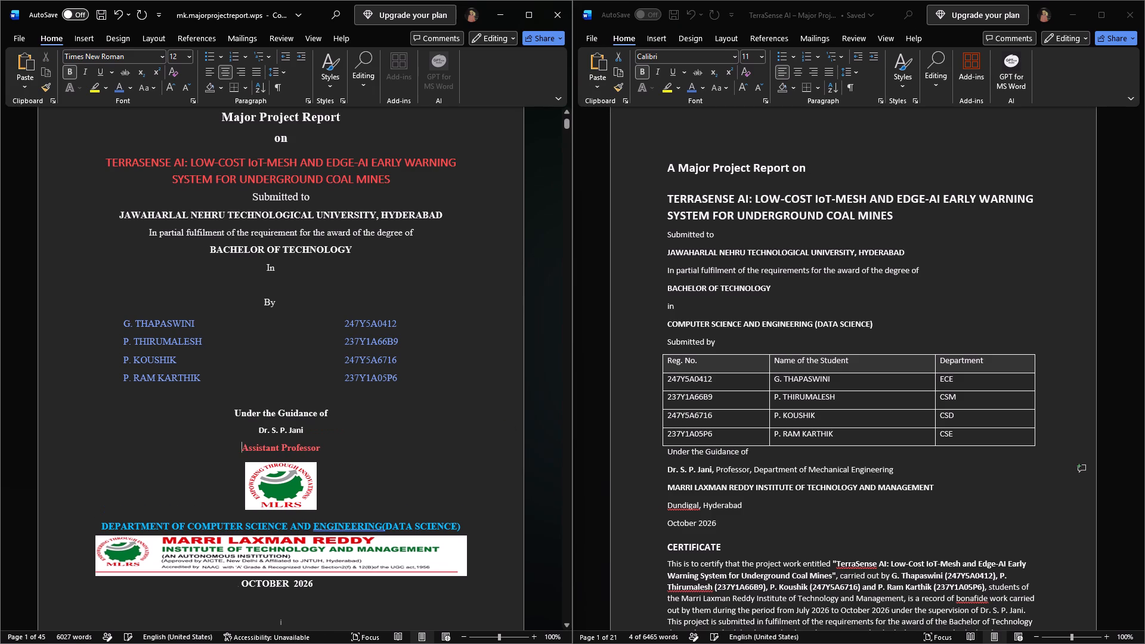
Delete "Assistant" from the guide's title on the cover page, leaving "Professor".
left_click_drag(280, 448, 240, 445)
key("BackSpace")
Format the guide's name on the cover page in red, Times New Roman, size 12.
left_click_drag(312, 434, 259, 432)
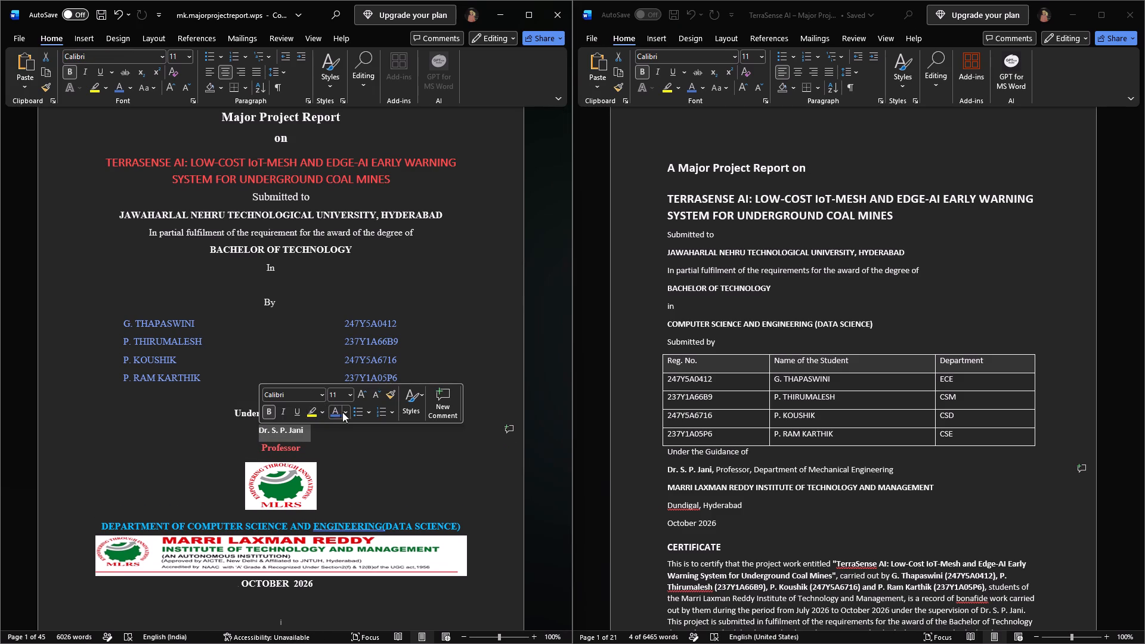
left_click(345, 411)
left_click(352, 359)
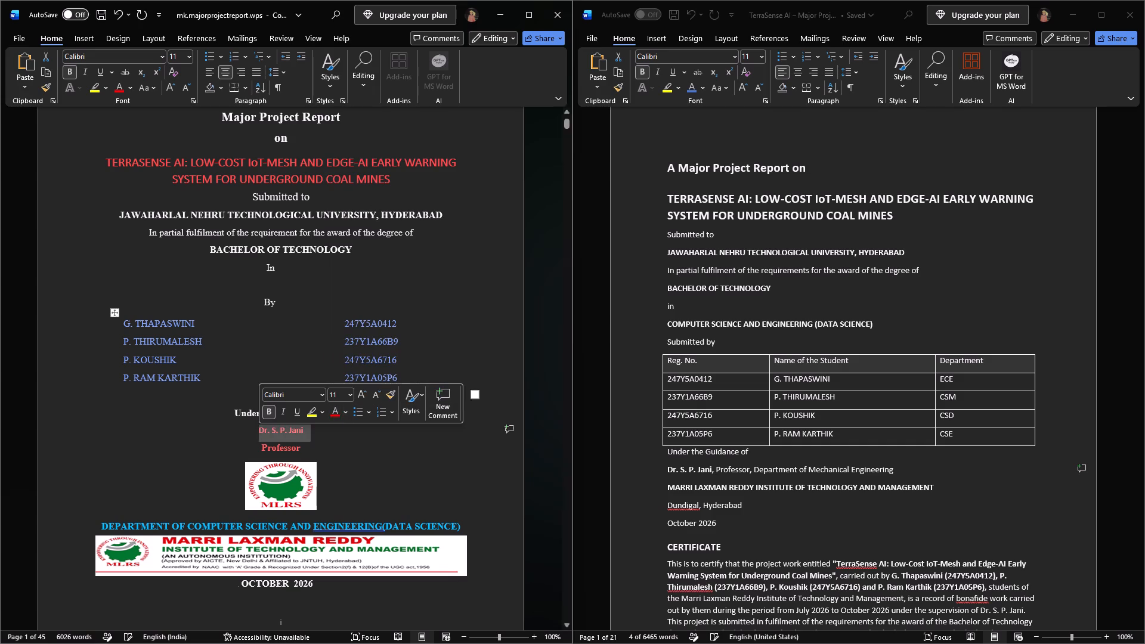
left_click(324, 424)
left_click_drag(305, 429, 259, 429)
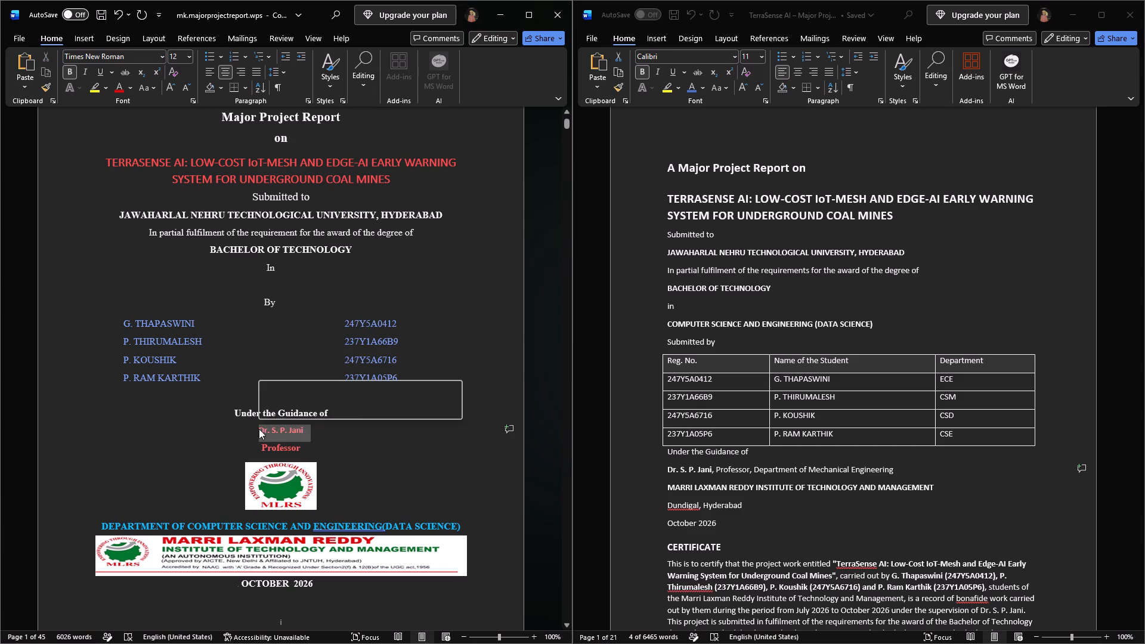
left_click(303, 389)
key("t")
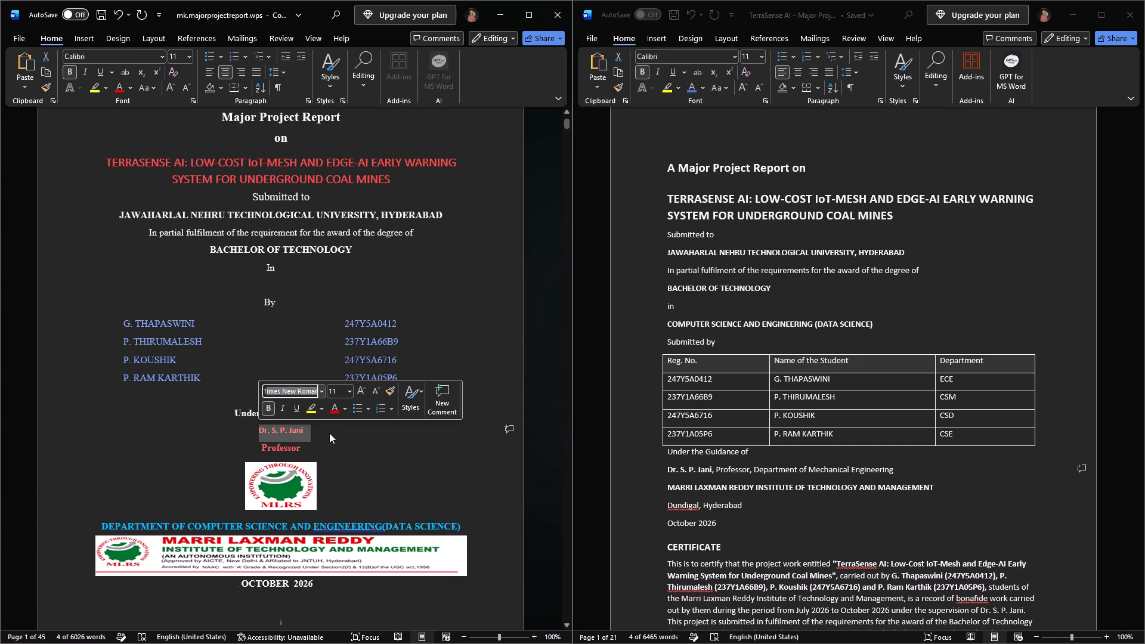
key("Tab")
type("12")
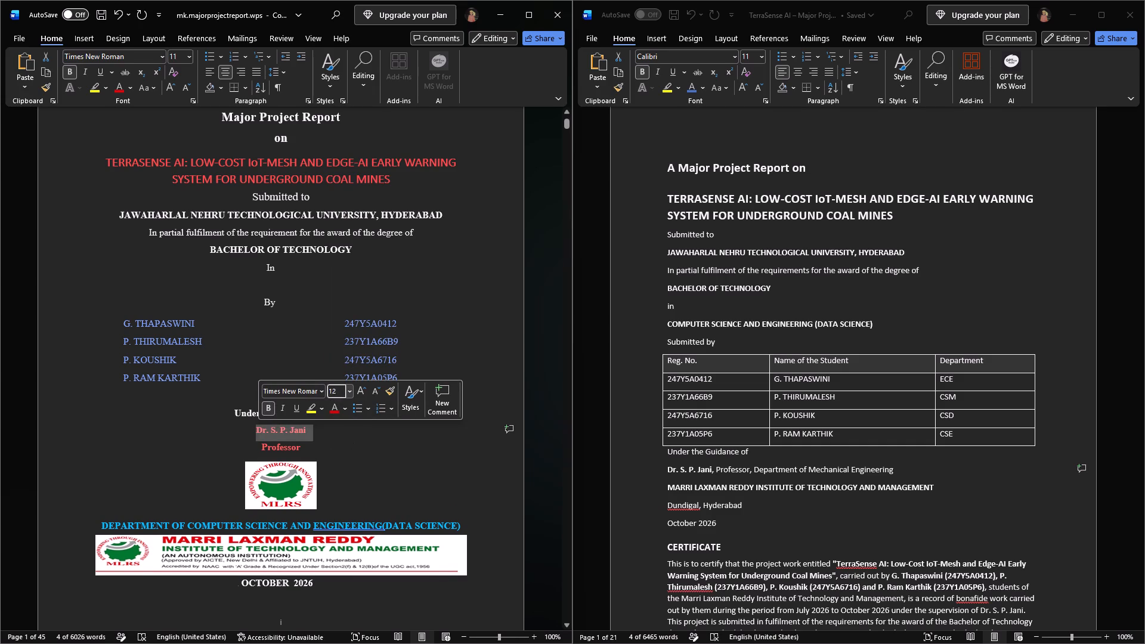
key("Return")
Copy "Professor, Department of Mechanical Engineering" from the guide's line in the TerraSense report.
left_click(314, 446)
left_click_drag(310, 448, 261, 449)
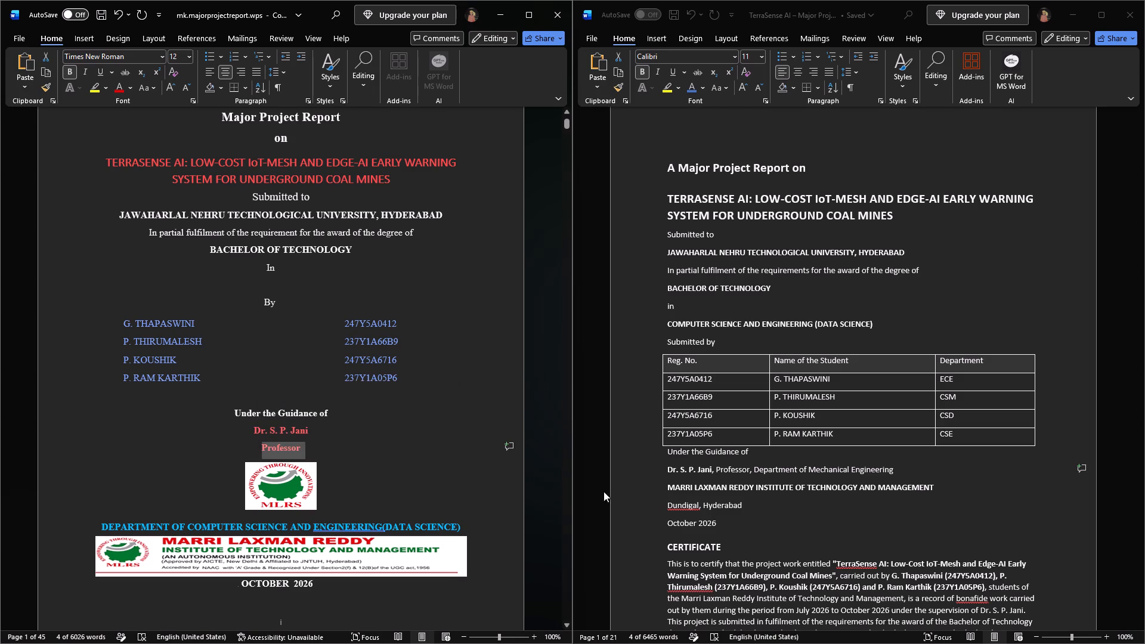
left_click(736, 488)
left_click_drag(716, 470, 872, 471)
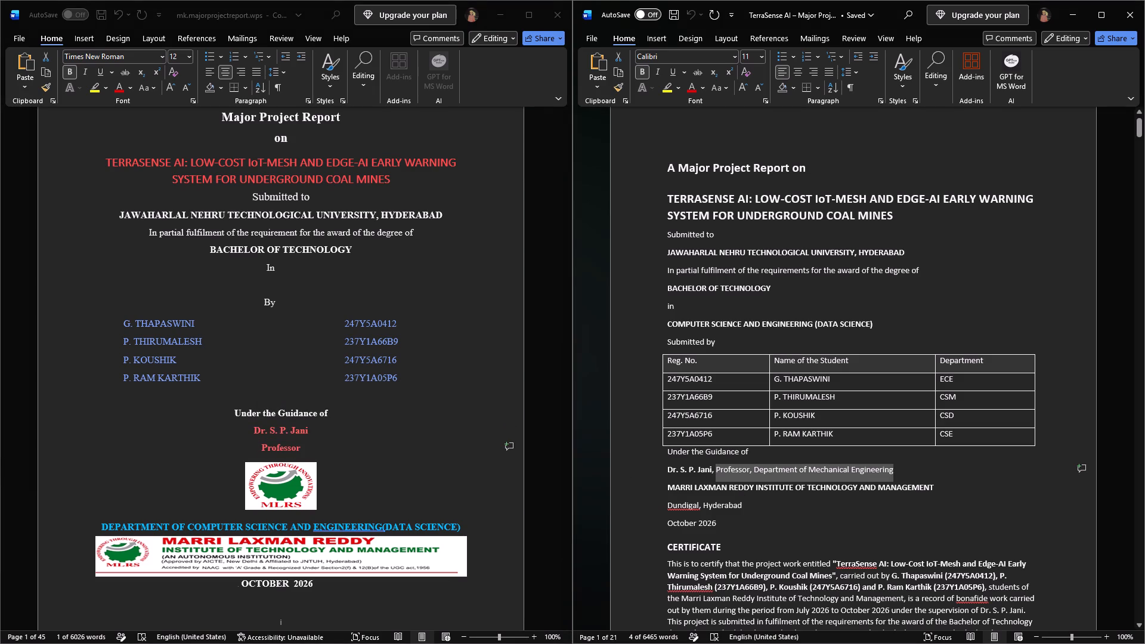
left_click_drag(872, 471, 874, 471)
key("ctrl+c")
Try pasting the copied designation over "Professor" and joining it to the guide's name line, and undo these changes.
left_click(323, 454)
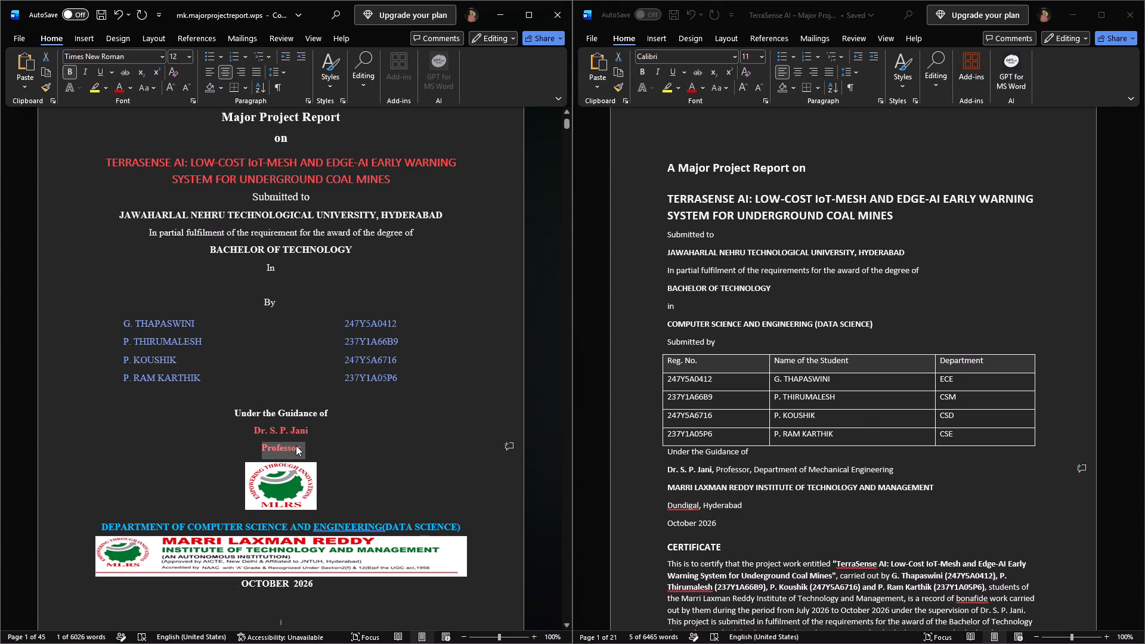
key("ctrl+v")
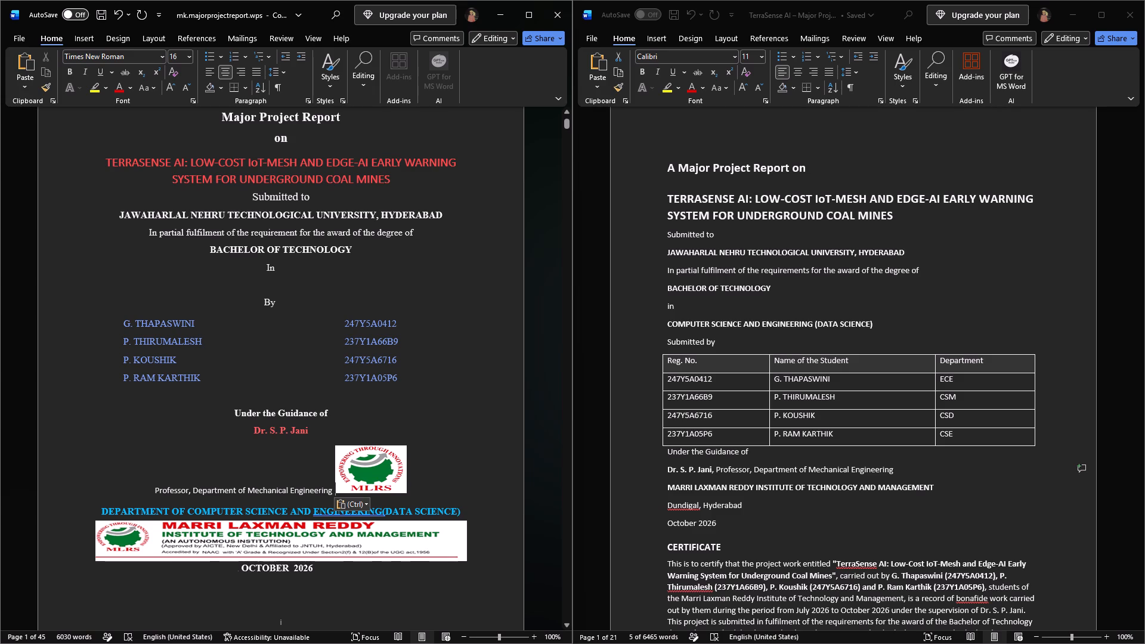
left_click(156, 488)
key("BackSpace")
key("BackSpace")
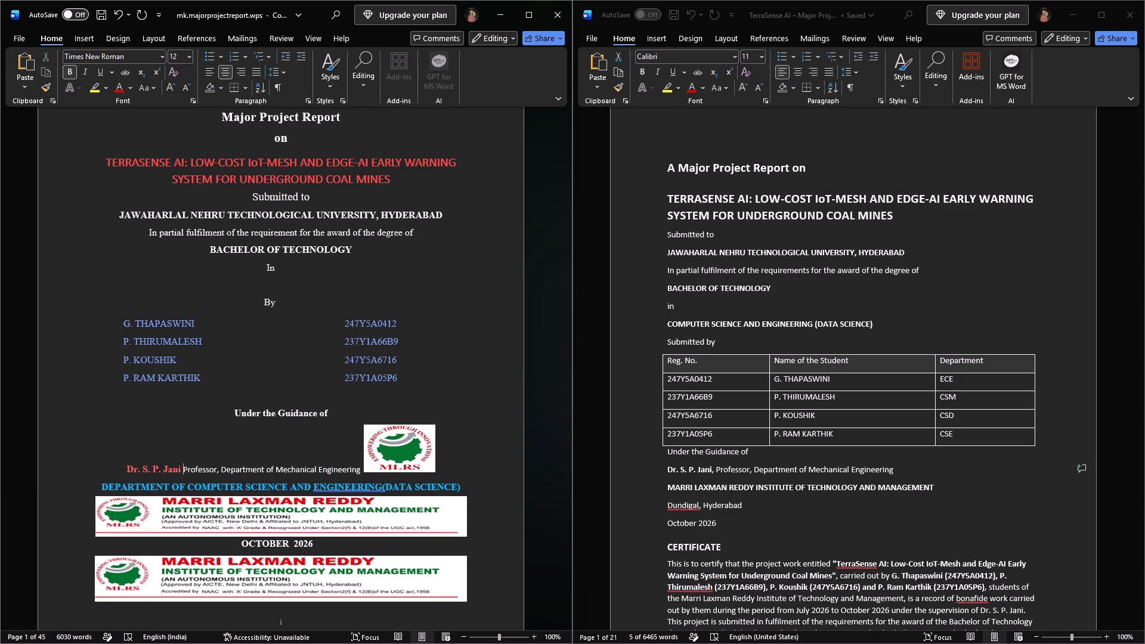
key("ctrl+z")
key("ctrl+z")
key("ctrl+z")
Replace "Professor" below the guide's name with the copied "Professor, Department of Mechanical Engineering".
left_click(314, 452)
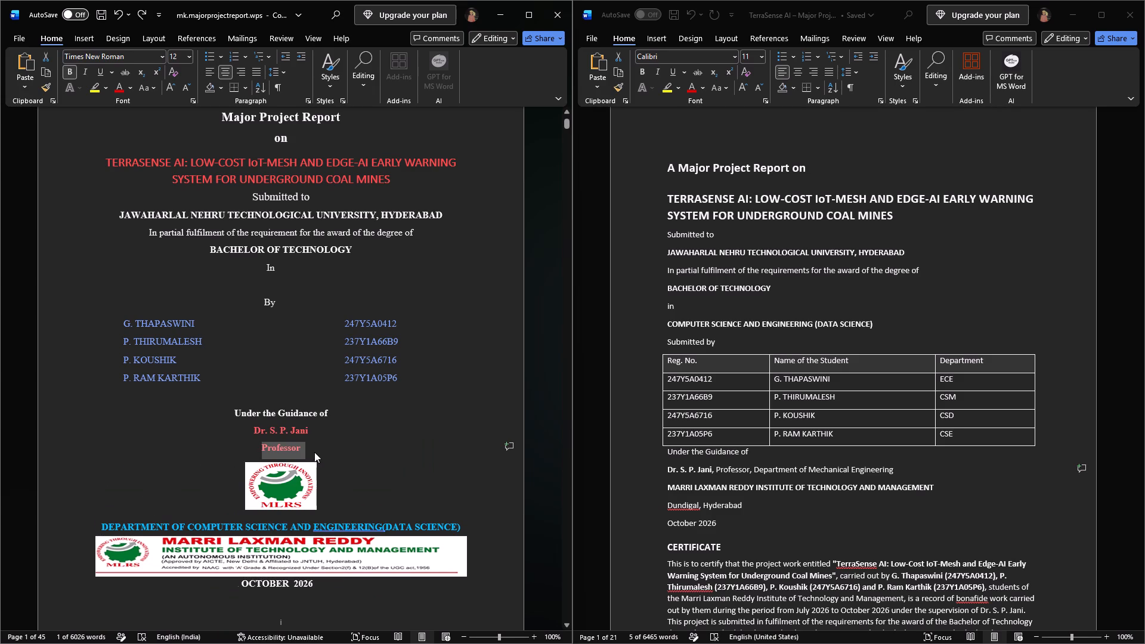
left_click_drag(299, 450, 262, 450)
key("ctrl+v")
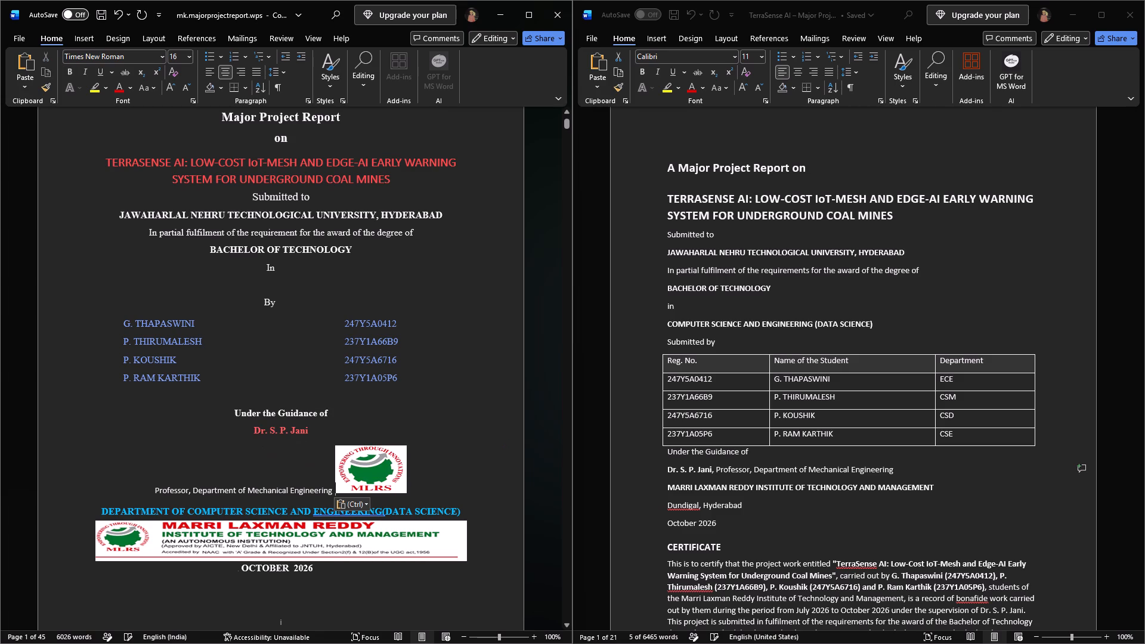
Undo the last paste and replace "Professor" with the copied "Professor, Department of Mechanical Engineering", keeping it on its own line above the logo.
key("ctrl+z")
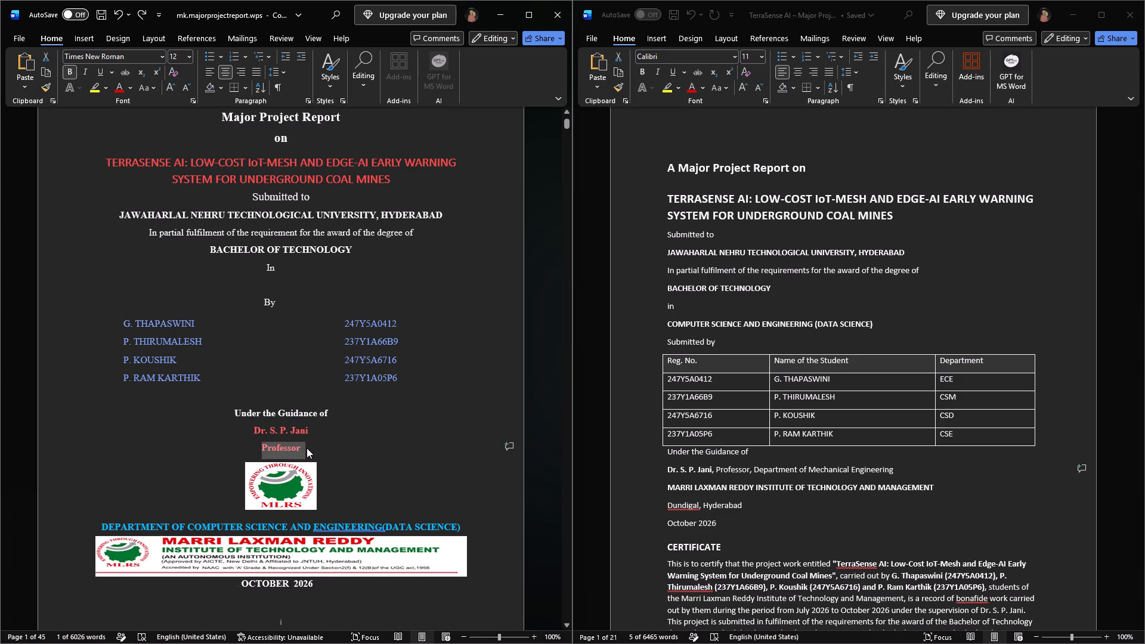
left_click(307, 448)
key("BackSpace")
key("BackSpace")
key("BackSpace")
key("BackSpace")
key("BackSpace")
key("BackSpace")
key("BackSpace")
key("BackSpace")
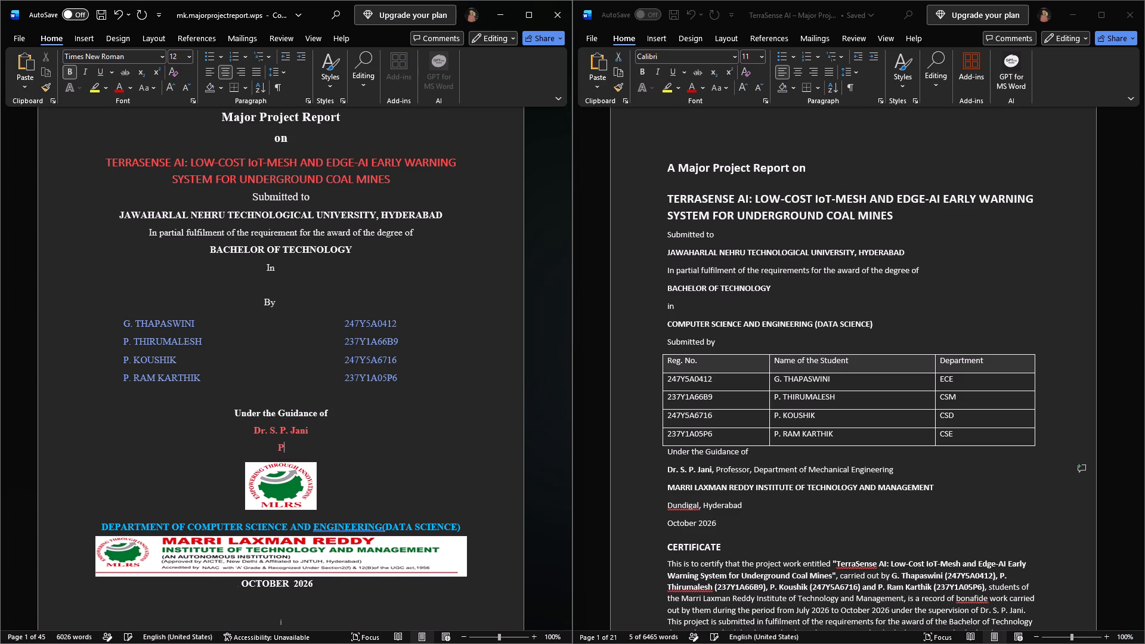
key("BackSpace")
key("ctrl+v")
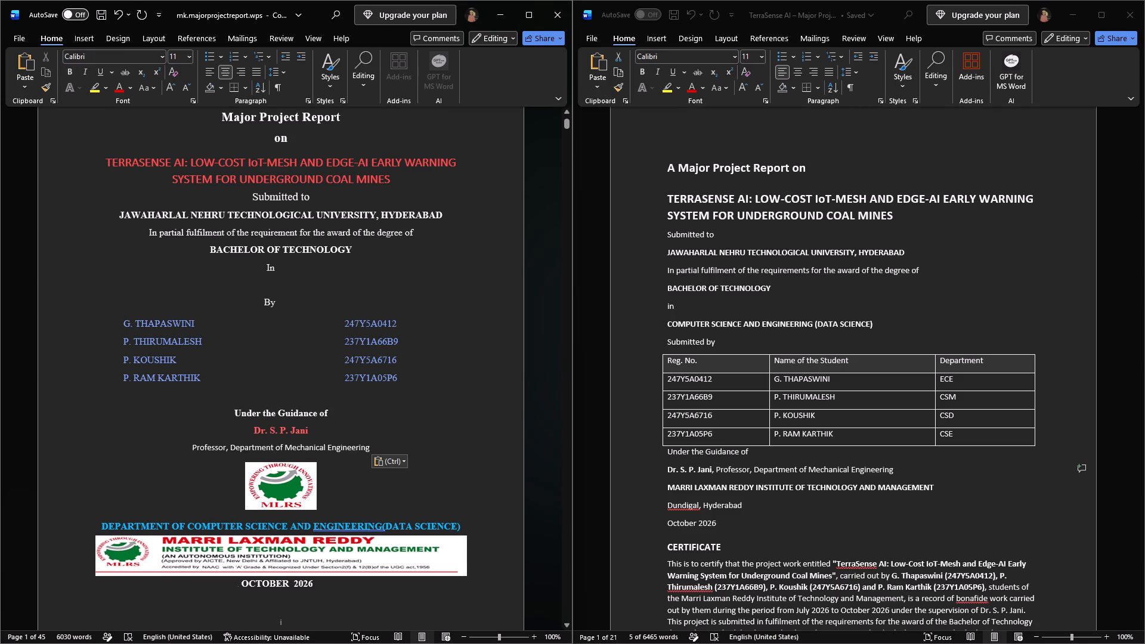
Format the guide's designation on the cover page in red, Times New Roman, size 12.
left_click_drag(373, 447, 205, 448)
left_click(277, 433)
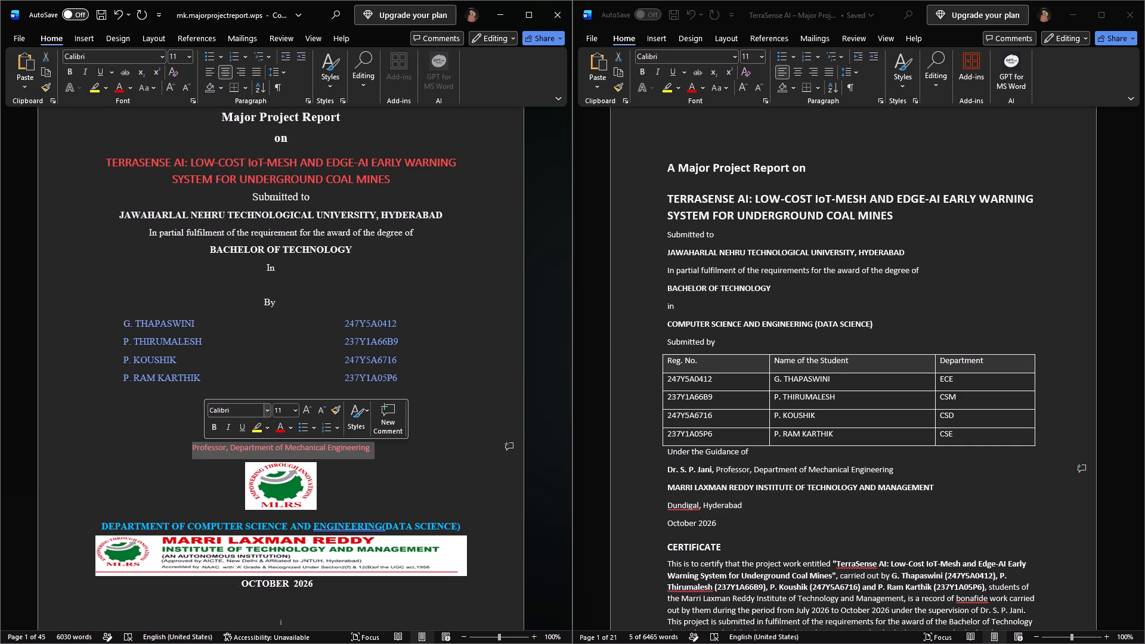
left_click(253, 411)
key("t")
key("Tab")
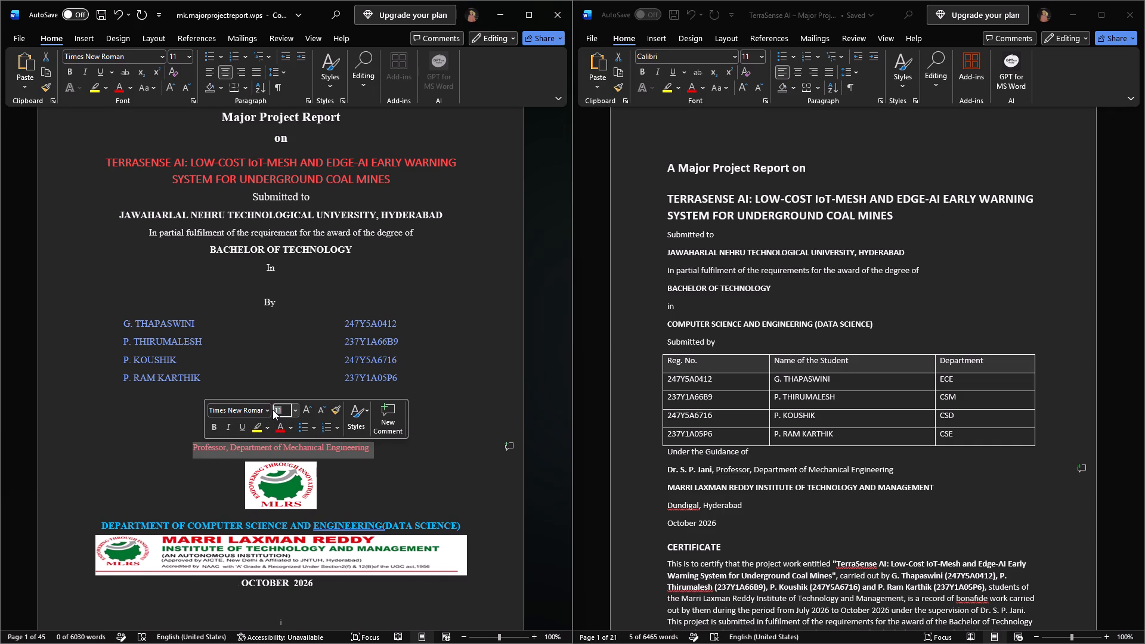
type("12")
left_click(371, 472)
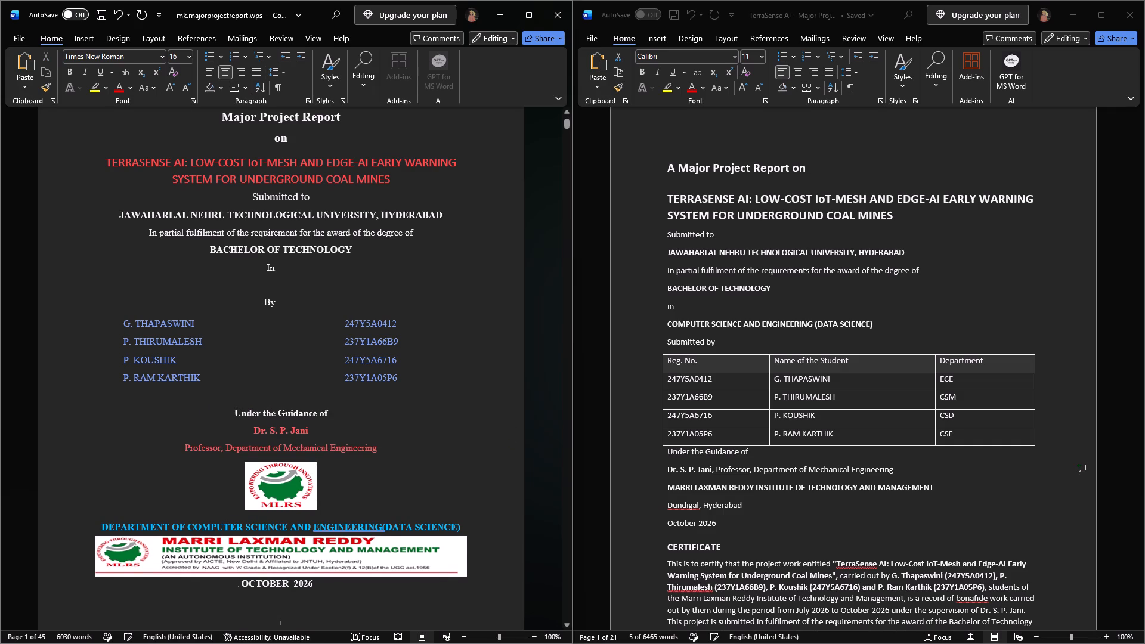
Delete the line "DEPARTMENT OF COMPUTER SCIENCE AND ENGINEERING(DATA SCIENCE)" between the logo and the institute banner on the cover page.
scroll(298, 500, "down", 1)
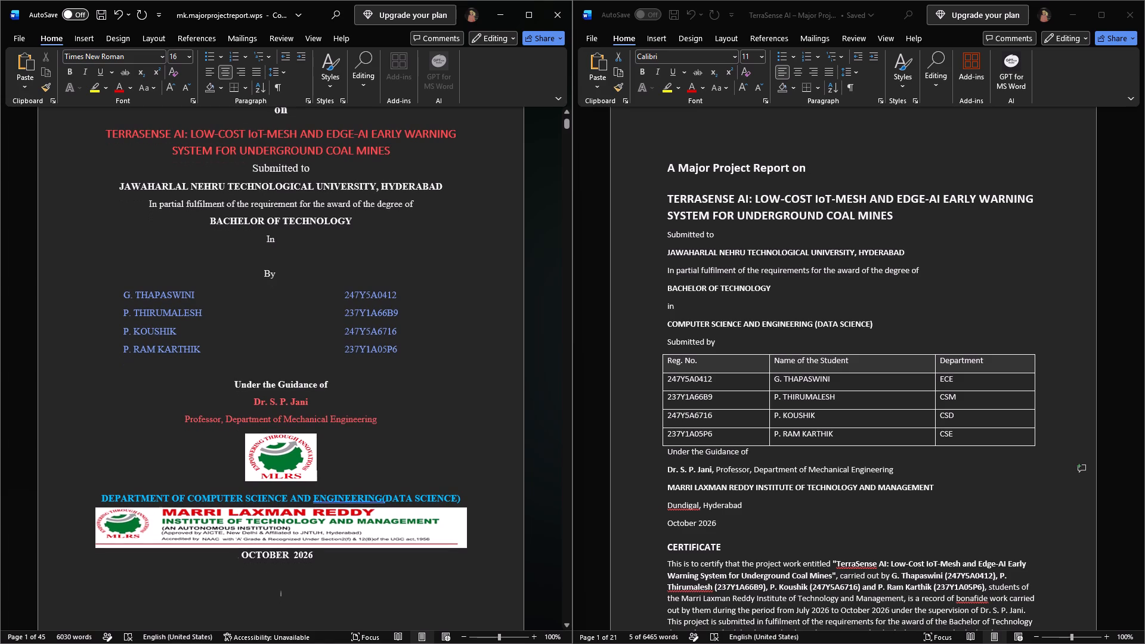
left_click_drag(471, 495, 113, 492)
key("BackSpace")
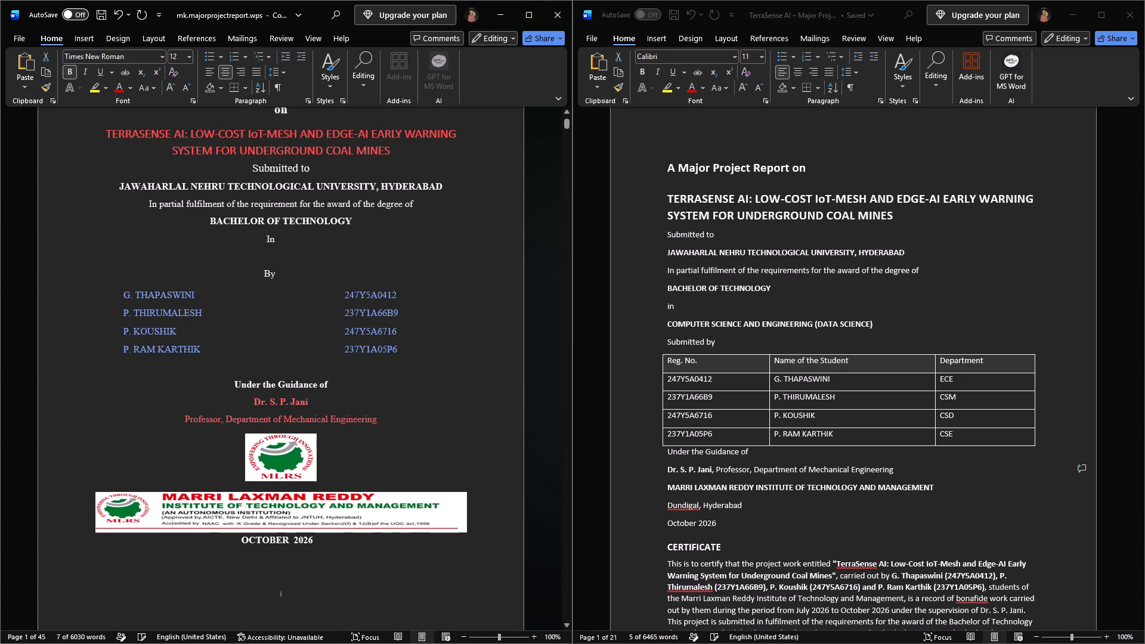
Insert a blank line between the round logo and the institute banner on the cover page.
scroll(409, 481, "down", 3)
left_click(370, 385)
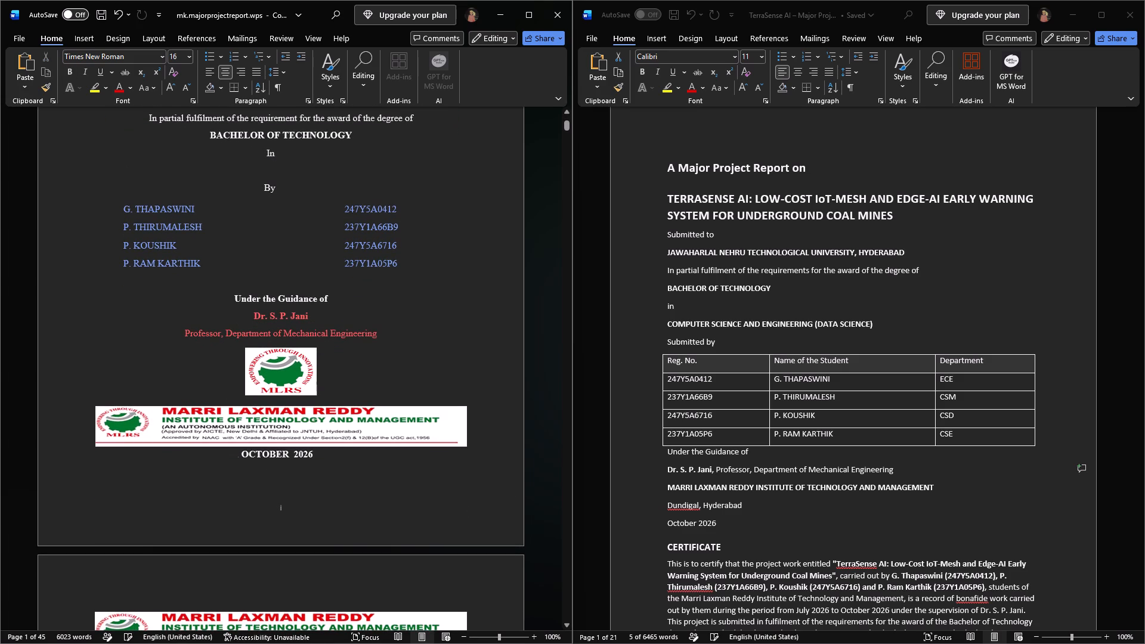
left_click(335, 455)
left_click(357, 370)
key("Return")
Delete the line "DEPARTMENT OF COMPUTER SCIENCE AND ENGINEERING (DATA SCIENCE)" below the banner on the certificate page.
scroll(345, 454, "down", 5)
scroll(286, 413, "down", 4)
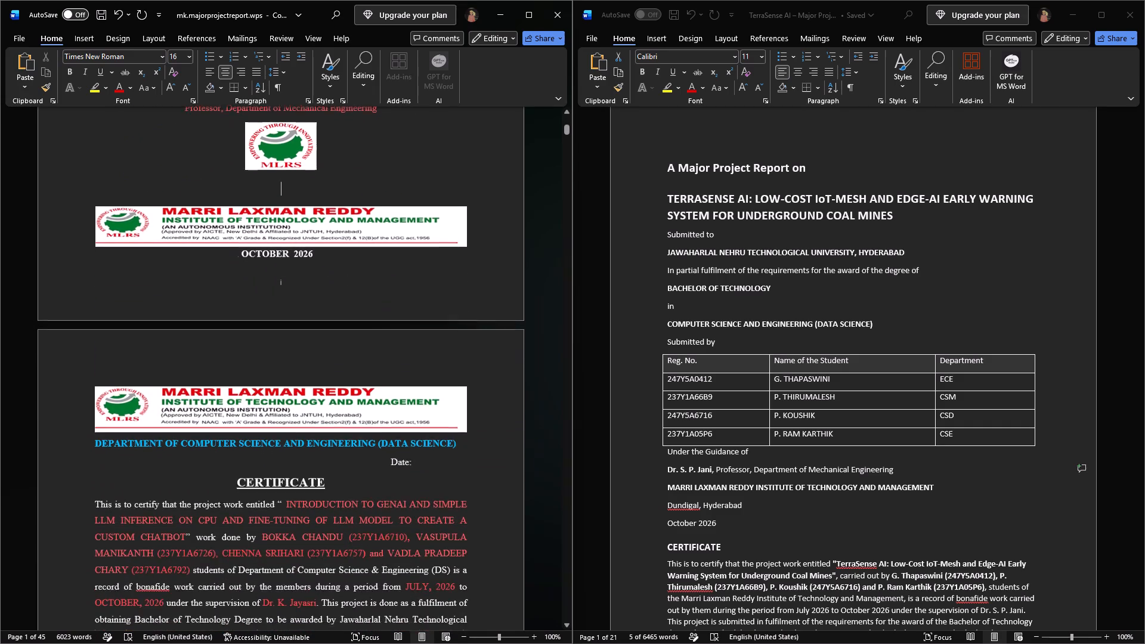
scroll(290, 411, "down", 3)
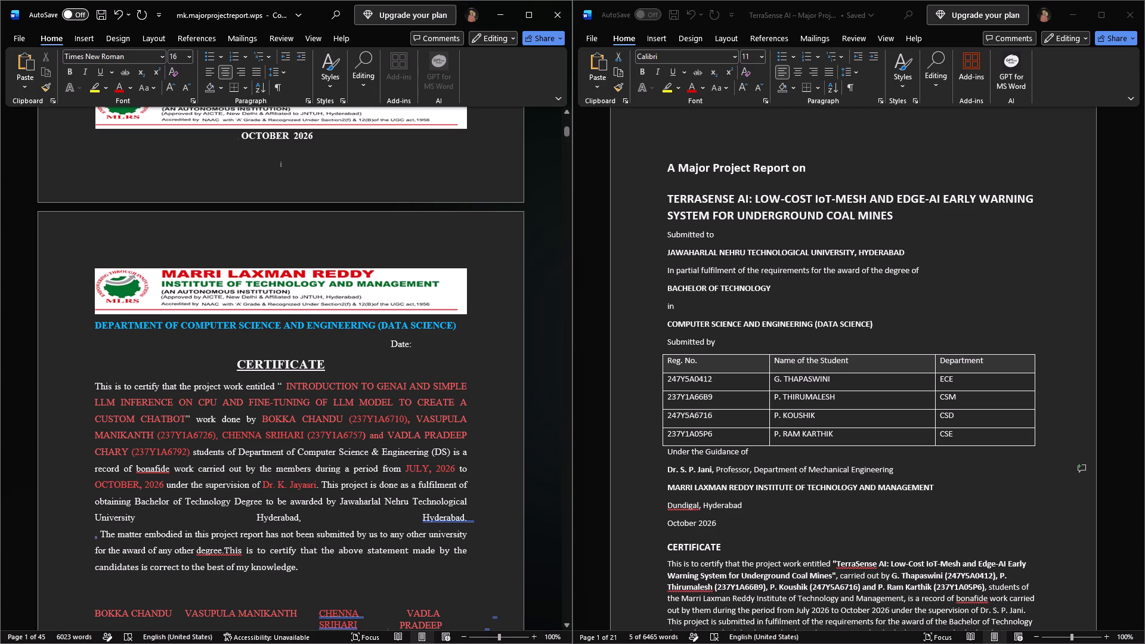
left_click_drag(468, 327, 100, 331)
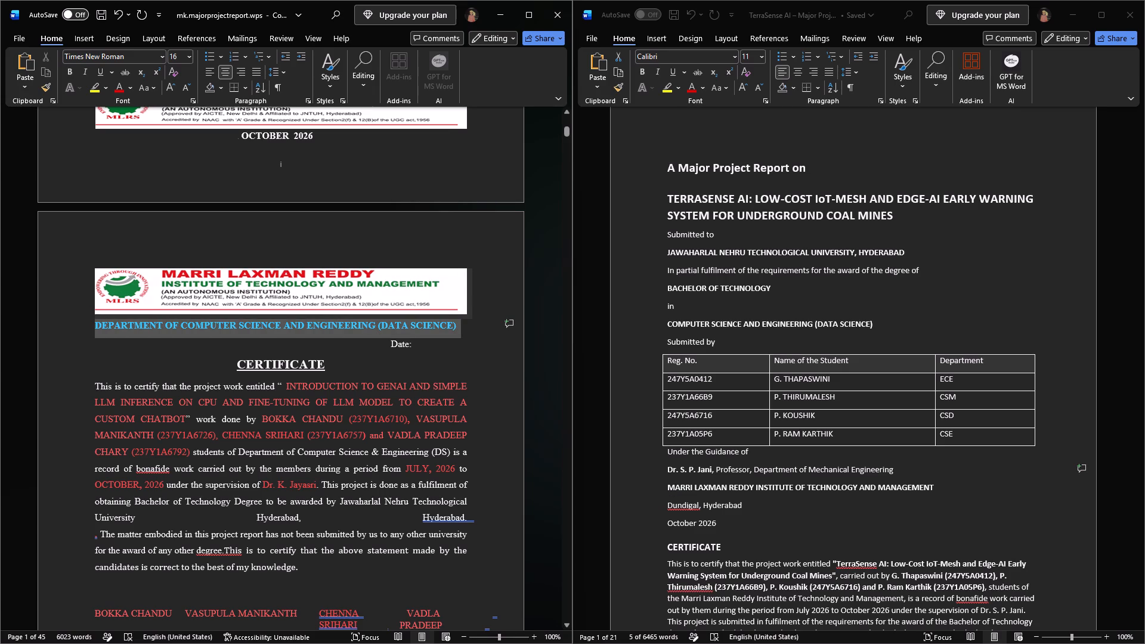
left_click_drag(100, 331, 100, 331)
key("BackSpace")
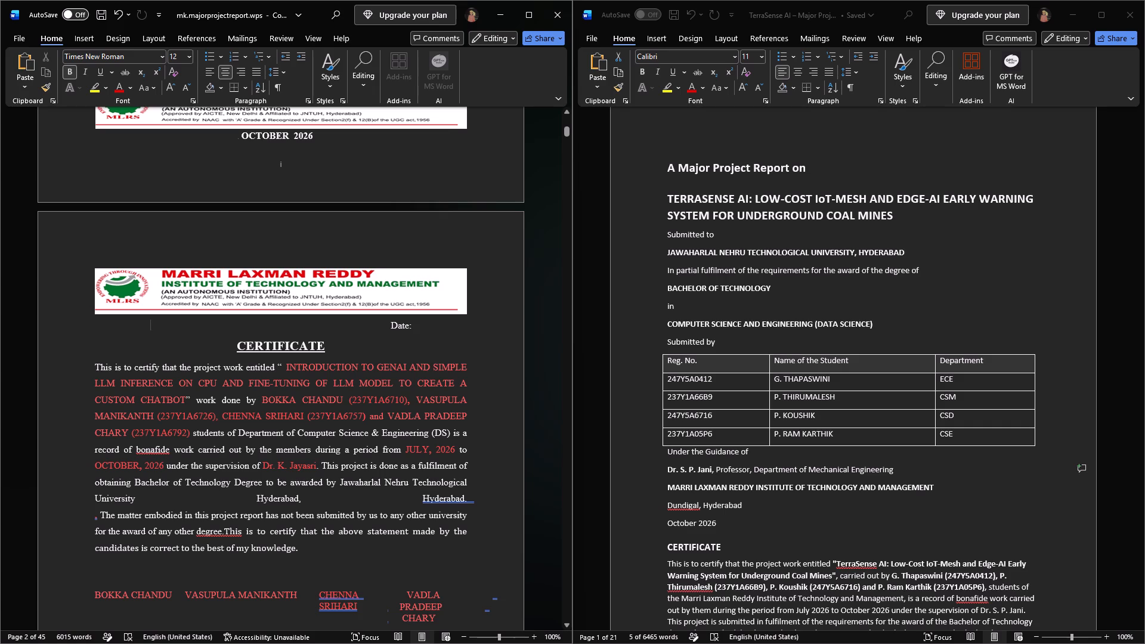
Replace the certificate's project title with "TerraSense AI: Low-Cost IoT-Mesh and Edge-AI Early Warning System for Underground Coal Mines", cut from the TerraSense report's certificate.
left_click_drag(286, 366, 189, 389)
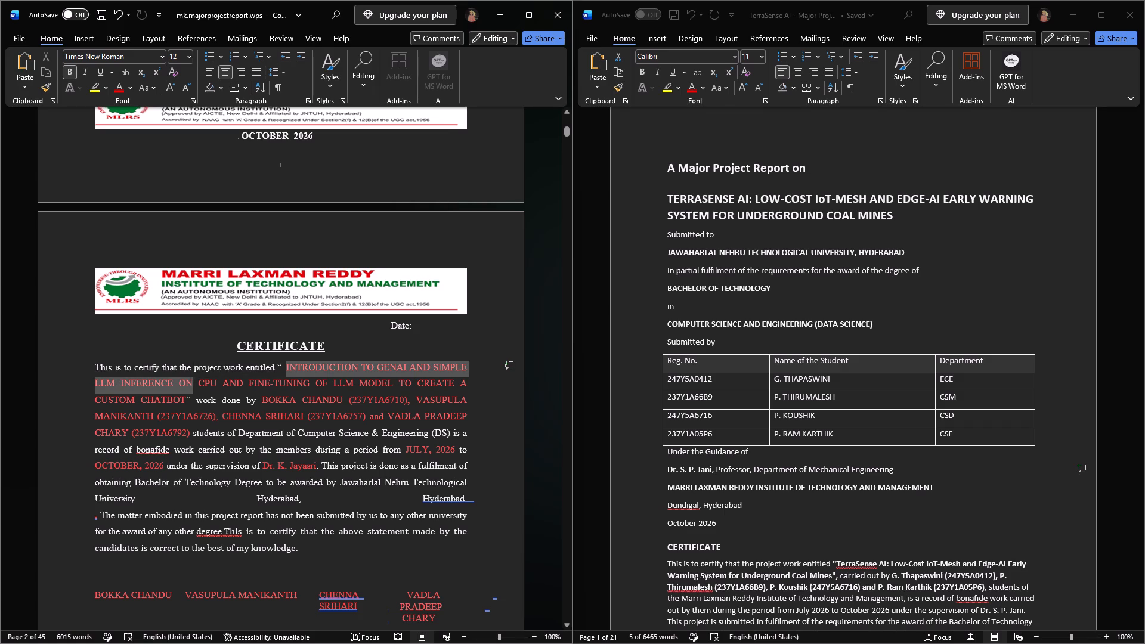
left_click_drag(189, 389, 184, 400)
scroll(826, 484, "down", 2)
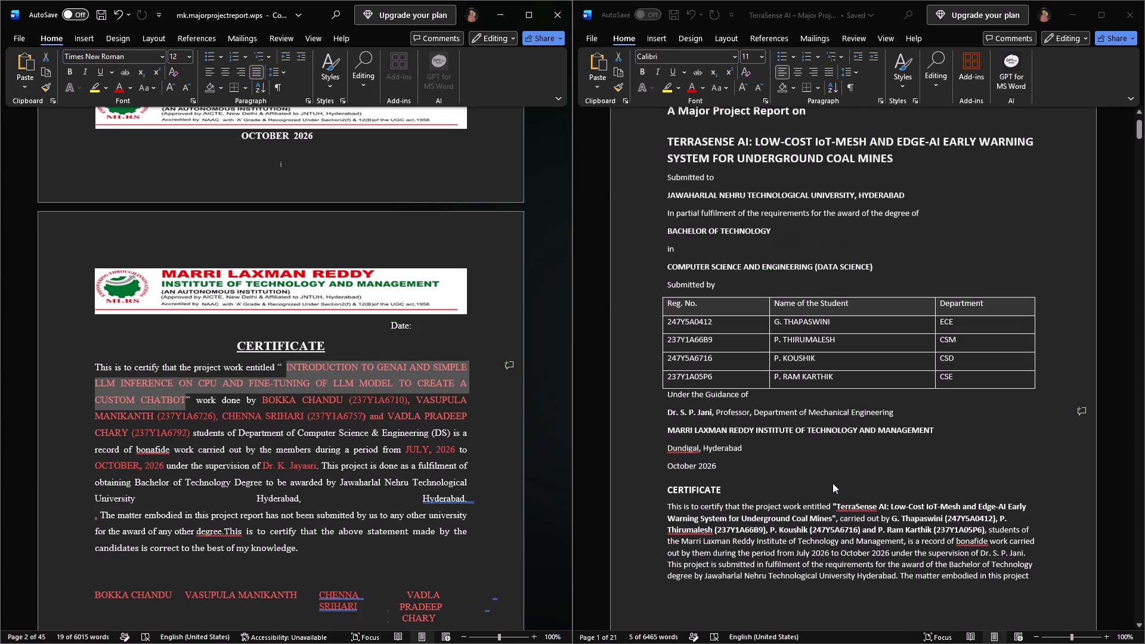
left_click(835, 505)
left_click_drag(835, 505, 799, 519)
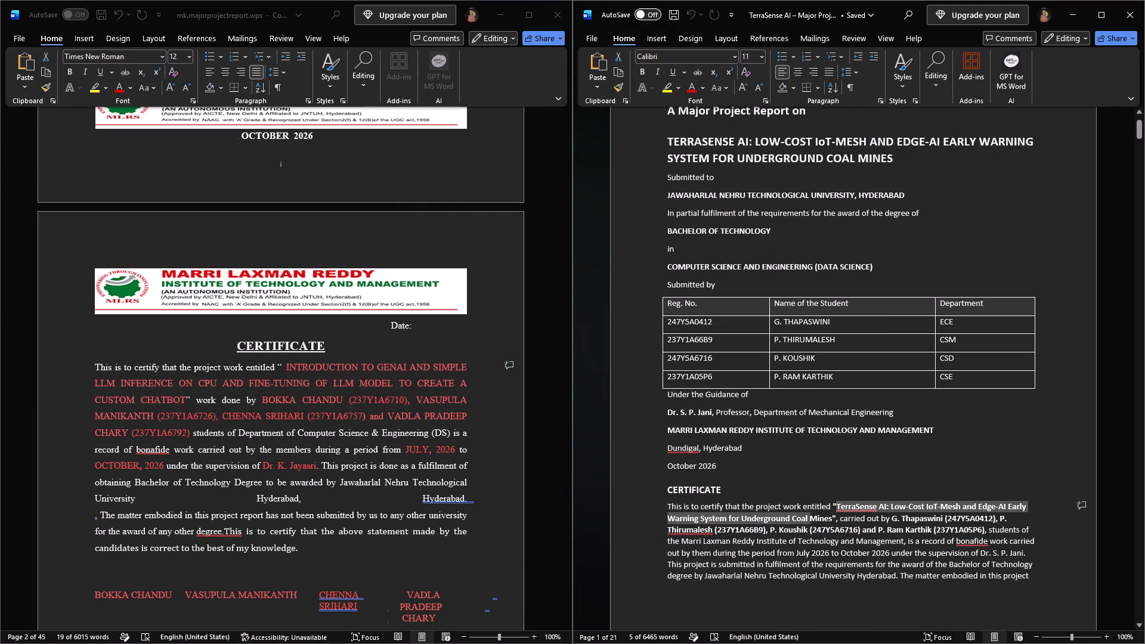
left_click_drag(799, 519, 830, 518)
key("ctrl+x")
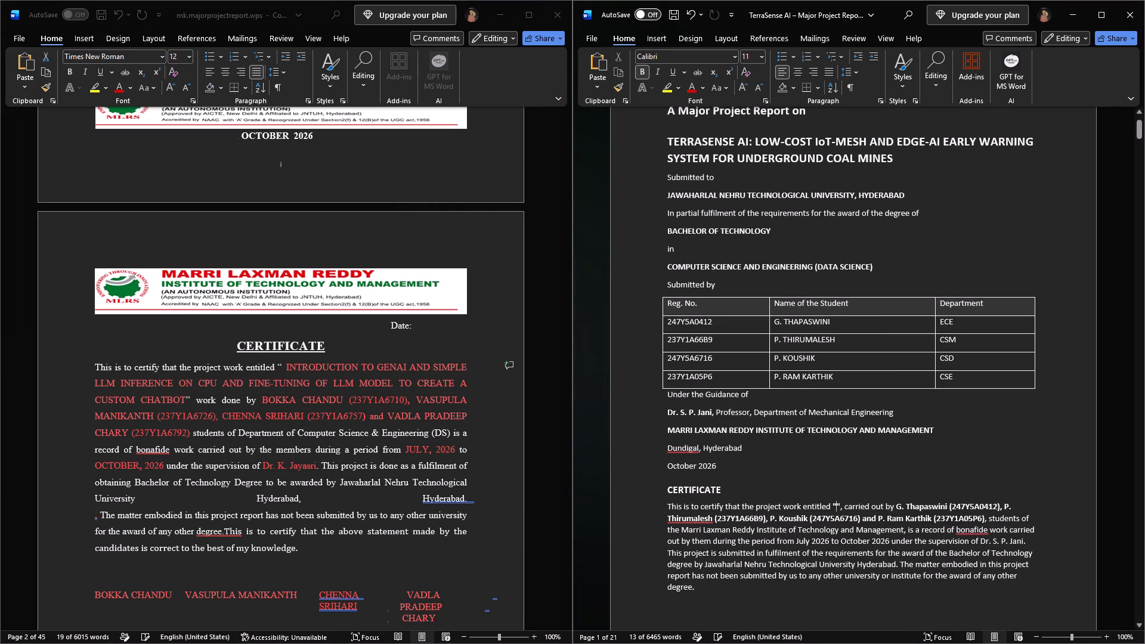
left_click(283, 366)
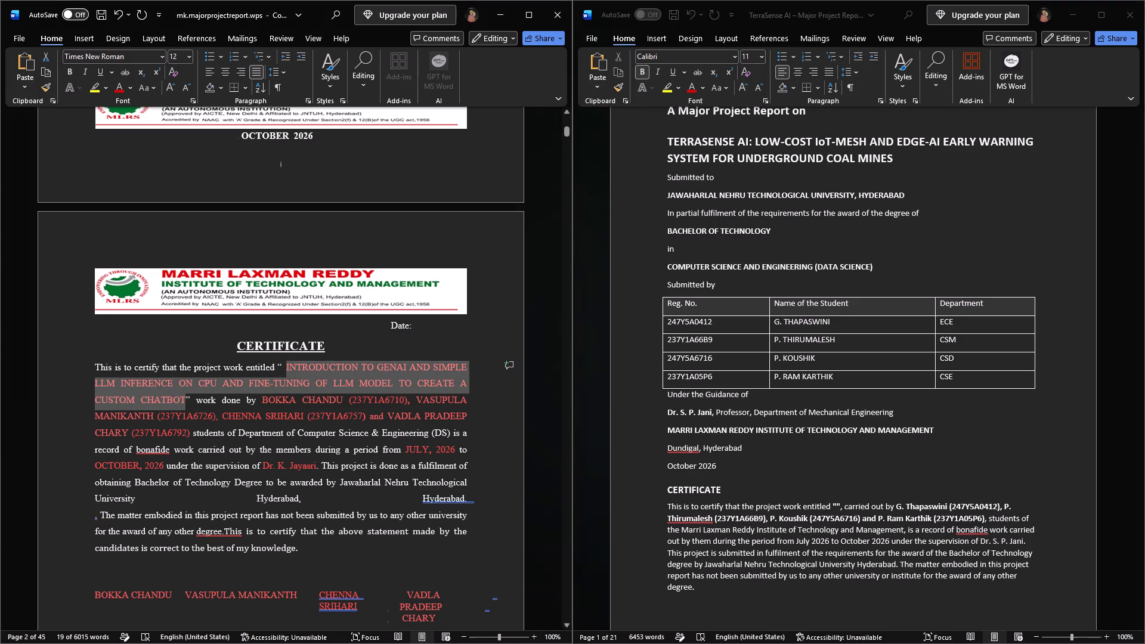
key("ctrl+v")
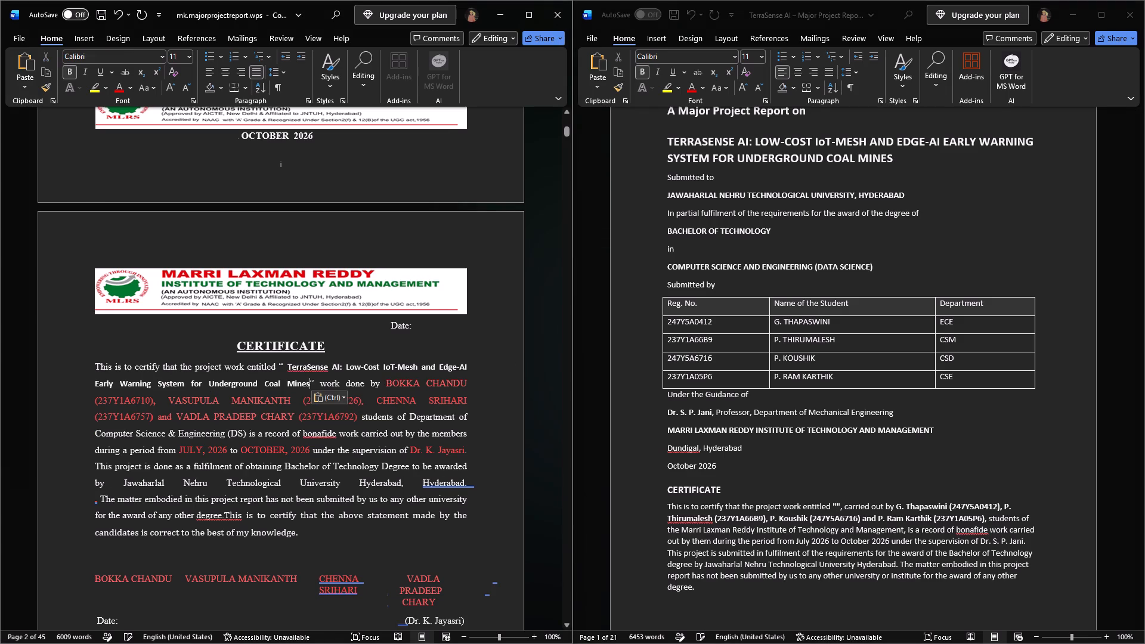
Format the pasted project title in the certificate in red, Times New Roman, size 14.
left_click_drag(286, 365, 311, 384)
left_click(391, 345)
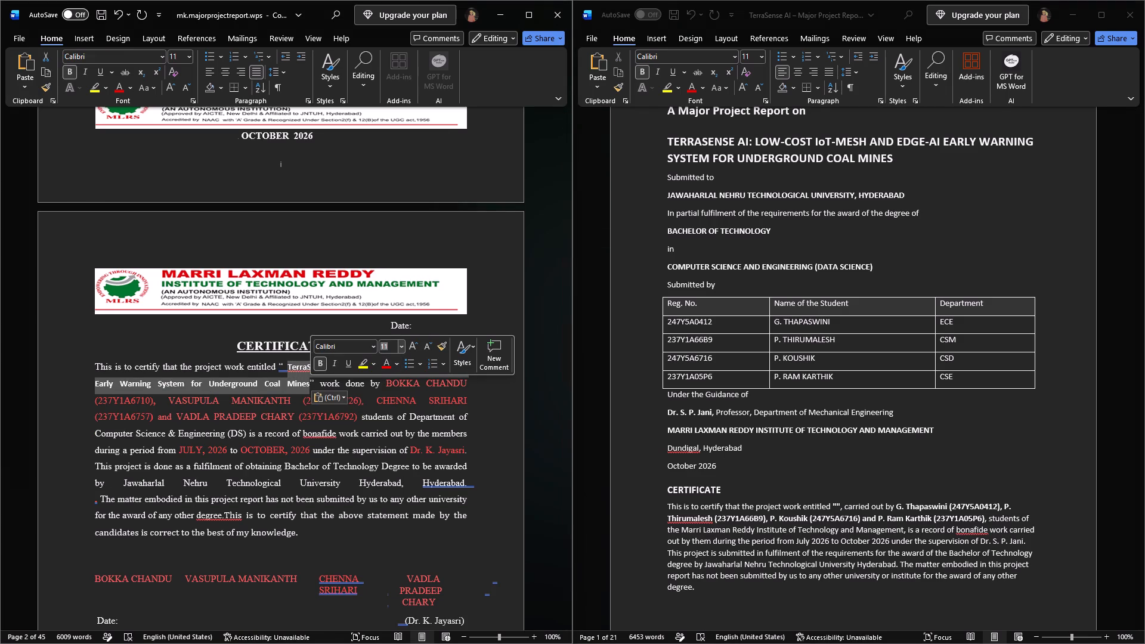
type("12")
key("Return")
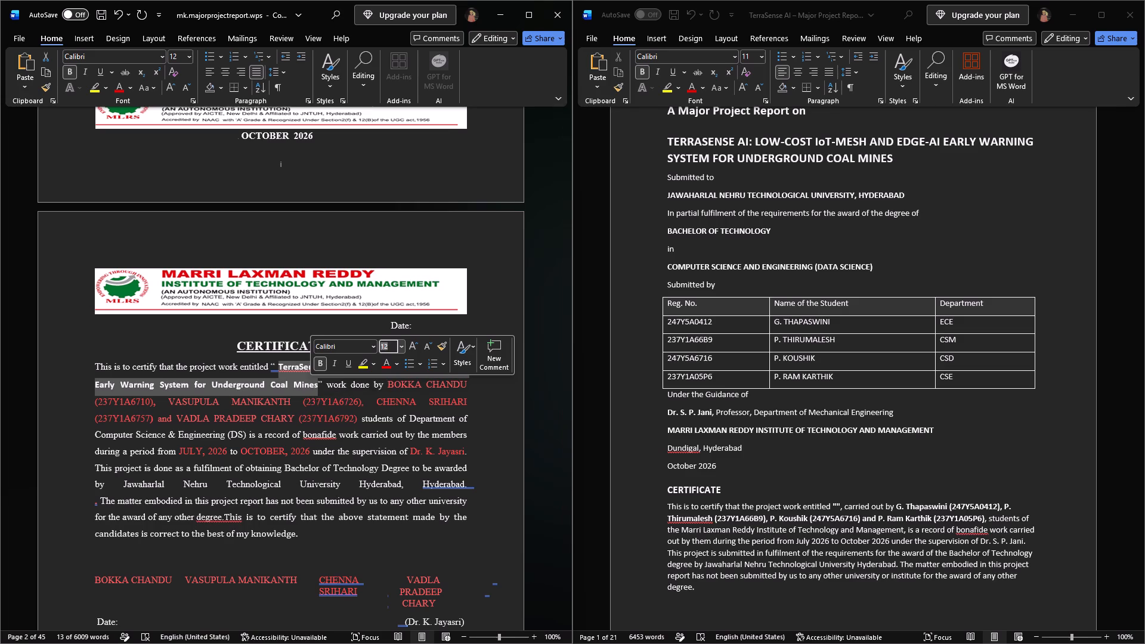
type("14")
key("Return")
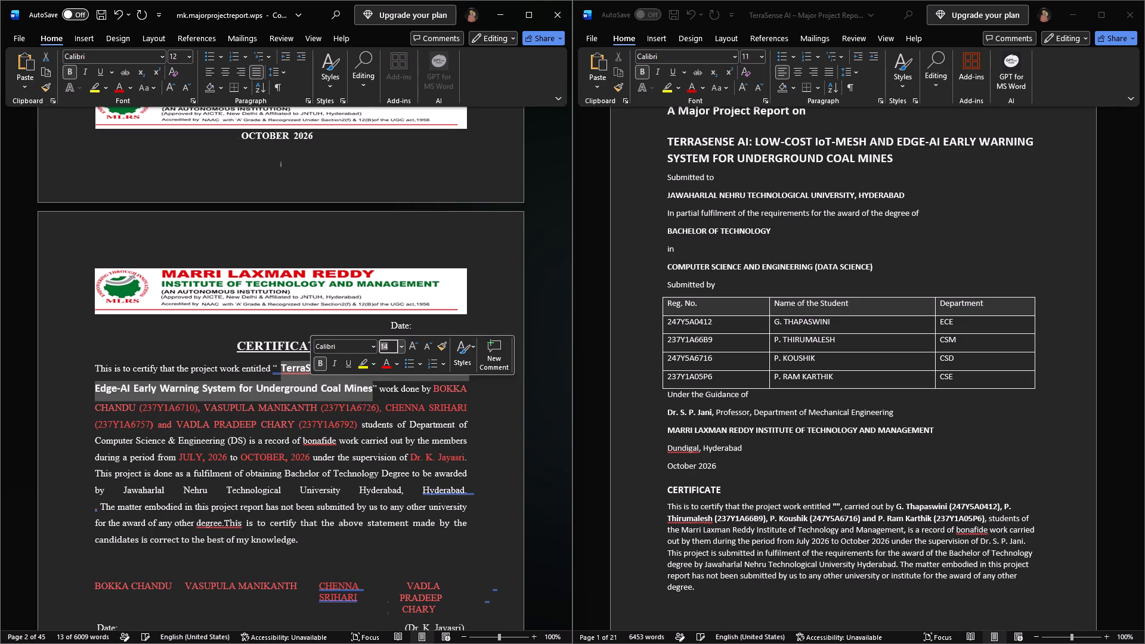
left_click(354, 346)
key("t")
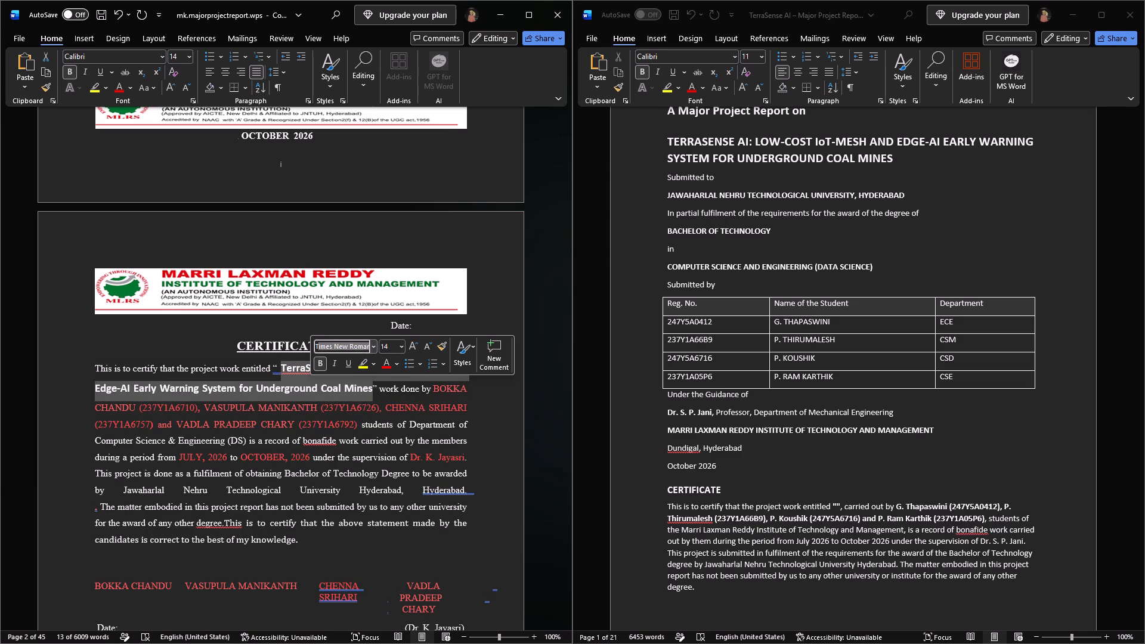
key("Tab")
left_click(385, 359)
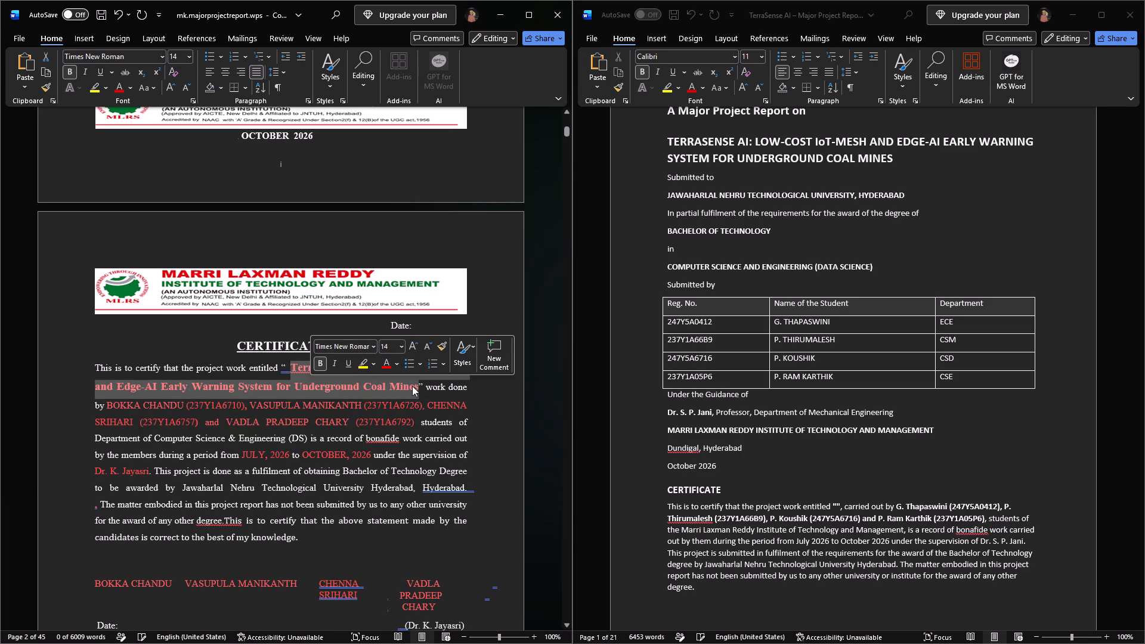
left_click(413, 389)
Replace the student names and registration numbers in the certificate paragraph with those copied from the TerraSense report's certificate.
left_click_drag(108, 406, 163, 411)
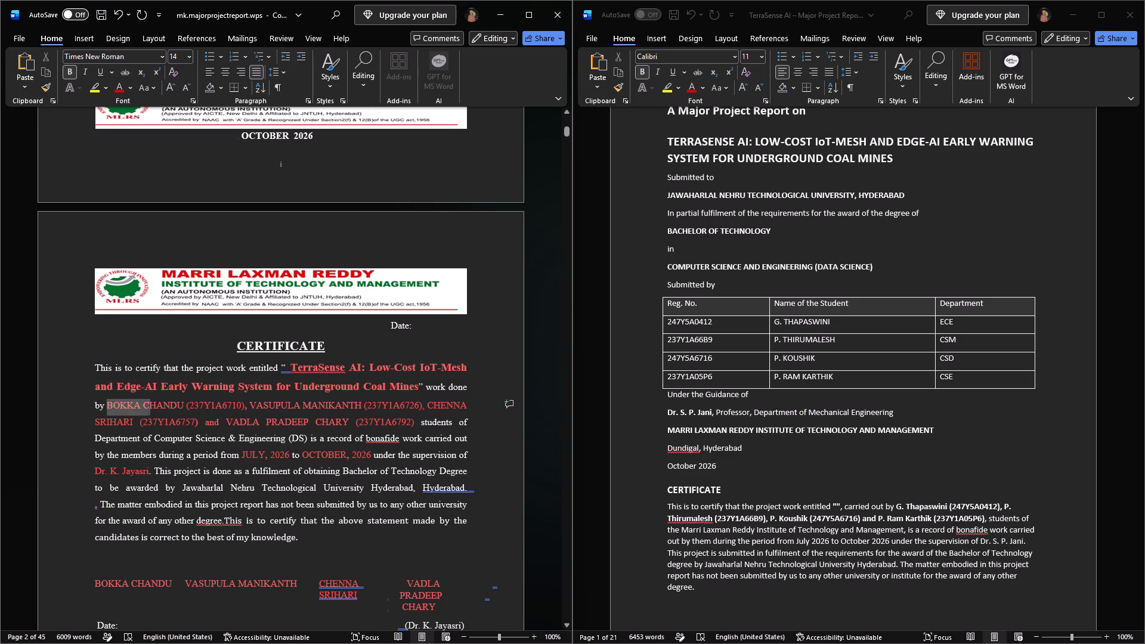
left_click_drag(163, 411, 226, 416)
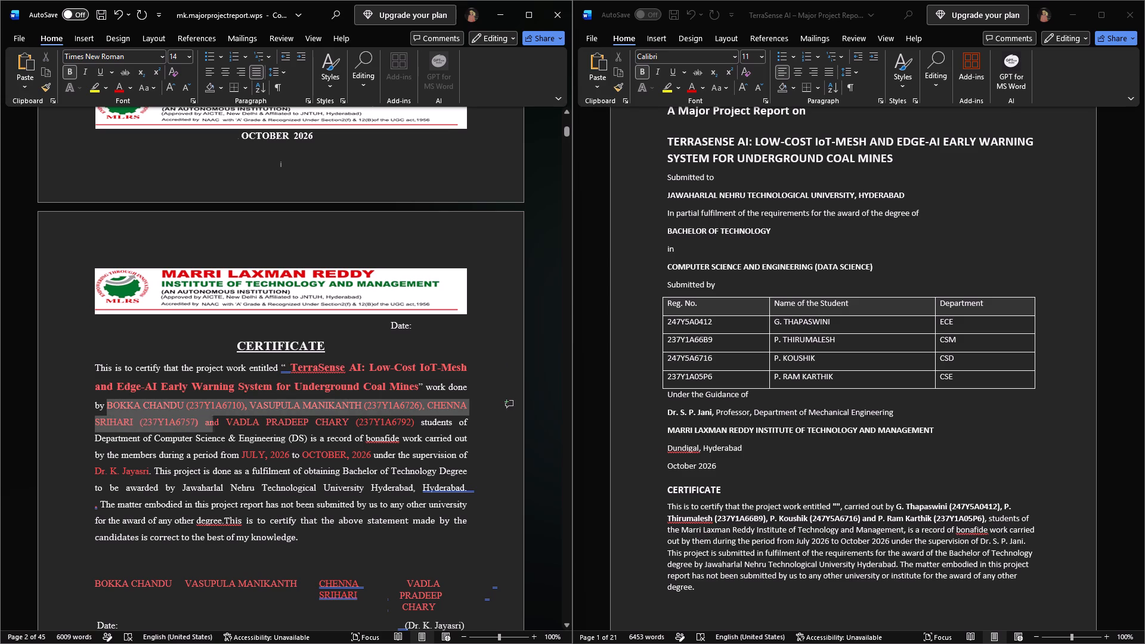
left_click_drag(226, 416, 415, 423)
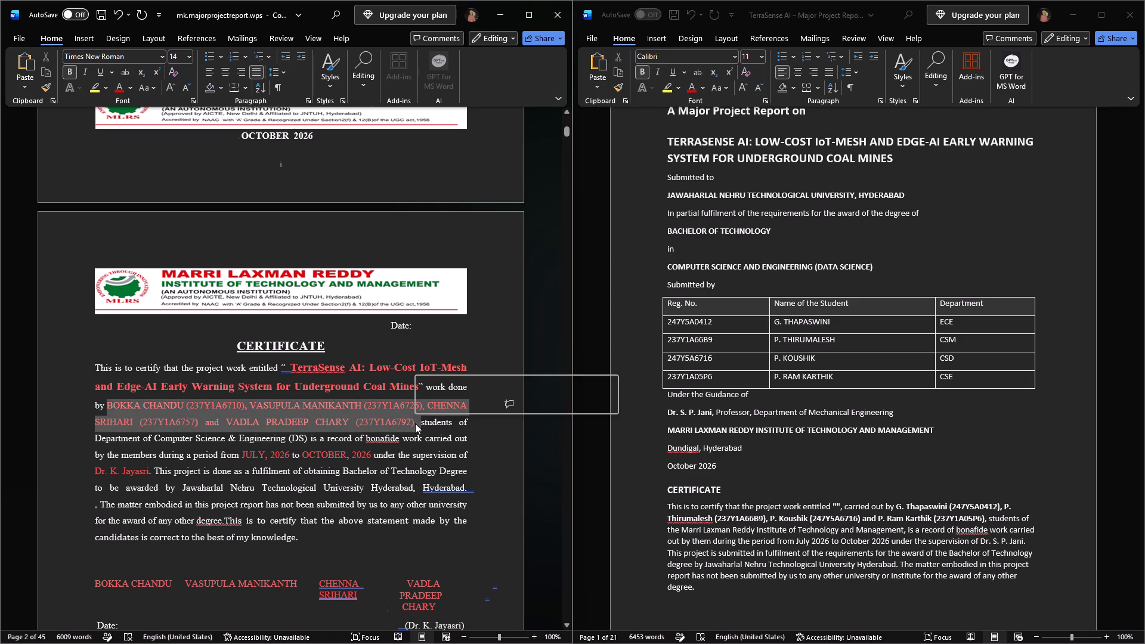
left_click(806, 494)
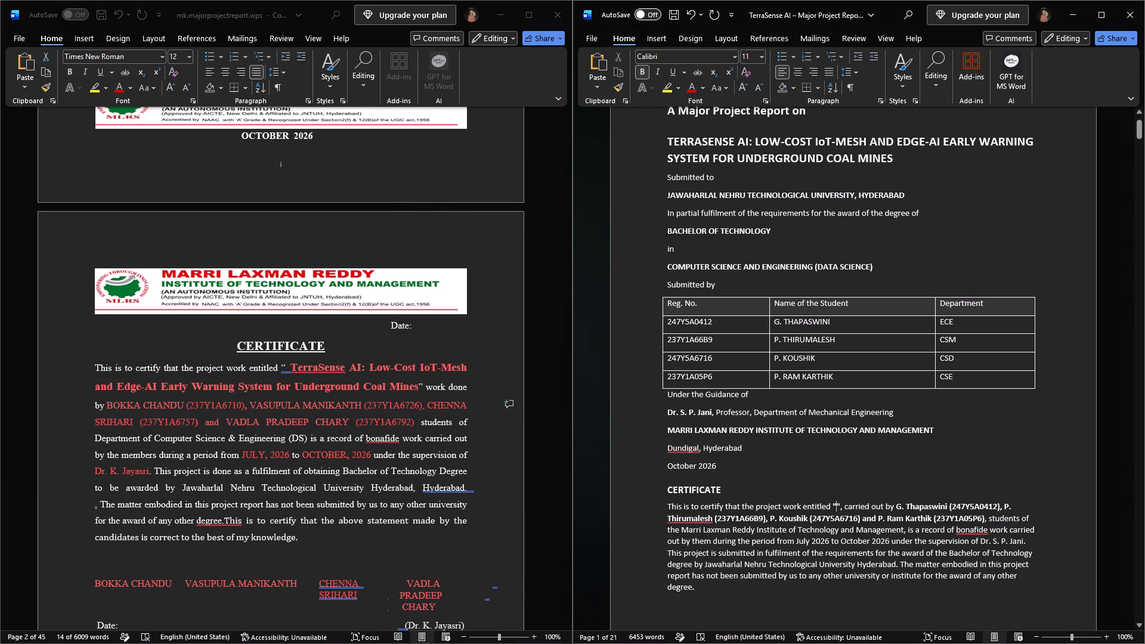
left_click_drag(896, 505, 945, 521)
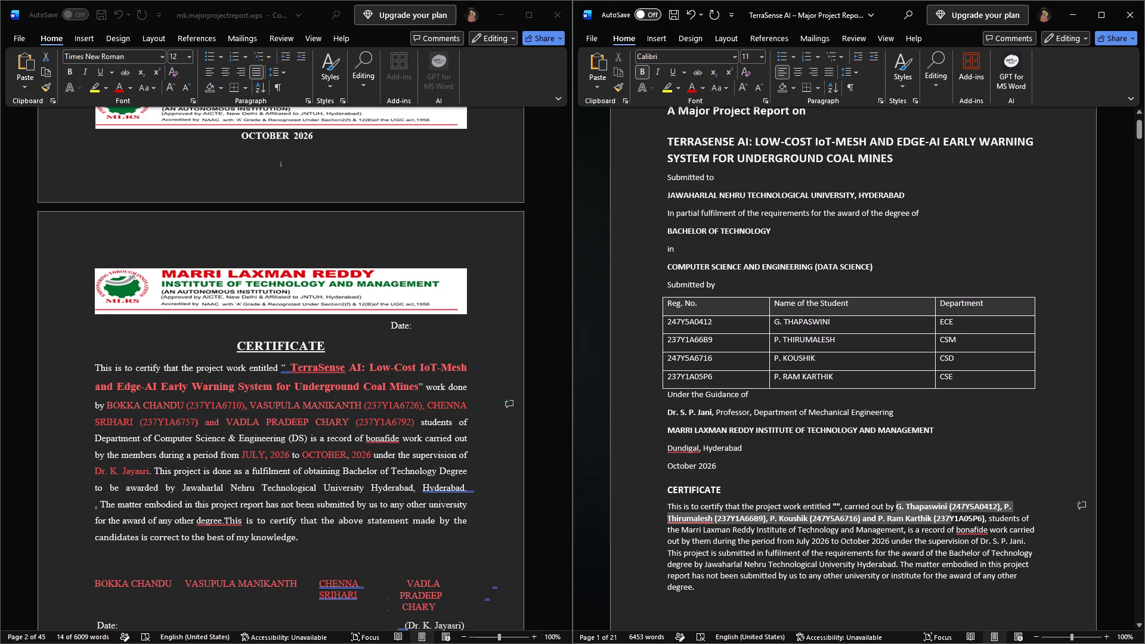
left_click_drag(945, 521, 984, 522)
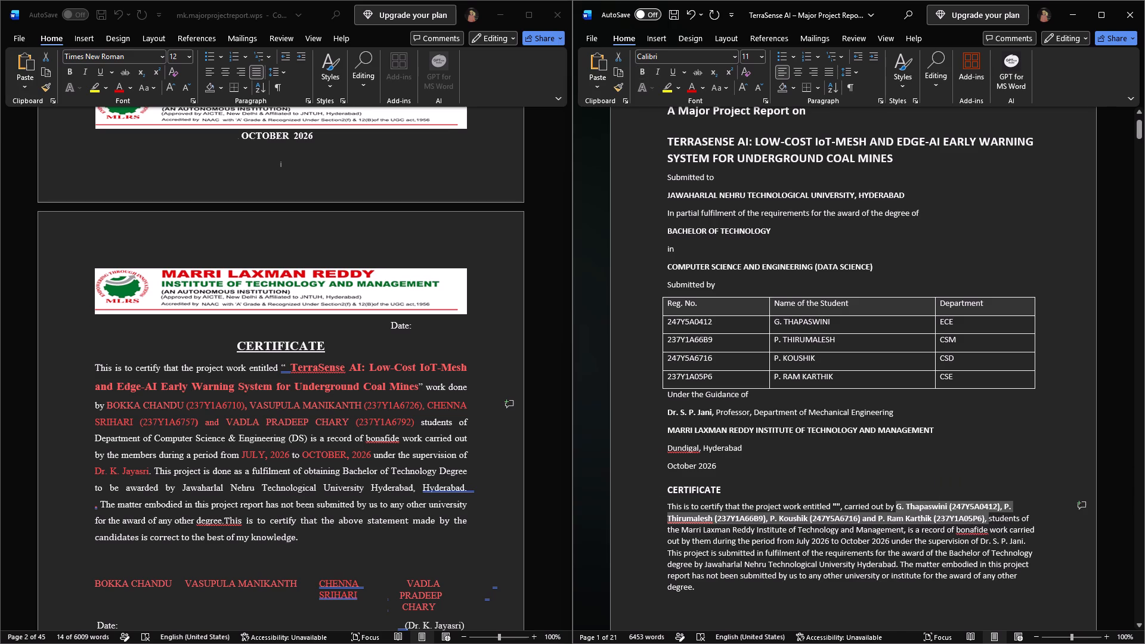
key("ctrl+c")
left_click(357, 377)
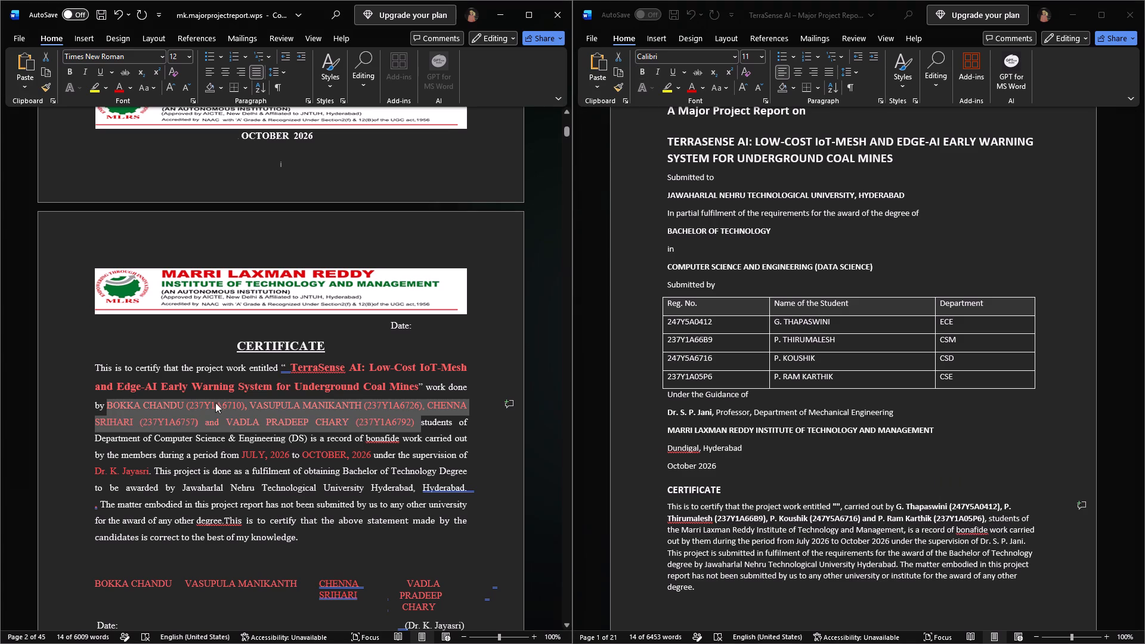
key("ctrl+v")
Format the pasted student names and registration numbers in the certificate paragraph in Times New Roman, size 12.
left_click_drag(107, 405, 122, 409)
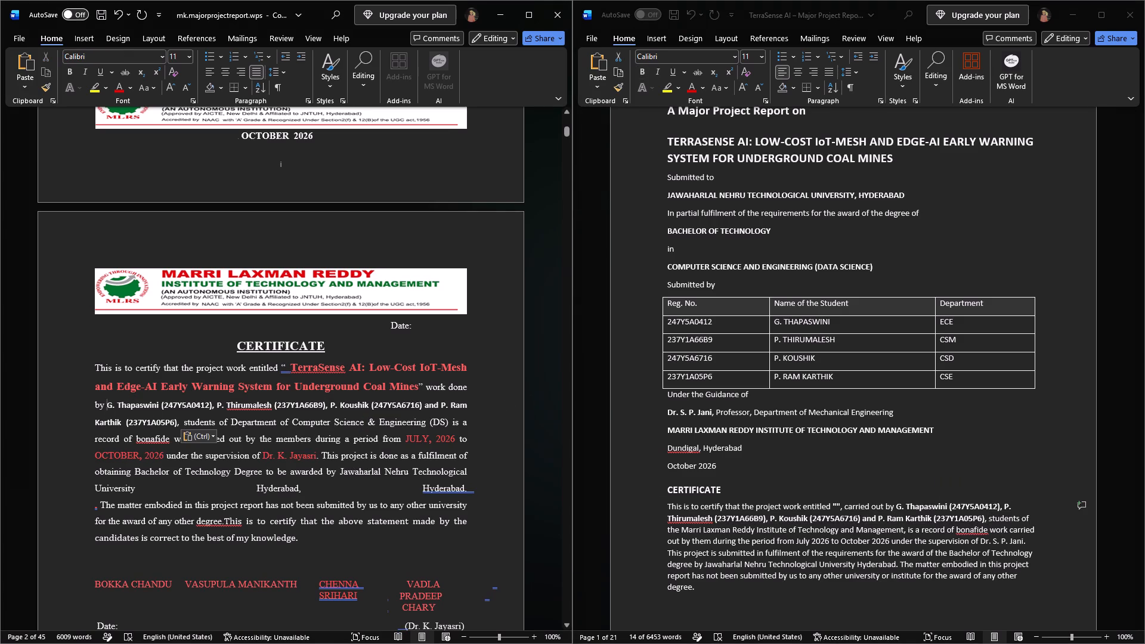
left_click_drag(122, 409, 180, 428)
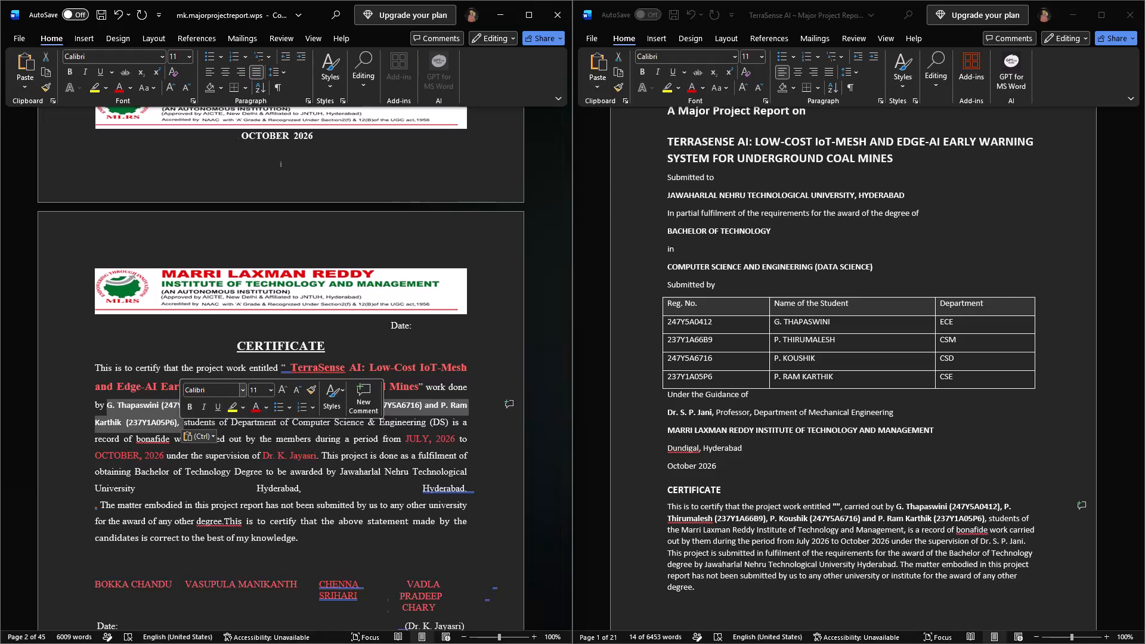
left_click(228, 391)
key("r")
key("BackSpace")
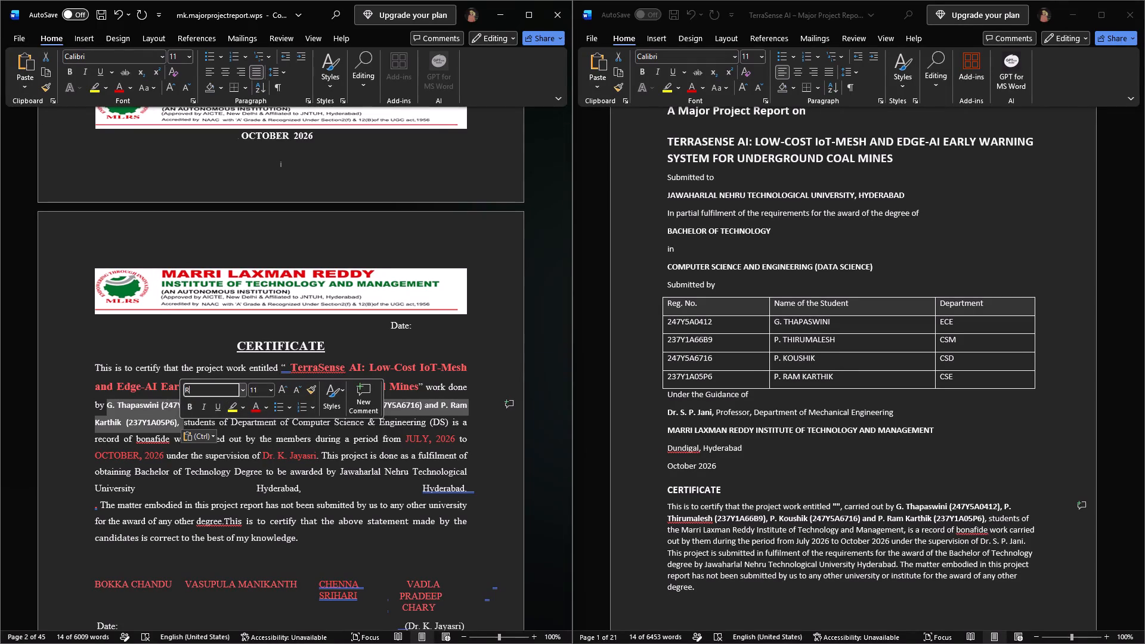
key("BackSpace")
key("t")
key("Tab")
type("12")
key("Return")
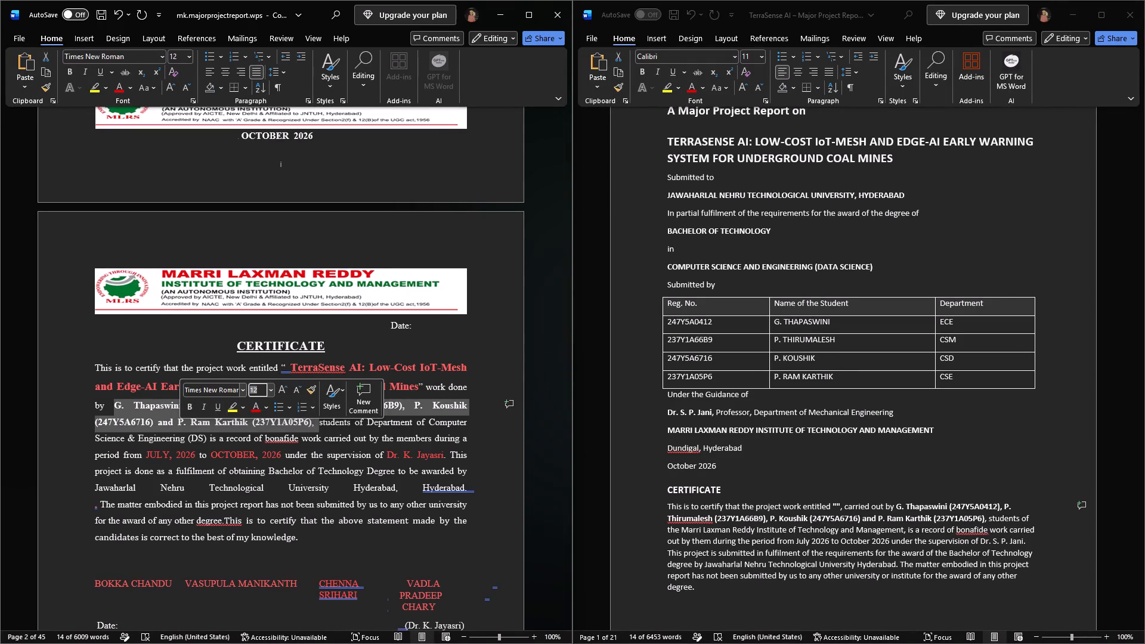
left_click(294, 460)
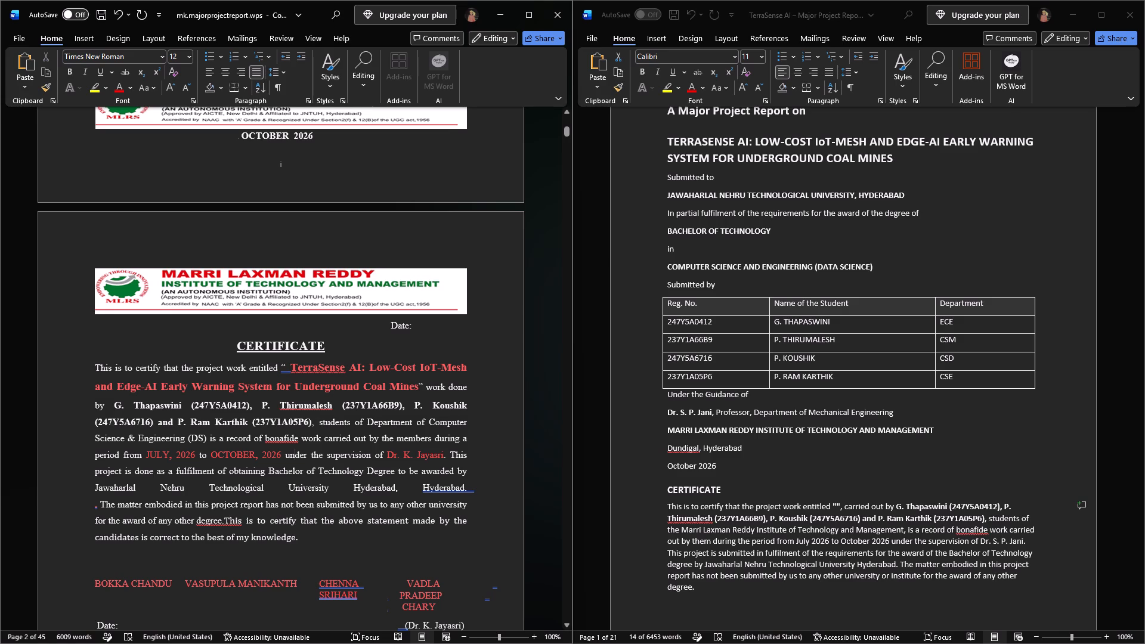
Delete "of Department of Computer Science & Engineering (DS)" after "students" in the certificate paragraph.
left_click_drag(206, 436, 104, 441)
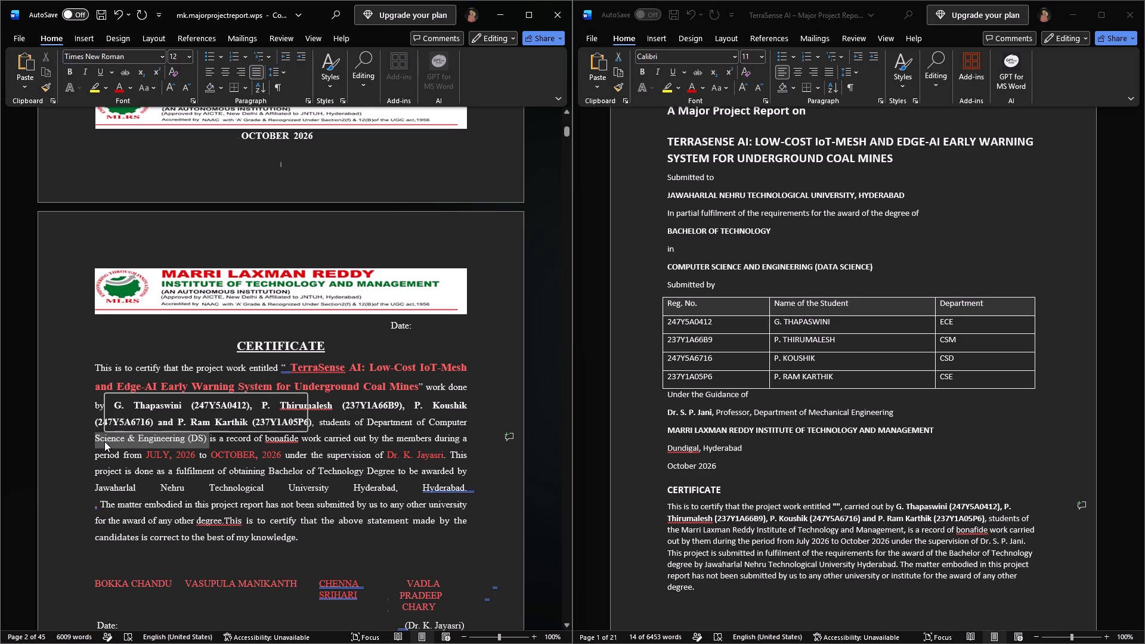
key("BackSpace")
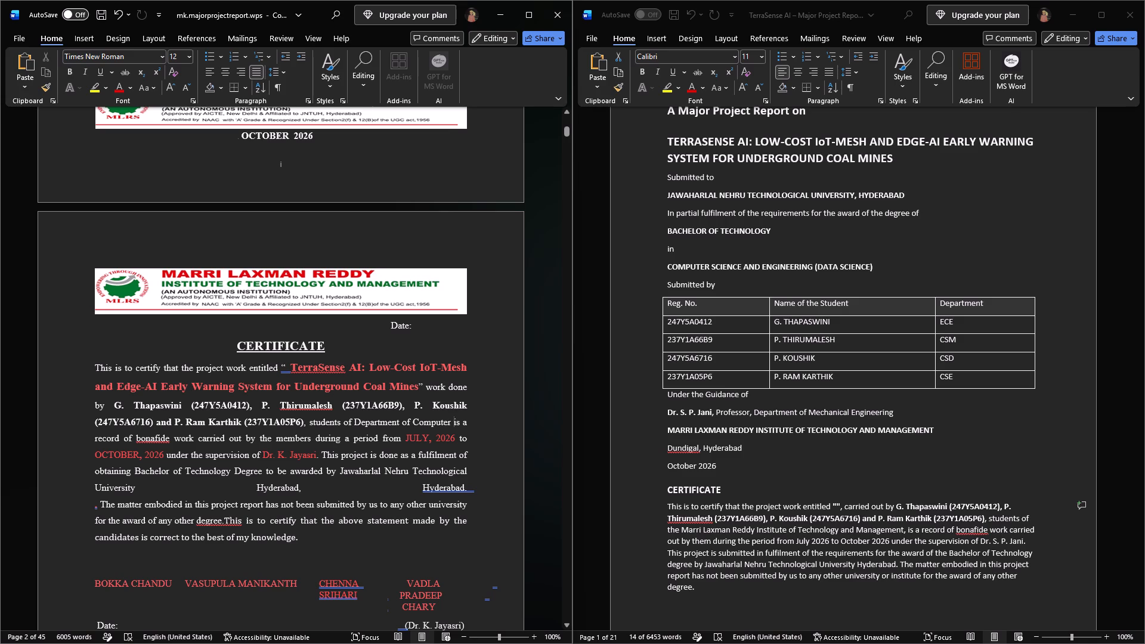
left_click_drag(452, 422, 348, 417)
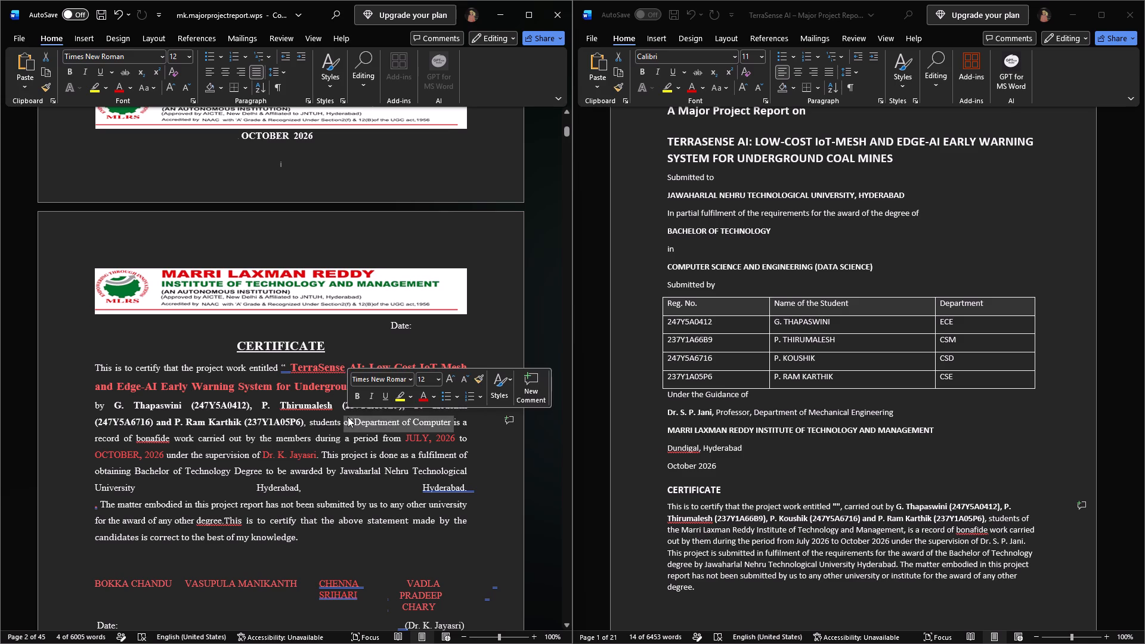
key("BackSpace")
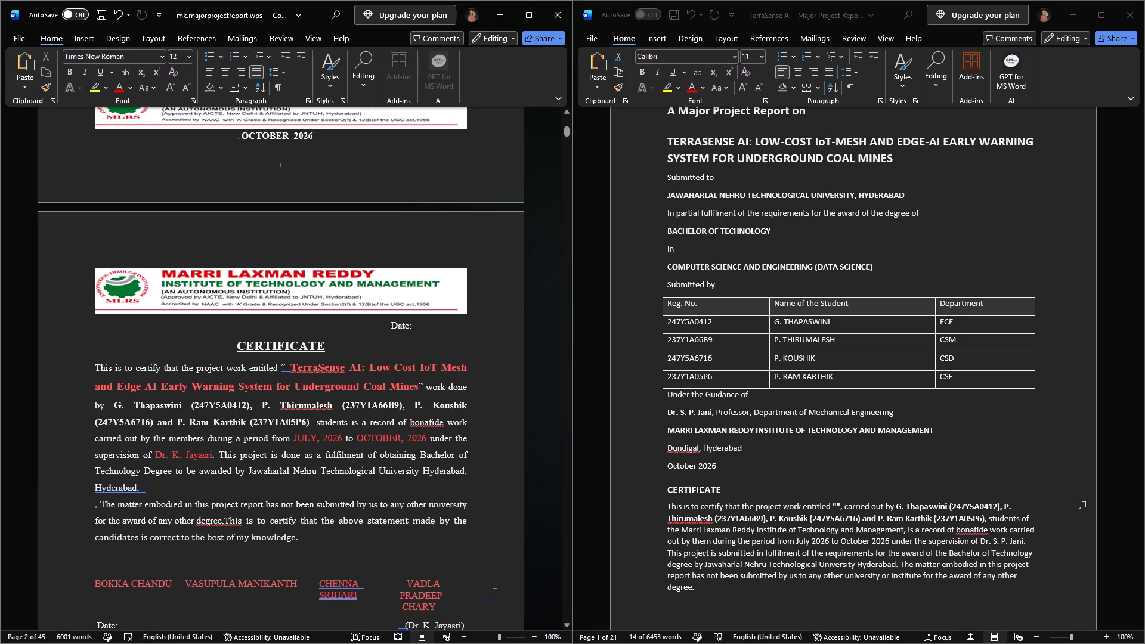
Add "-ECE" after the first student's registration number, inside the parentheses, in the certificate paragraph.
right_click(280, 405)
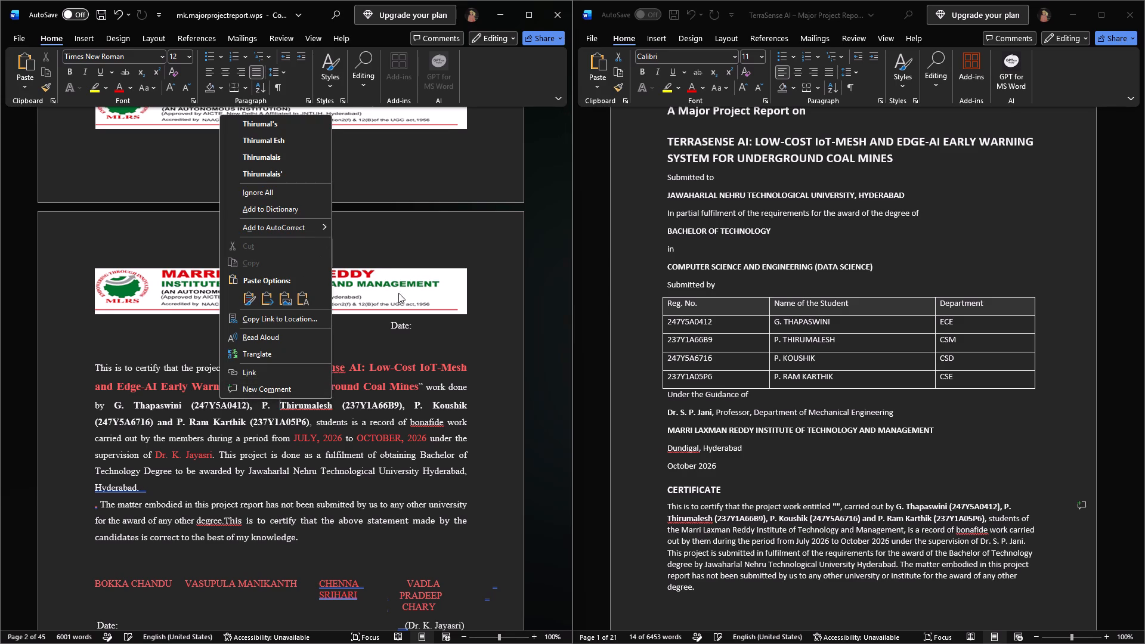
left_click(407, 405)
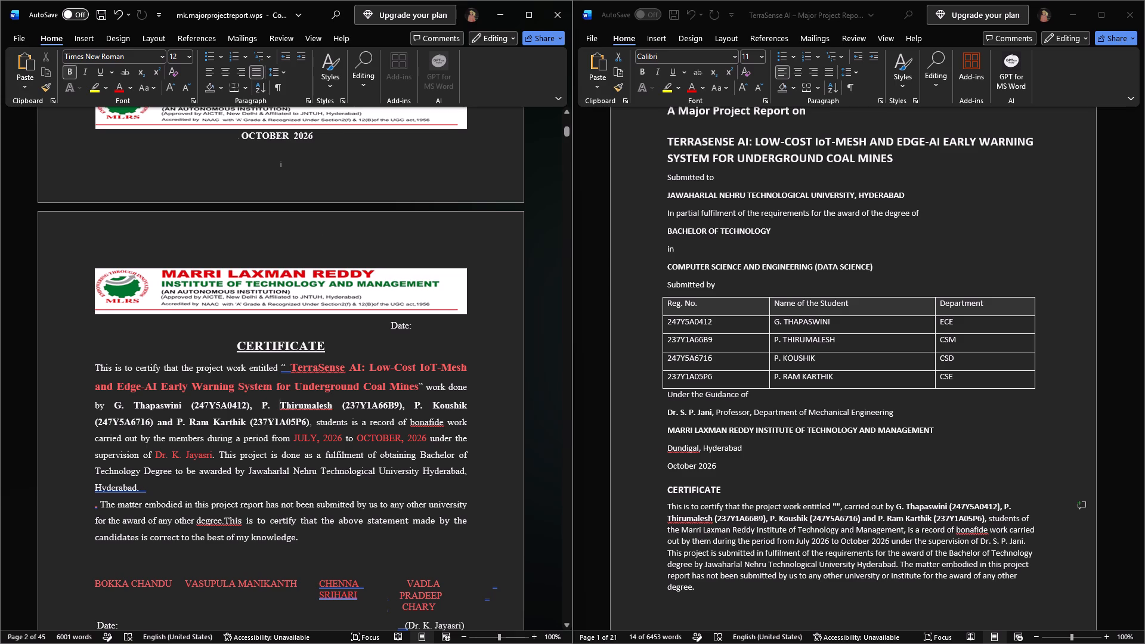
left_click(247, 404)
key("minus")
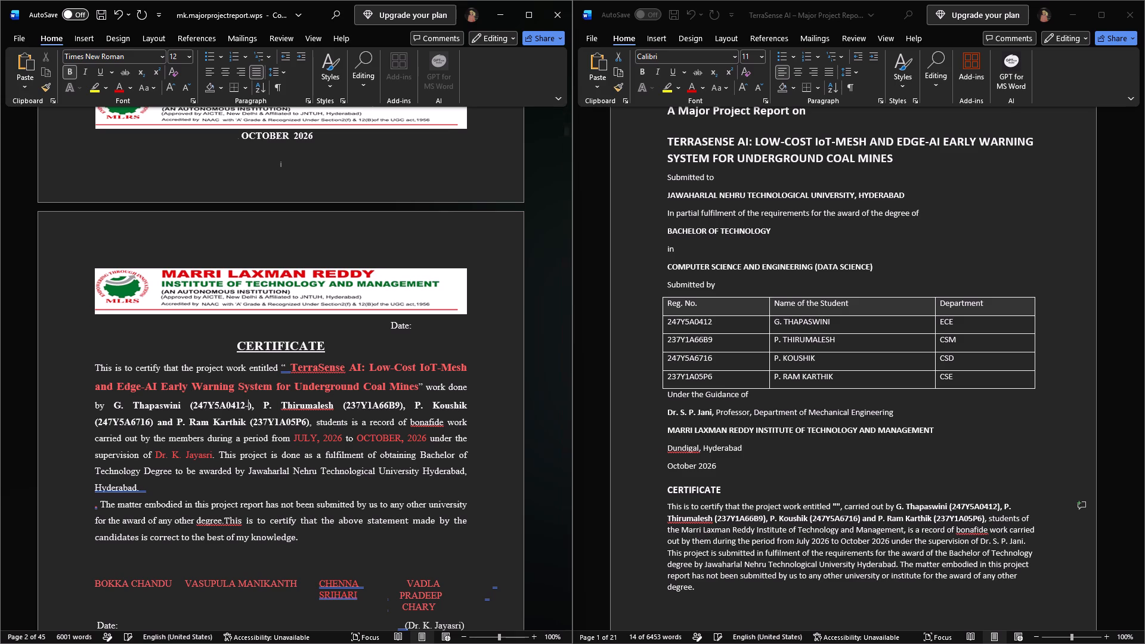
type("ECE")
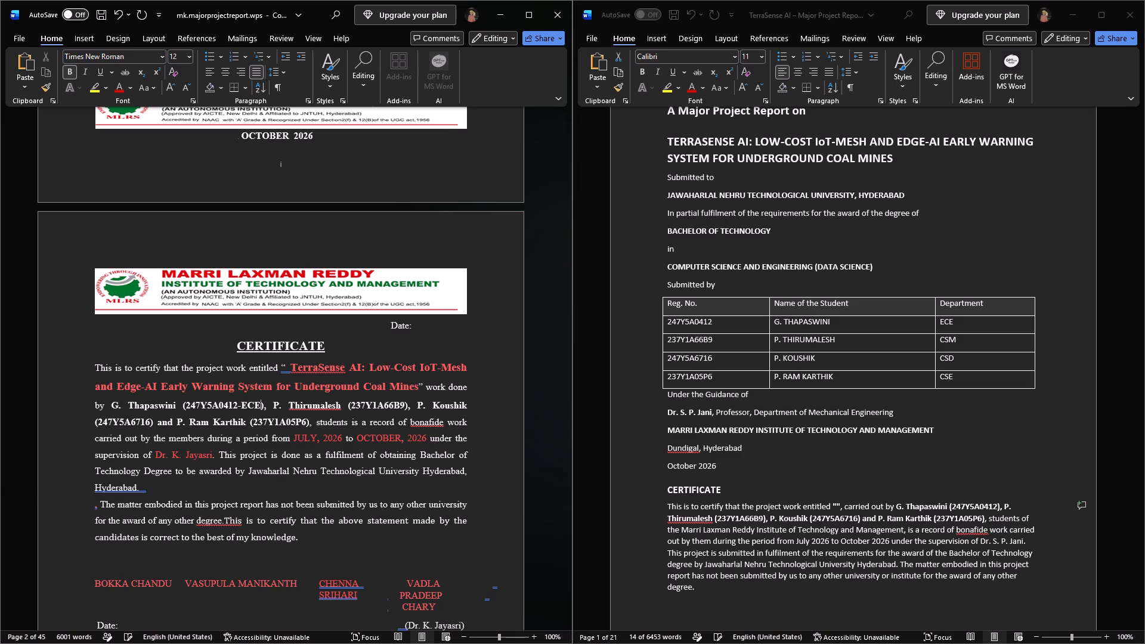
Add "-CSM" after the second student's registration number, inside the parentheses, in the certificate paragraph.
key("Right")
key("Right")
key("Right")
key("Right")
key("Right")
key("Right")
key("Right")
key("Right")
key("Right")
key("Right")
key("Right")
key("Right")
key("Right")
key("Right")
key("Right")
key("Right")
key("Right")
key("Right")
key("Right")
key("Right")
key("Right")
key("Right")
key("Right")
key("Right")
key("Right")
key("Right")
key("Right")
key("Right")
key("Right")
key("Right")
key("Right")
key("Left")
key("Left")
type("-C")
type("SM")
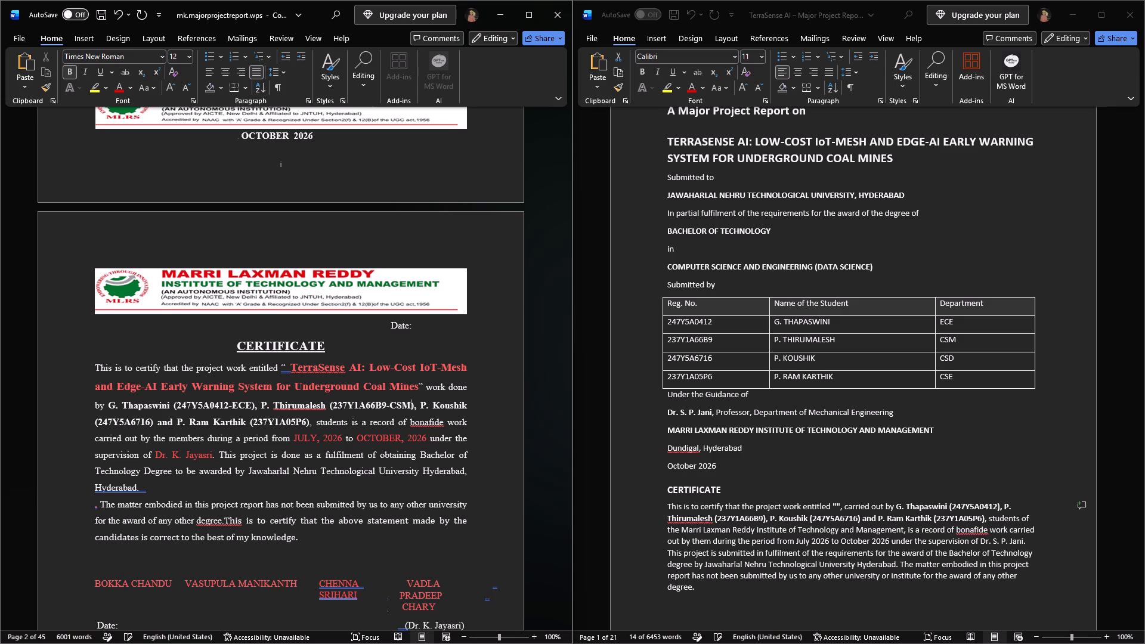
Add "-CSD" after the third student's registration number, inside the parentheses, in the certificate paragraph.
key("Right")
key("Right")
key("Right")
key("Right")
key("Right")
key("Right")
key("Right")
key("Right")
key("Right")
key("Right")
key("Right")
key("Right")
key("Right")
key("Right")
key("Right")
key("Right")
key("Right")
key("Right")
key("Right")
key("Right")
key("Left")
key("Left")
key("Left")
key("Left")
key("Left")
type("-CSD")
Add "-CSE" after the fourth student's registration number, inside the parentheses, in the certificate paragraph.
key("Right")
key("Right")
key("Right")
key("Right")
key("Right")
key("Right")
key("Right")
key("Right")
key("Right")
key("Right")
key("Right")
key("Right")
key("Right")
key("Right")
key("Right")
key("Right")
key("Right")
key("Right")
key("Right")
key("Right")
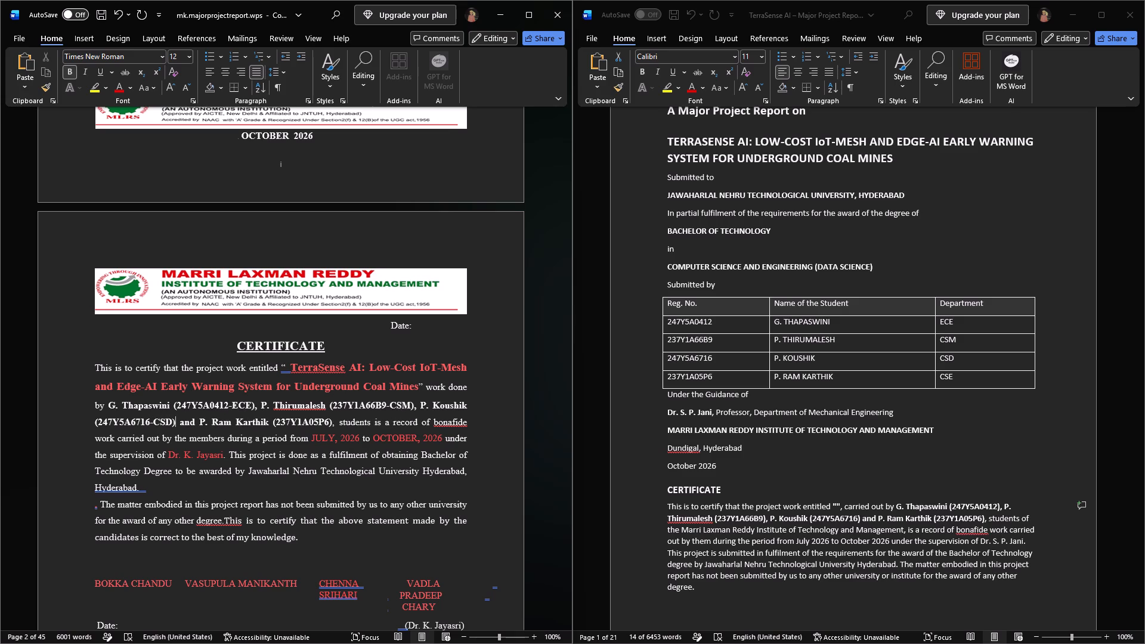
key("Left")
key("Left")
key("shift+underscore")
key("BackSpace")
key("minus")
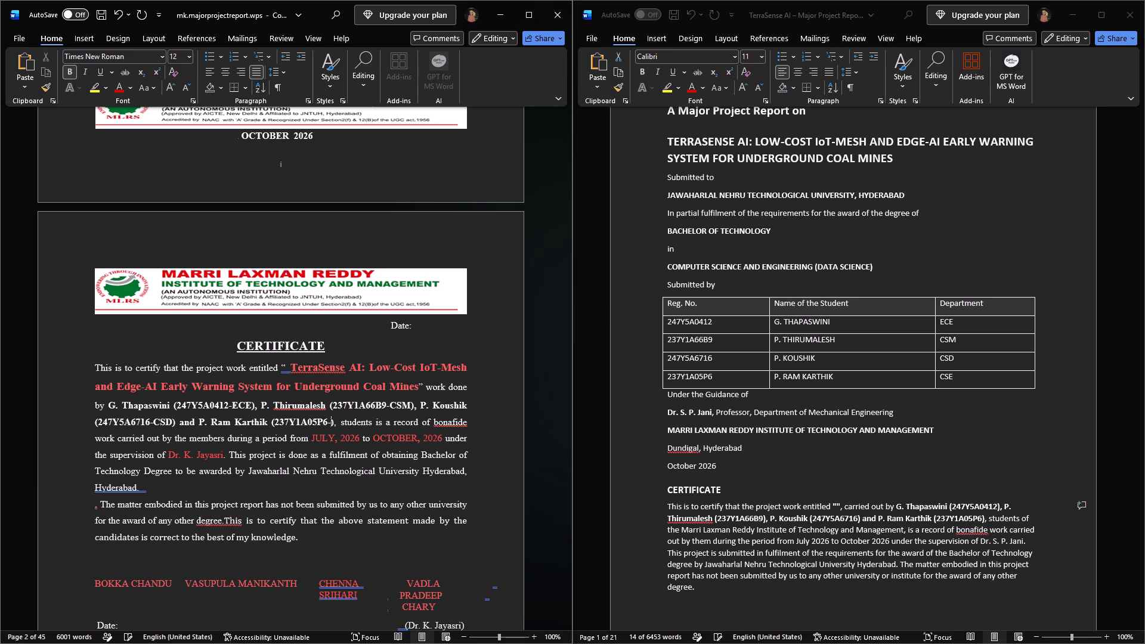
type("CSE")
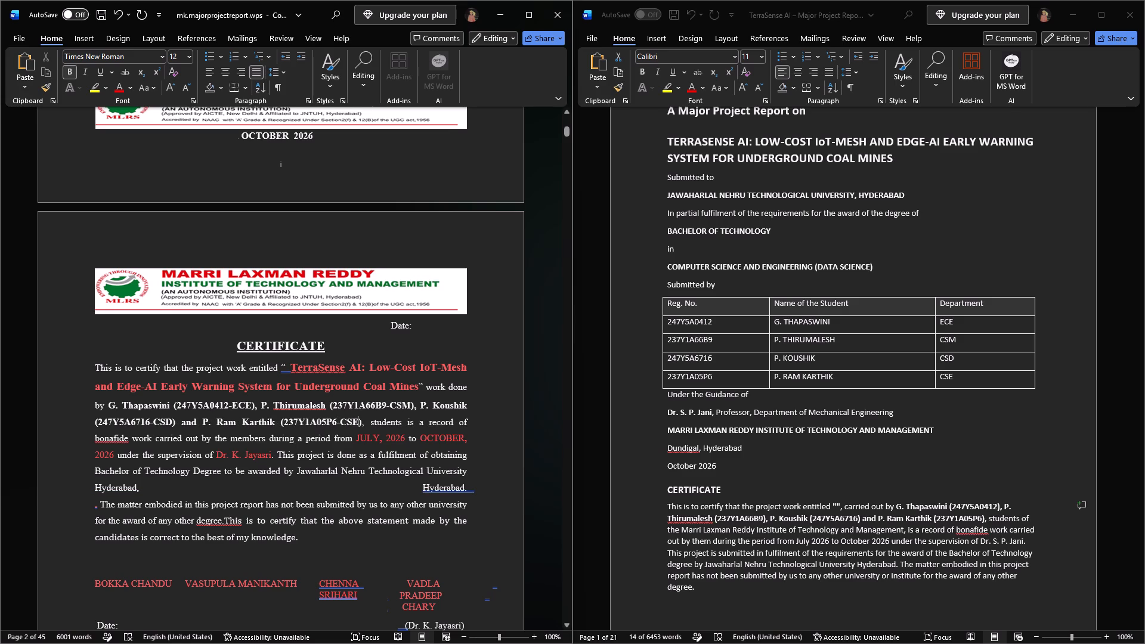
Move the "ACKNOWLEDGEMENT" heading from the bottom of the certificate page onto the following page by inserting a line break before it.
scroll(363, 484, "down", 1)
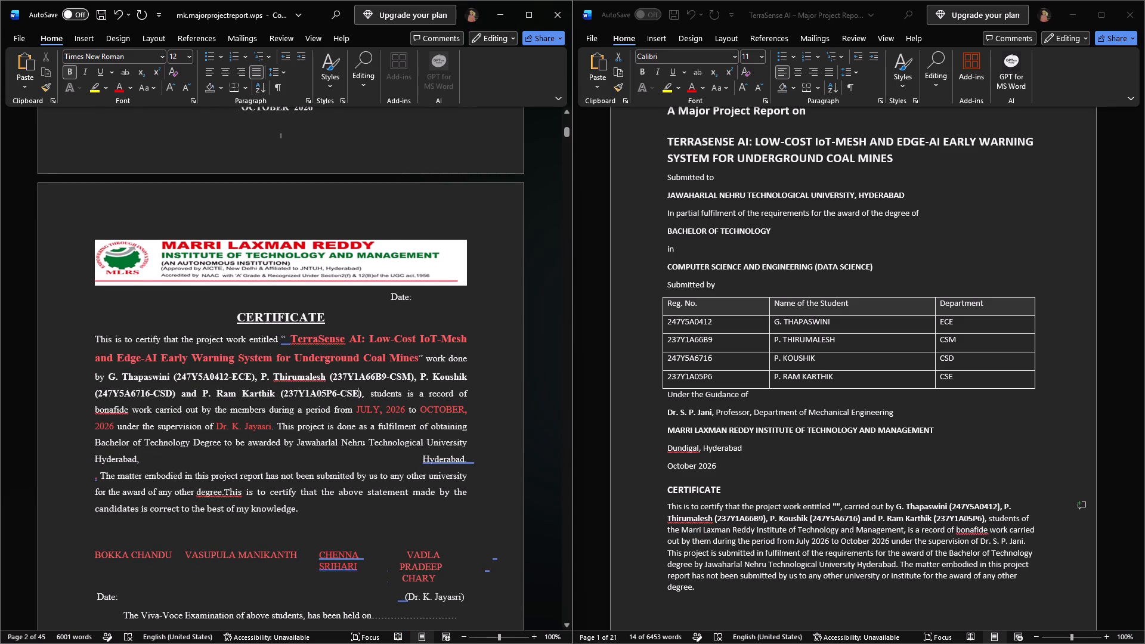
scroll(431, 487, "down", 2)
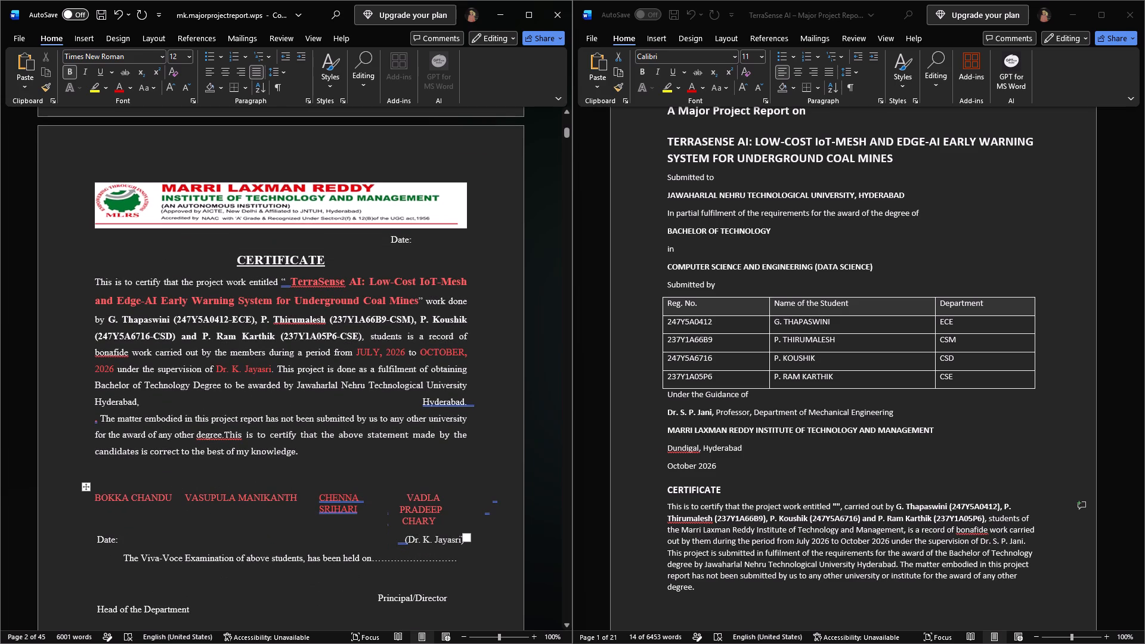
scroll(460, 499, "down", 1)
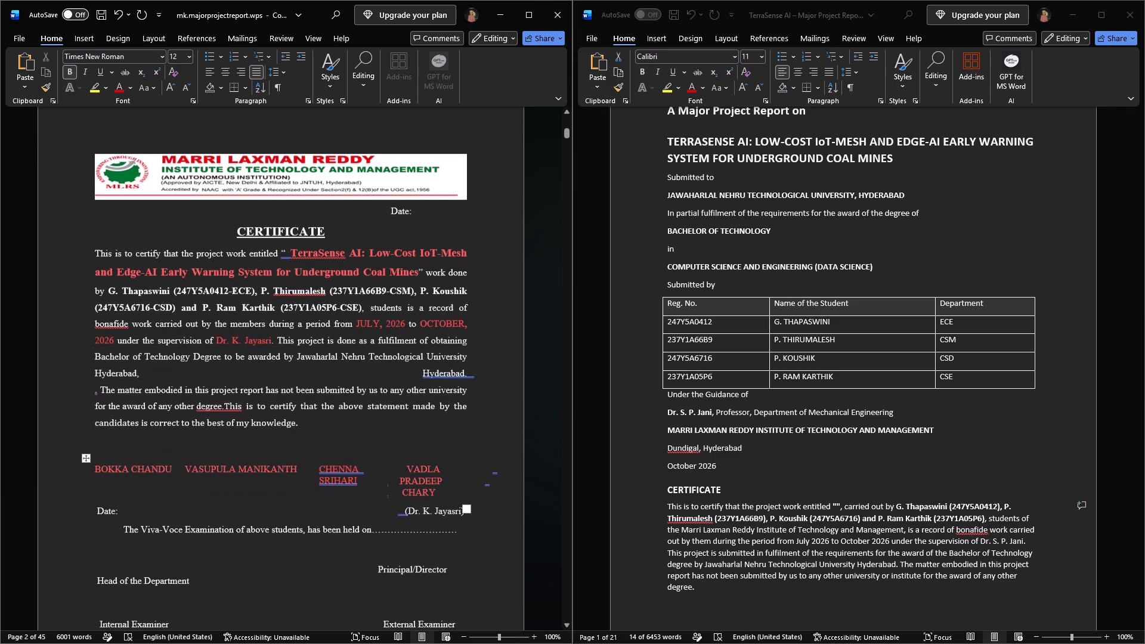
scroll(454, 490, "down", 3)
scroll(389, 478, "down", 3)
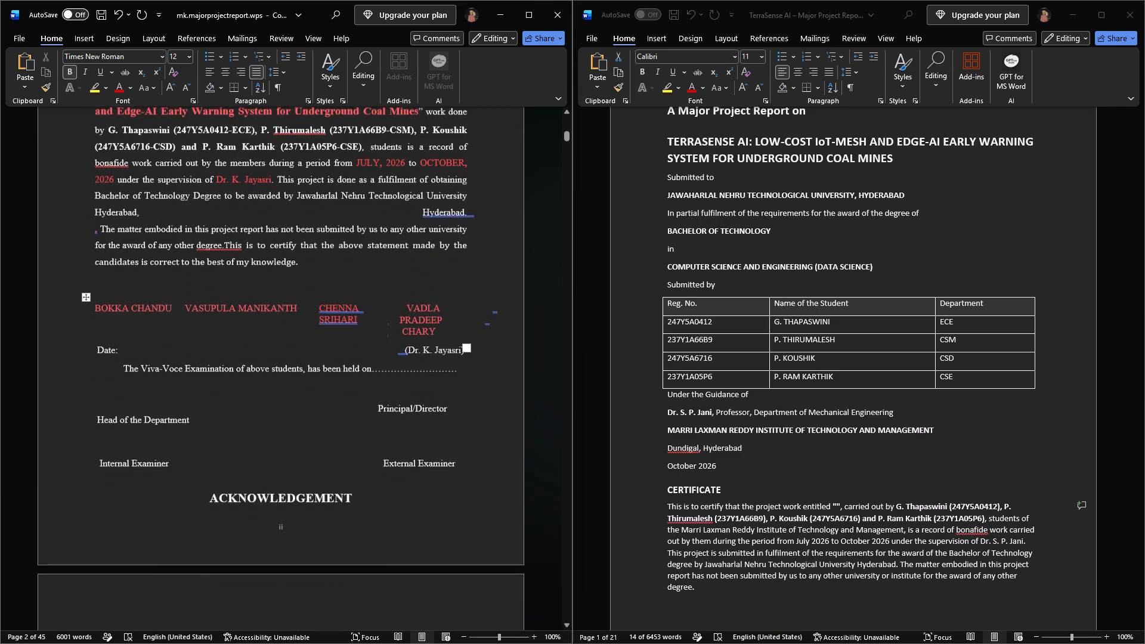
left_click(403, 484)
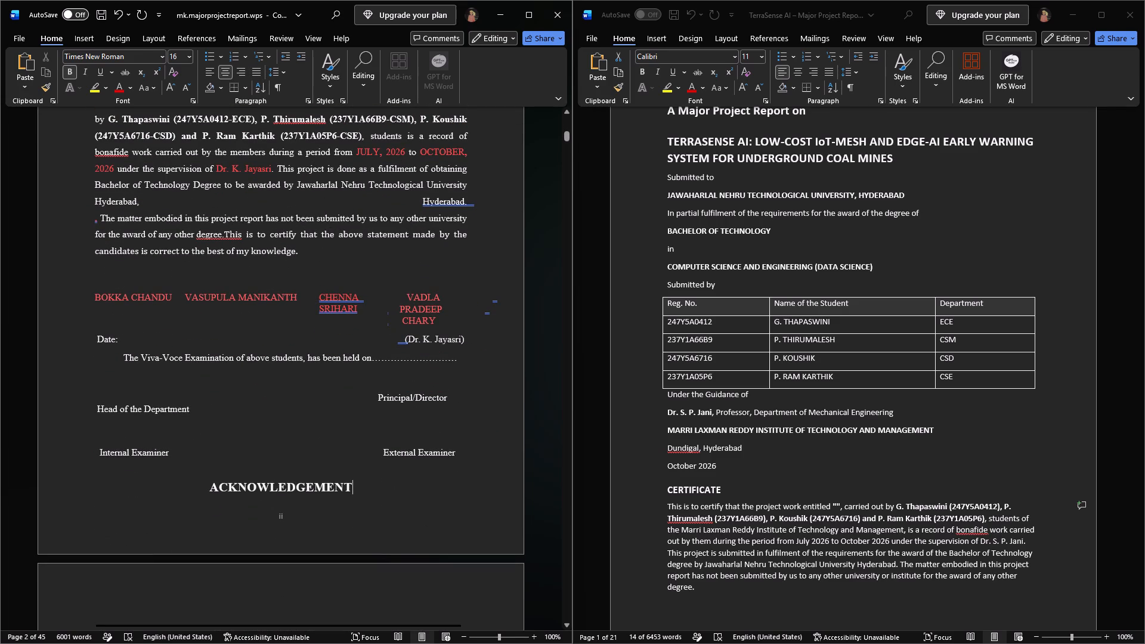
left_click(205, 493)
key("Return")
Review the acknowledgement text and the start of the table of contents, and return to the certificate page.
scroll(233, 484, "down", 5)
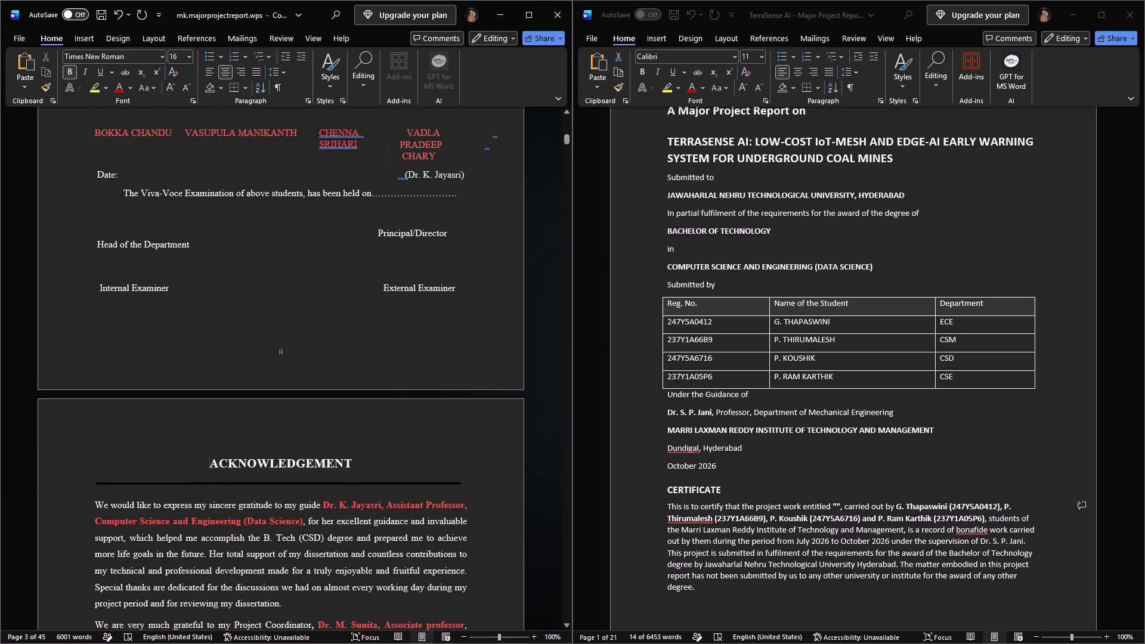
scroll(240, 481, "down", 4)
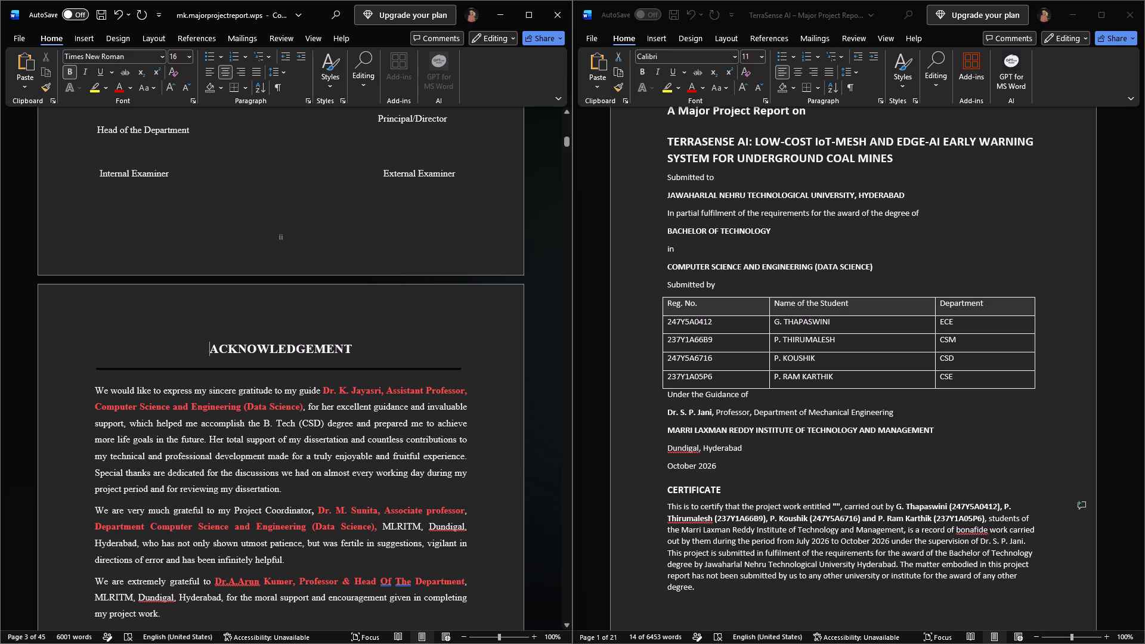
scroll(268, 422, "down", 5)
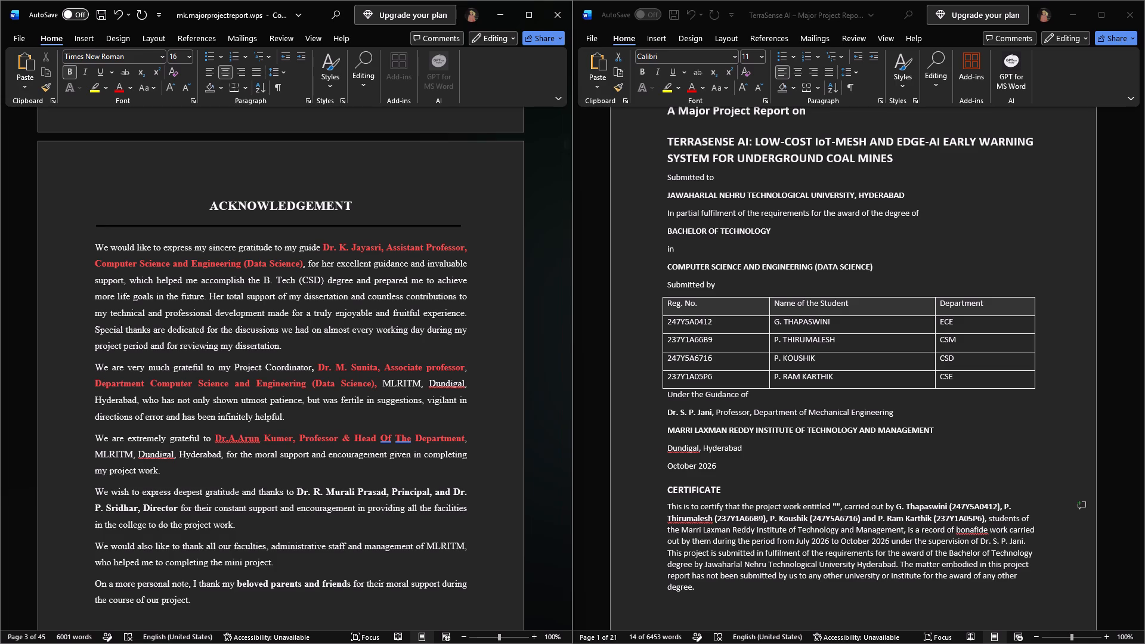
scroll(268, 422, "down", 14)
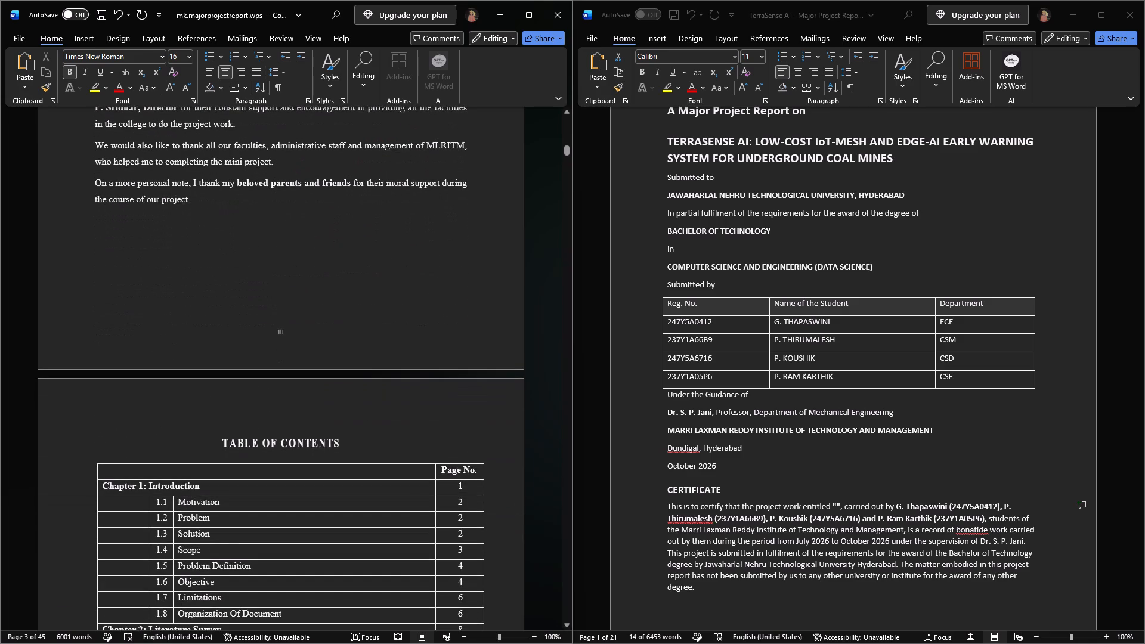
scroll(268, 422, "up", 7)
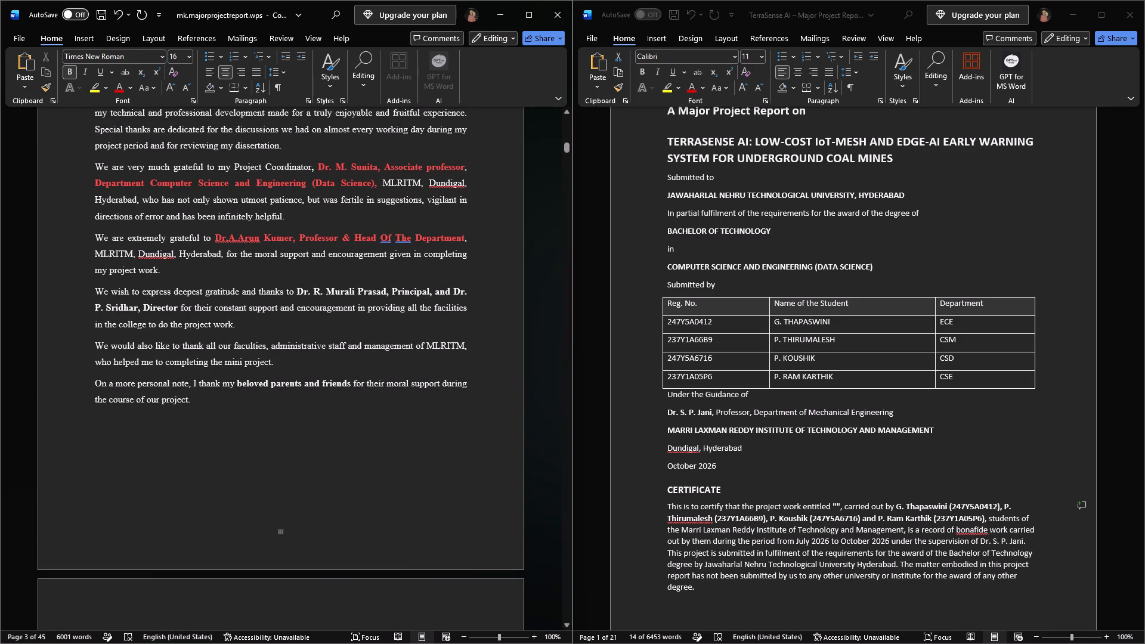
scroll(268, 422, "up", 1)
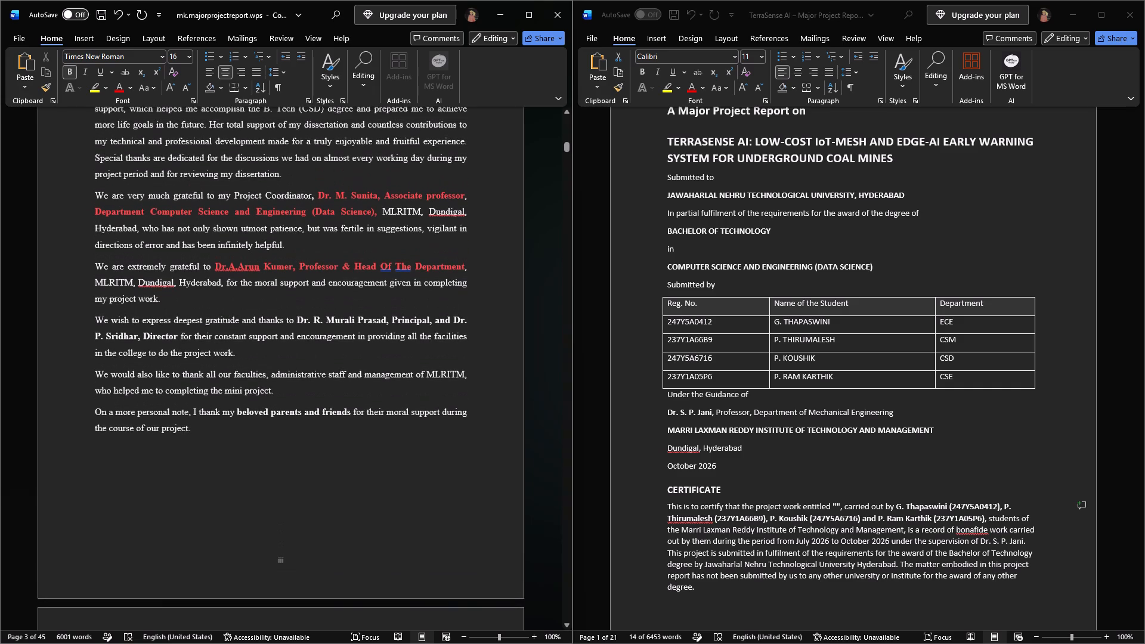
scroll(268, 422, "up", 17)
scroll(268, 422, "up", 9)
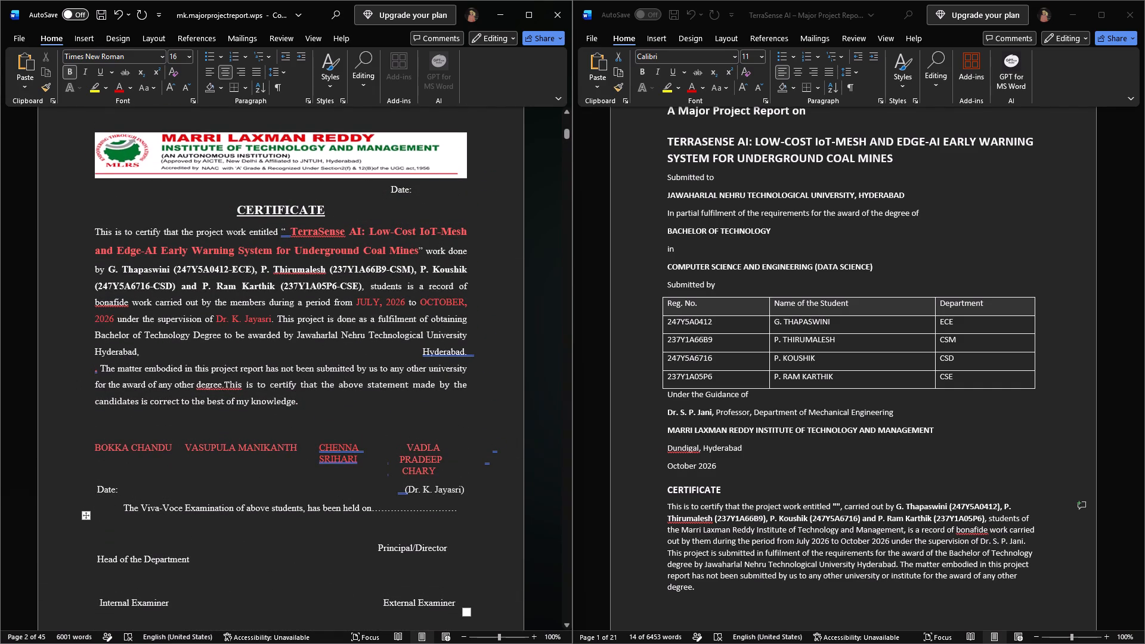
Colour the four students' names and registration numbers in the certificate paragraph red.
left_click_drag(466, 488, 422, 491)
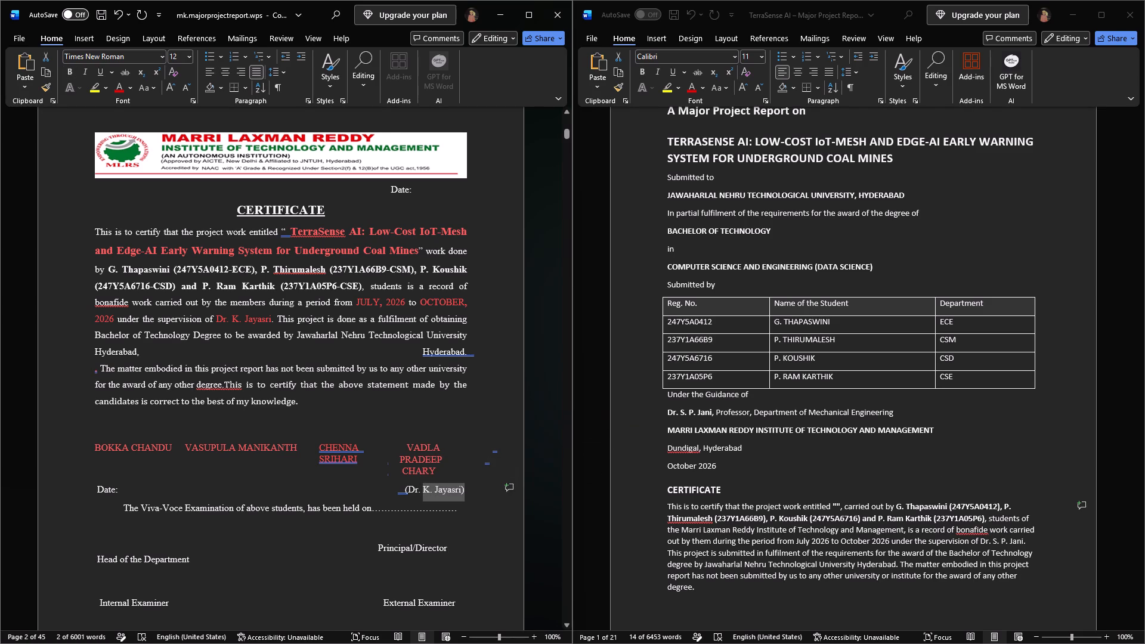
left_click_drag(106, 268, 141, 277)
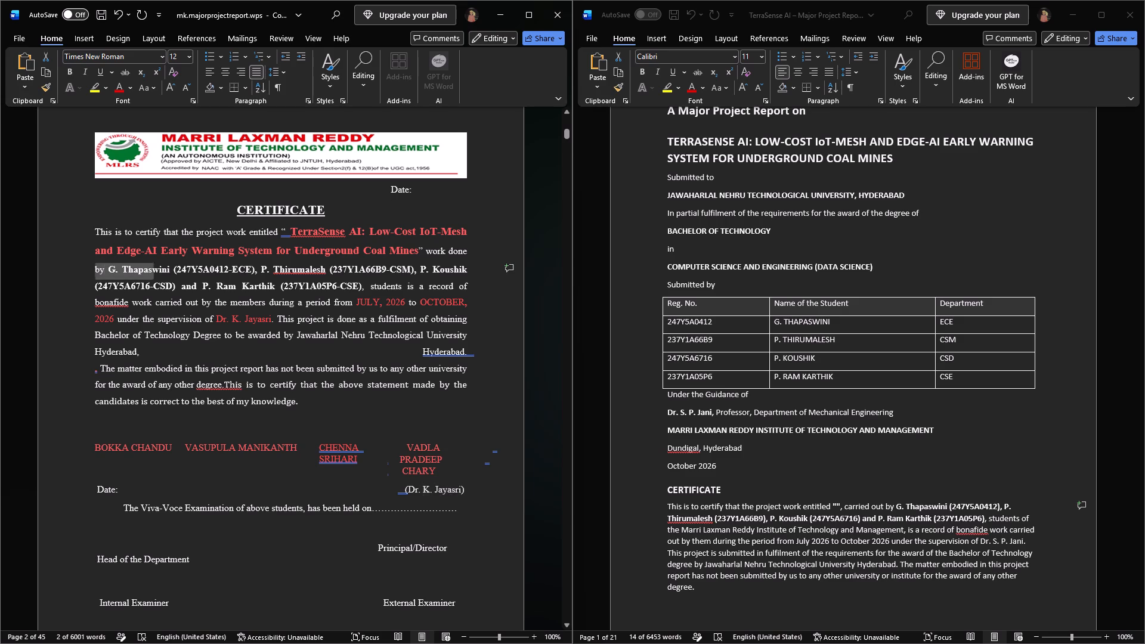
left_click_drag(141, 277, 367, 290)
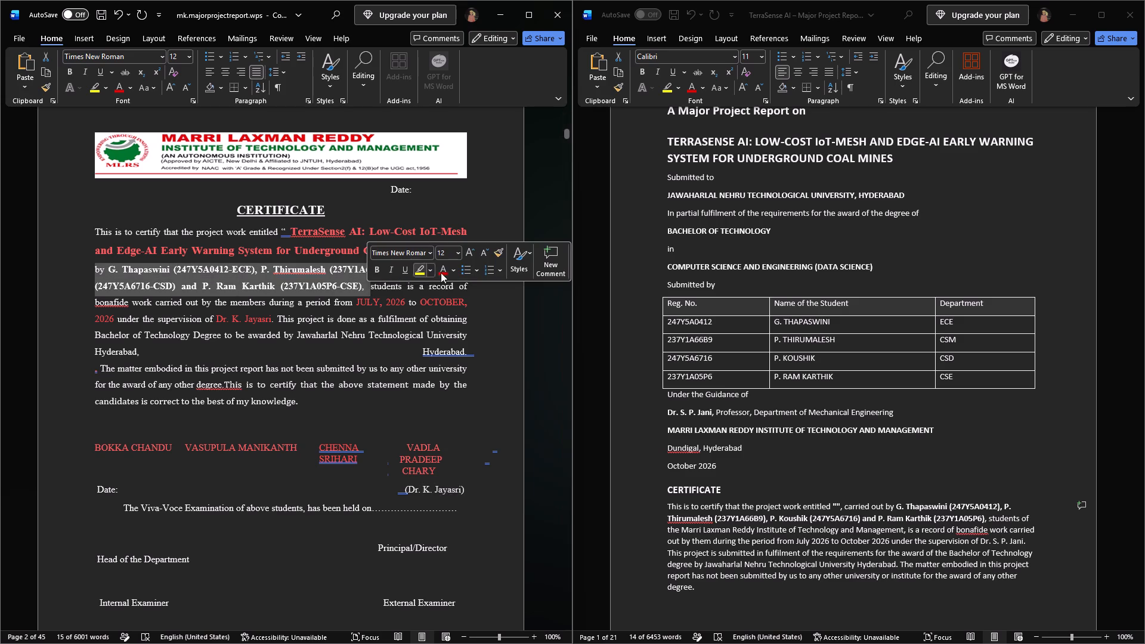
left_click(445, 273)
left_click(513, 363)
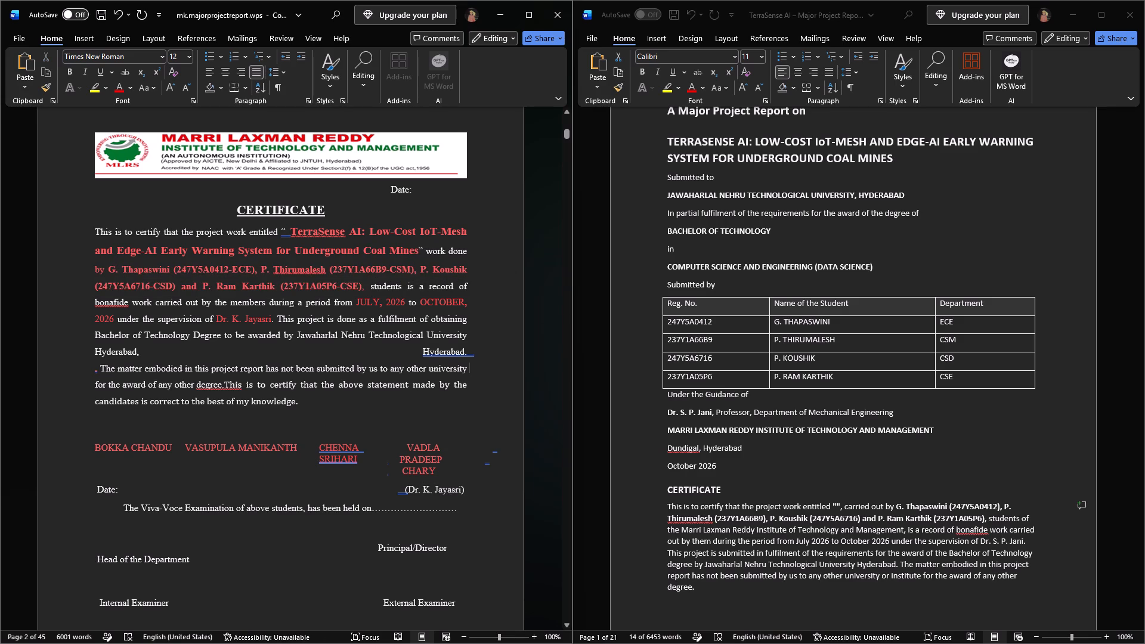
Correct "bonafide" to "Bonafide" in the certificate paragraph using the spelling suggestion.
right_click(107, 301)
left_click(122, 317)
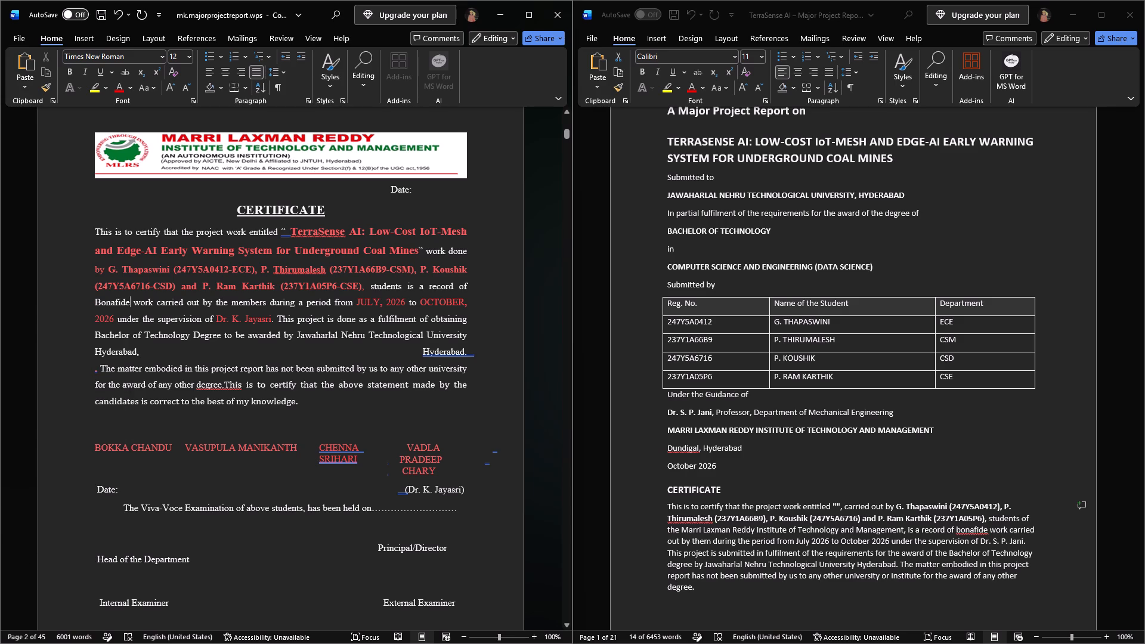
Replace the supervisor's name in the certificate paragraph with the guide's name copied from the TerraSense report's cover page.
left_click(713, 411)
left_click_drag(711, 413, 669, 407)
key("ctrl+c")
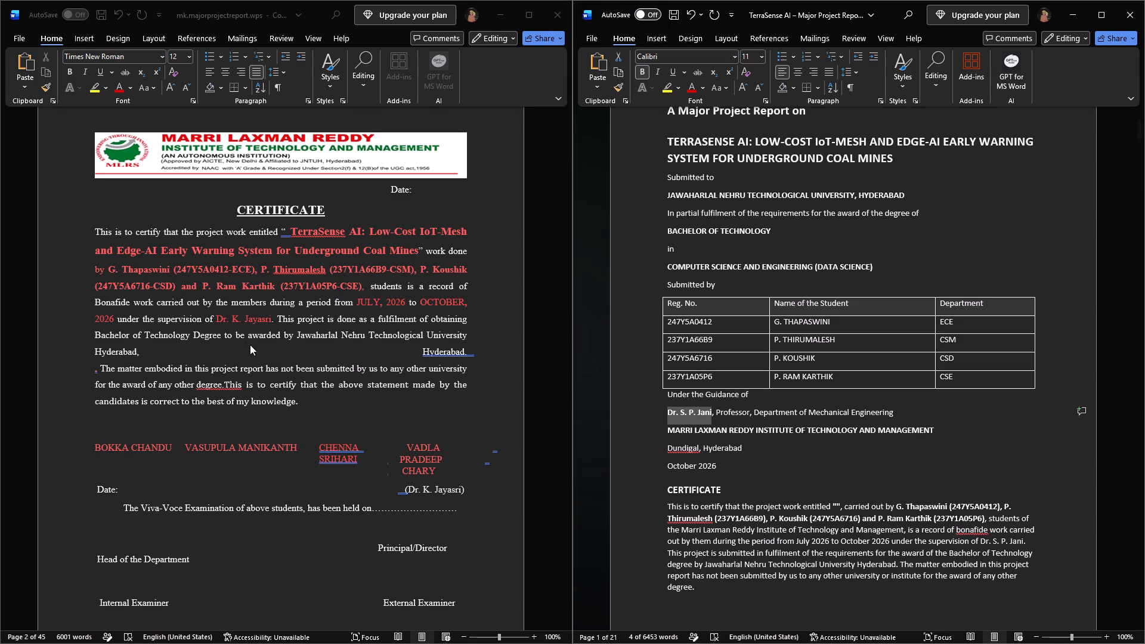
left_click(217, 324)
left_click_drag(216, 317, 268, 321)
key("ctrl+v")
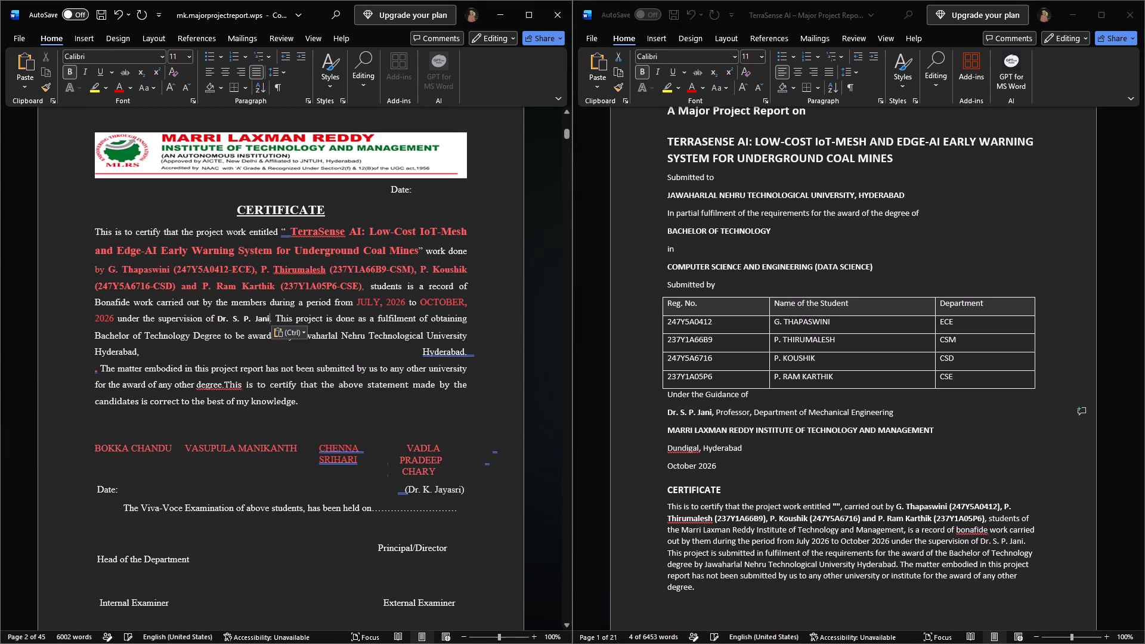
Format the replaced supervisor's name in the certificate paragraph as red Times New Roman, size 12.
left_click_drag(268, 318, 221, 320)
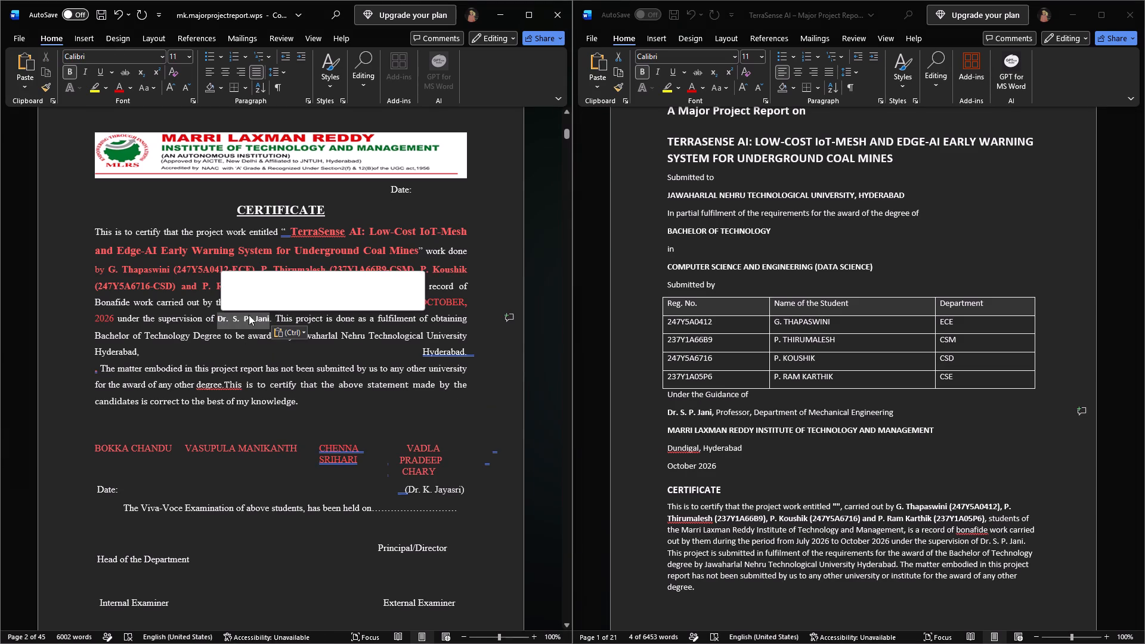
left_click(294, 304)
left_click(265, 280)
key("t")
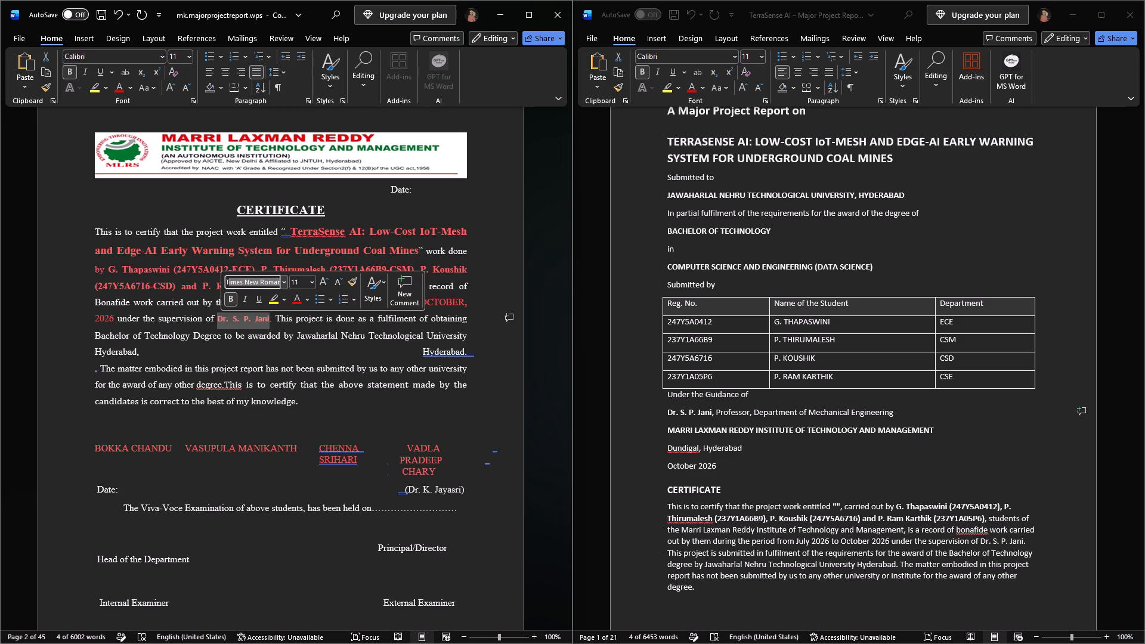
key("Tab")
type("12")
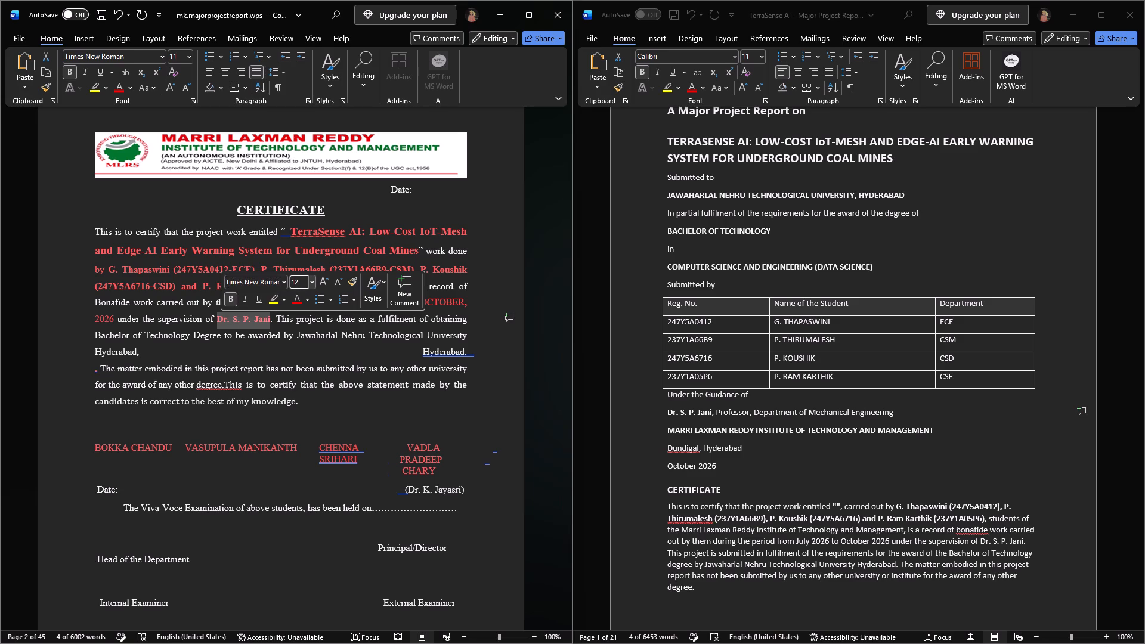
key("Return")
left_click(293, 345)
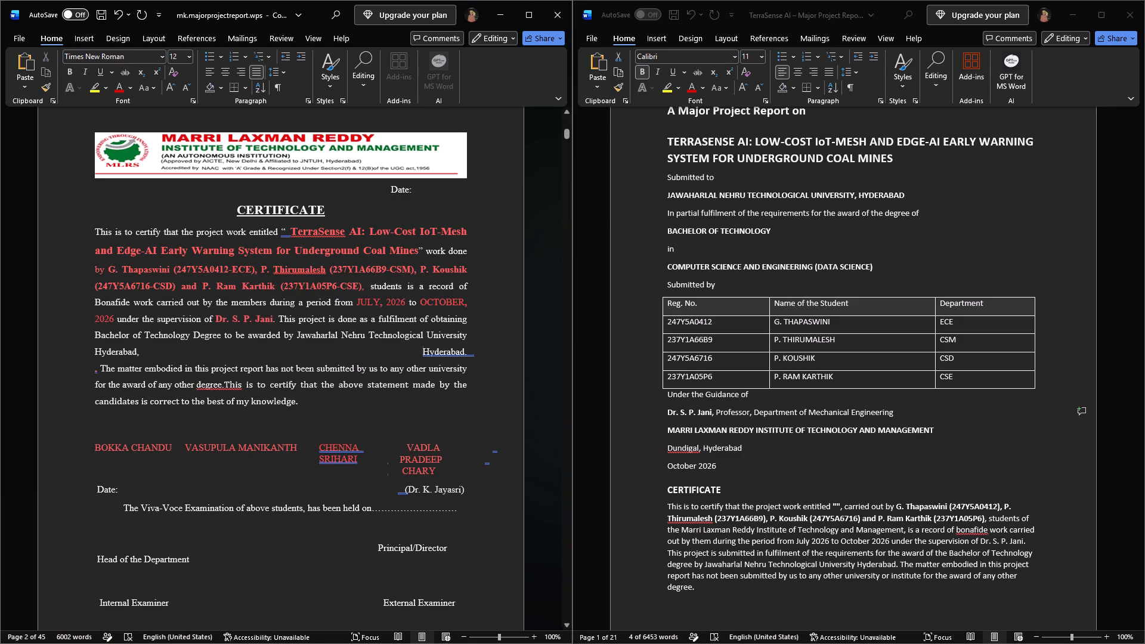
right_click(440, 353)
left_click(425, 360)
Delete the row of four old student names above the "Date:" and guide signature line on the certificate page.
scroll(813, 435, "down", 5)
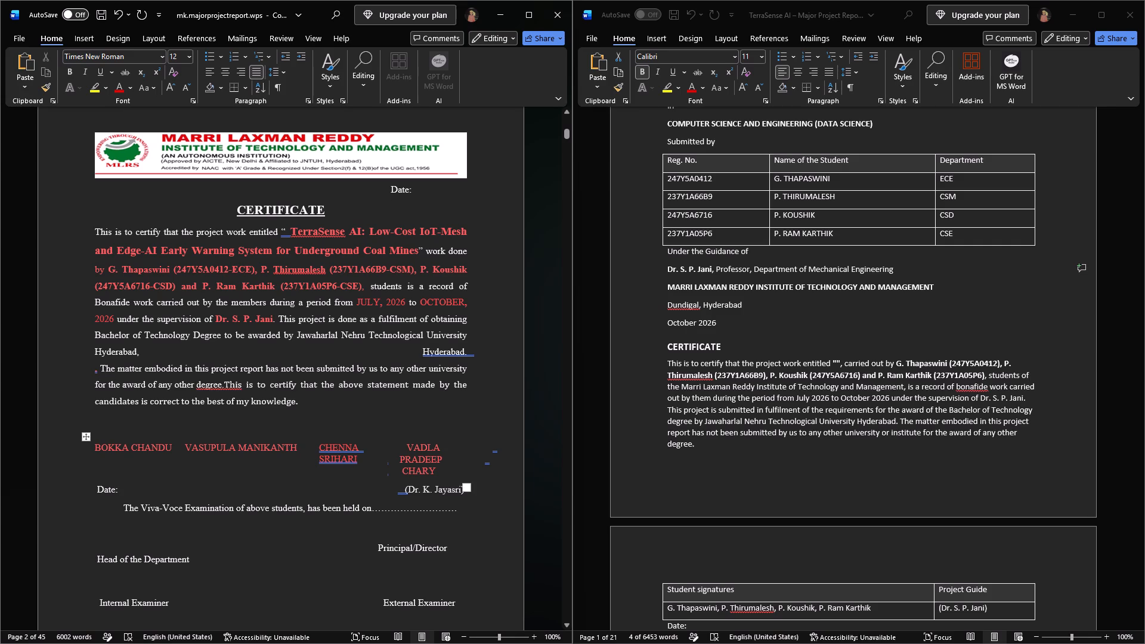
left_click_drag(96, 447, 435, 444)
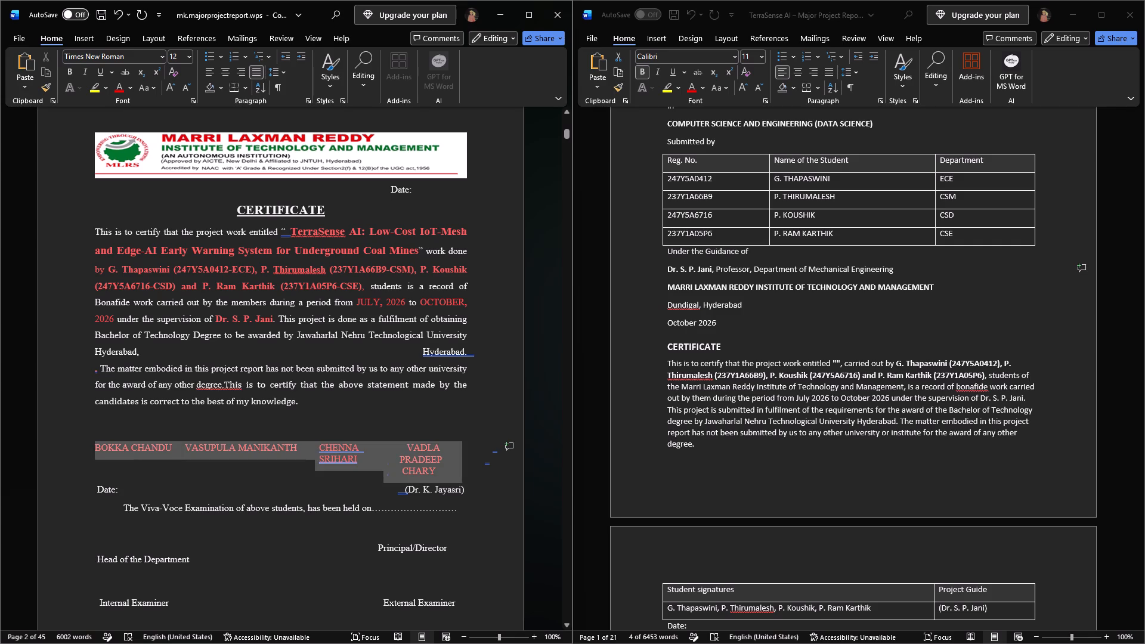
left_click_drag(435, 444, 473, 493)
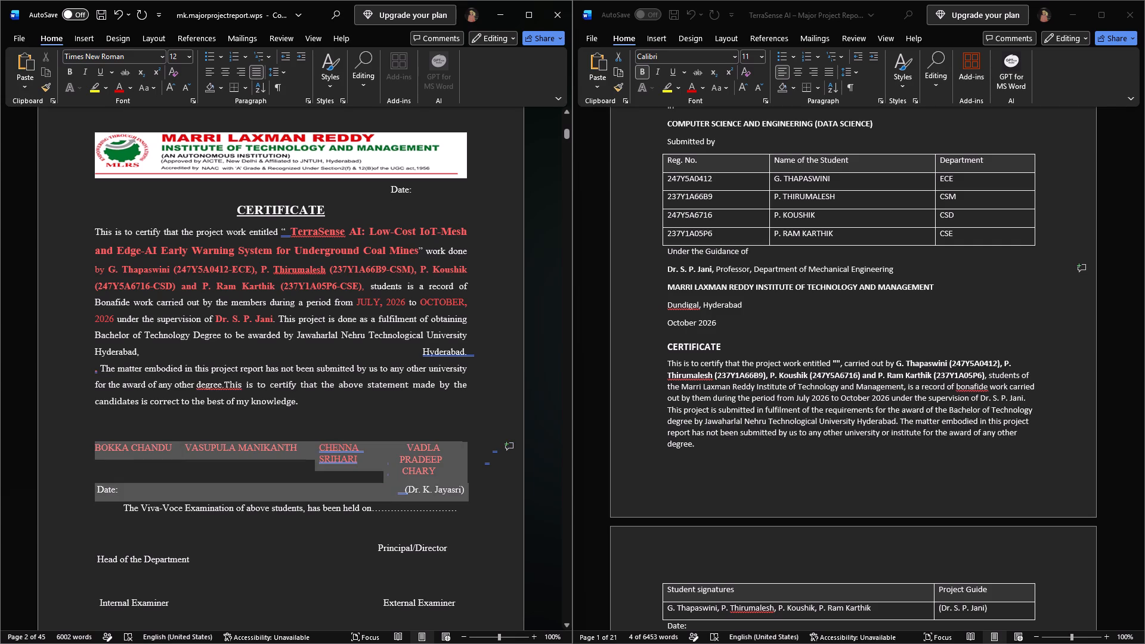
left_click_drag(473, 493, 473, 467)
key("BackSpace")
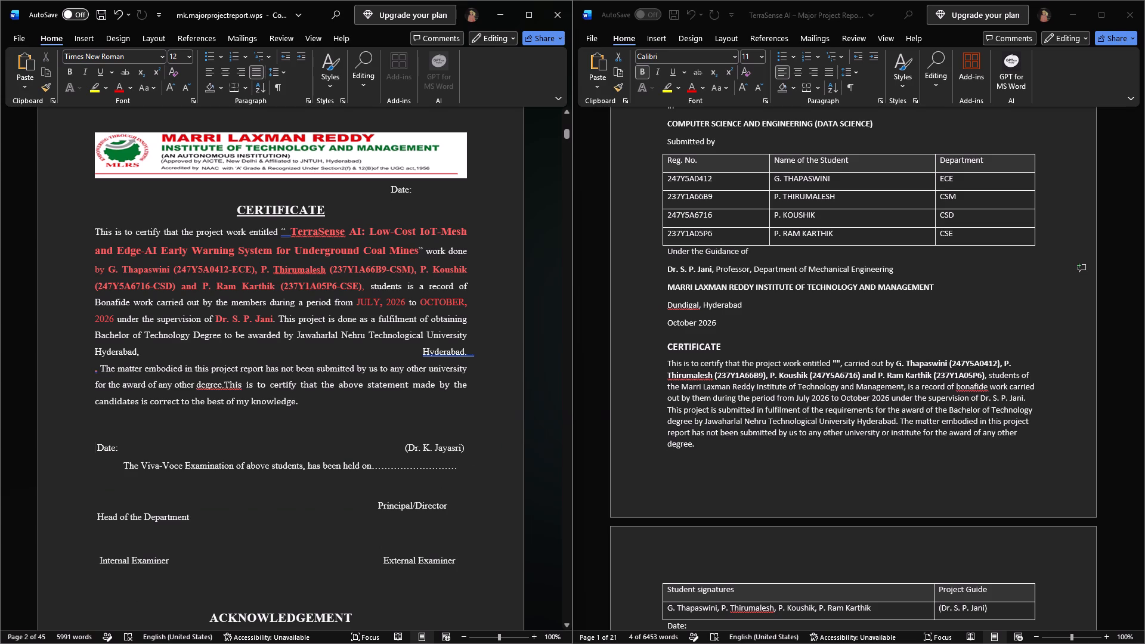
Move the "TABLE OF CONTENTS" heading onto the page with its table by inserting two line breaks before it.
left_click_drag(462, 450, 409, 448)
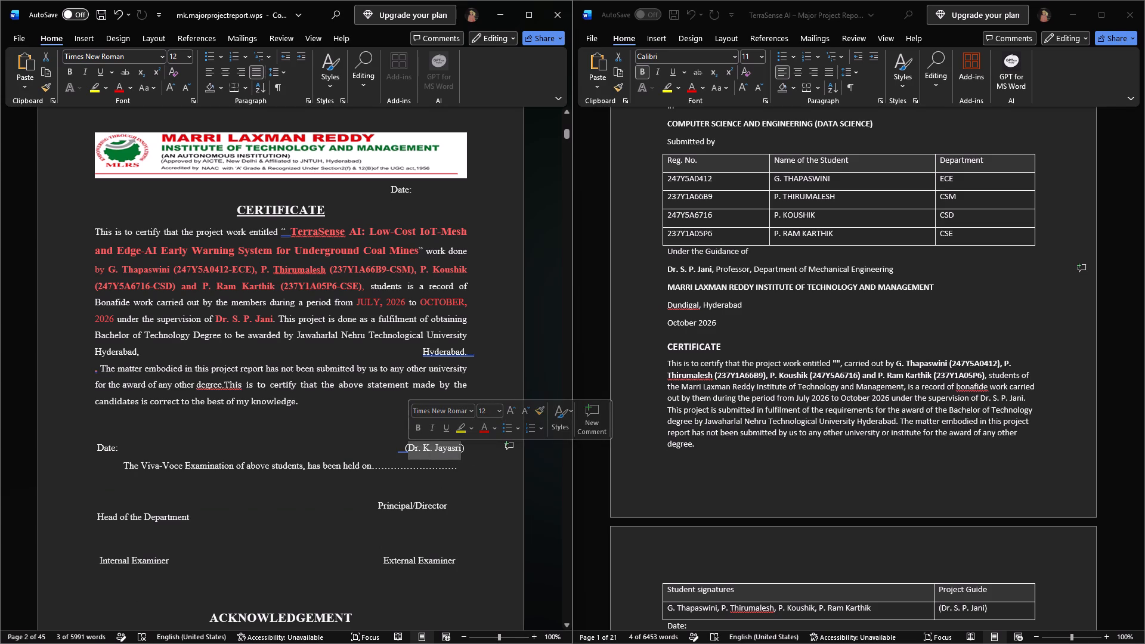
scroll(489, 462, "down", 19)
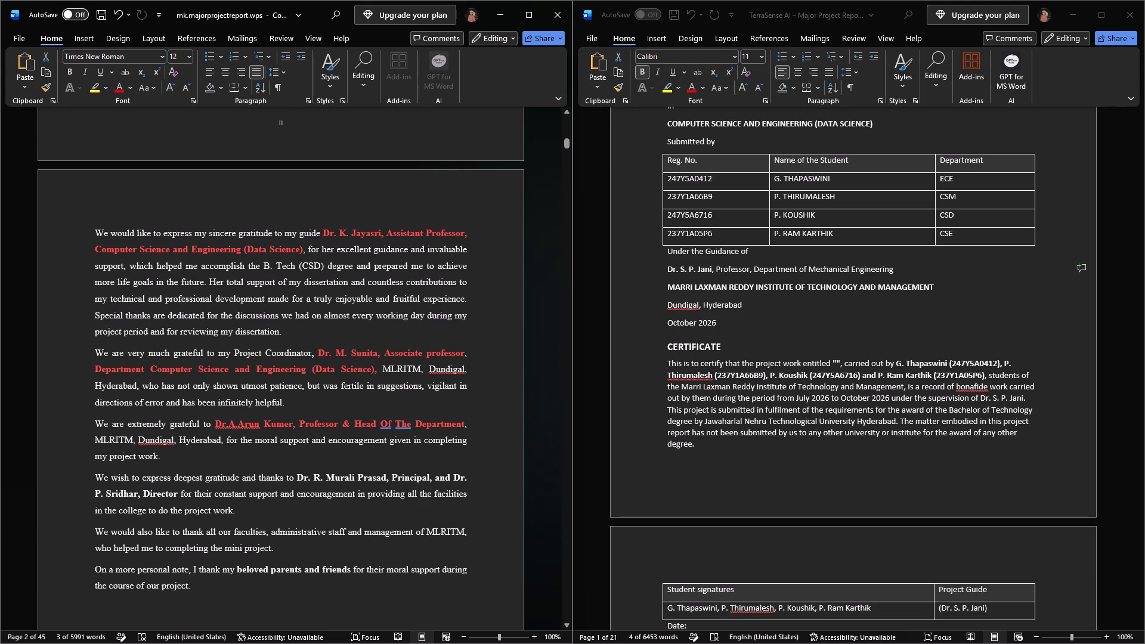
scroll(499, 486, "down", 7)
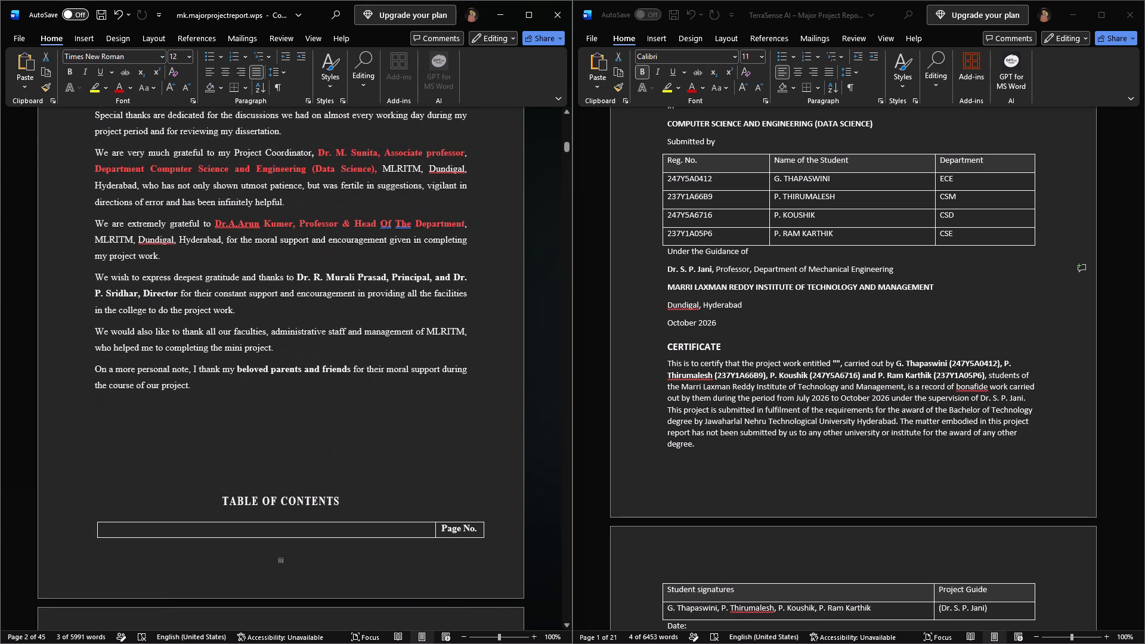
scroll(499, 486, "down", 3)
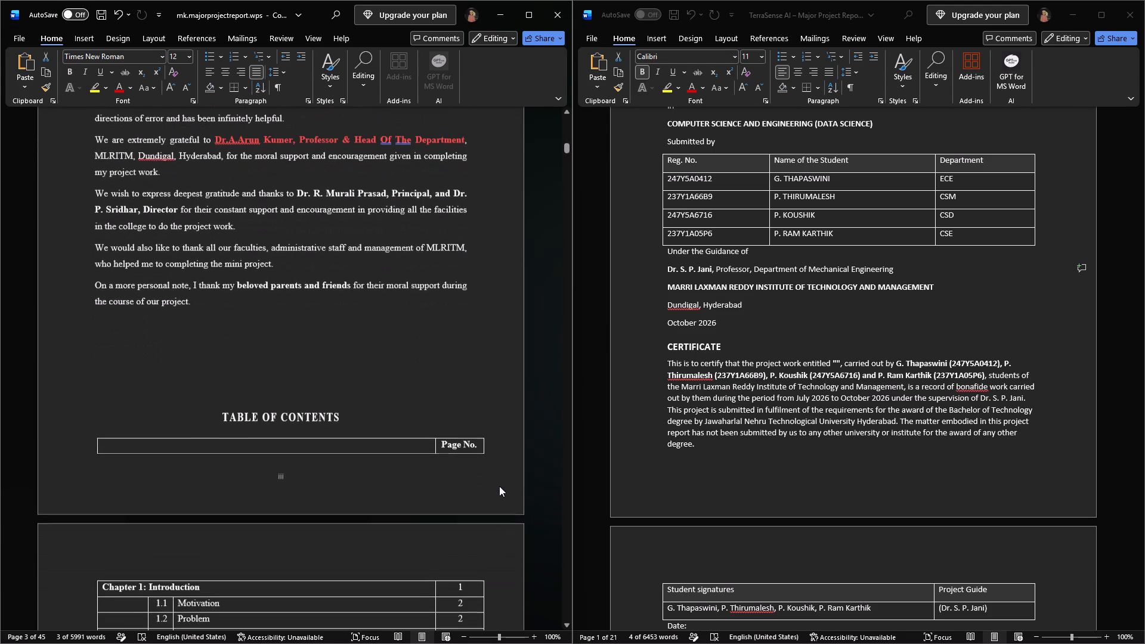
scroll(499, 486, "down", 5)
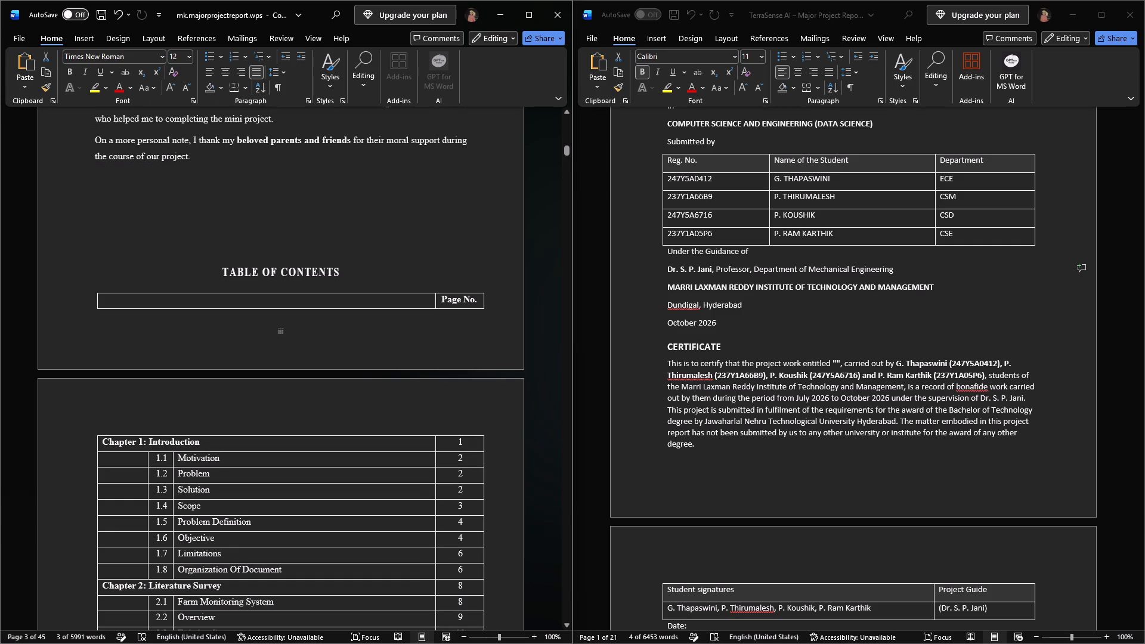
scroll(443, 484, "down", 4)
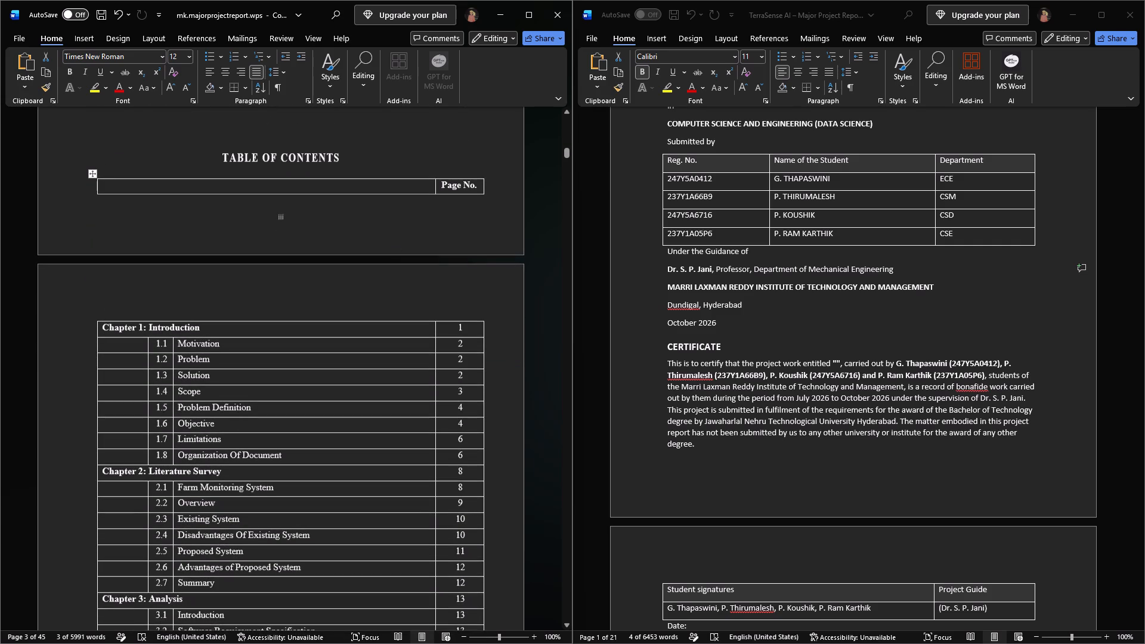
left_click(216, 162)
key("Return")
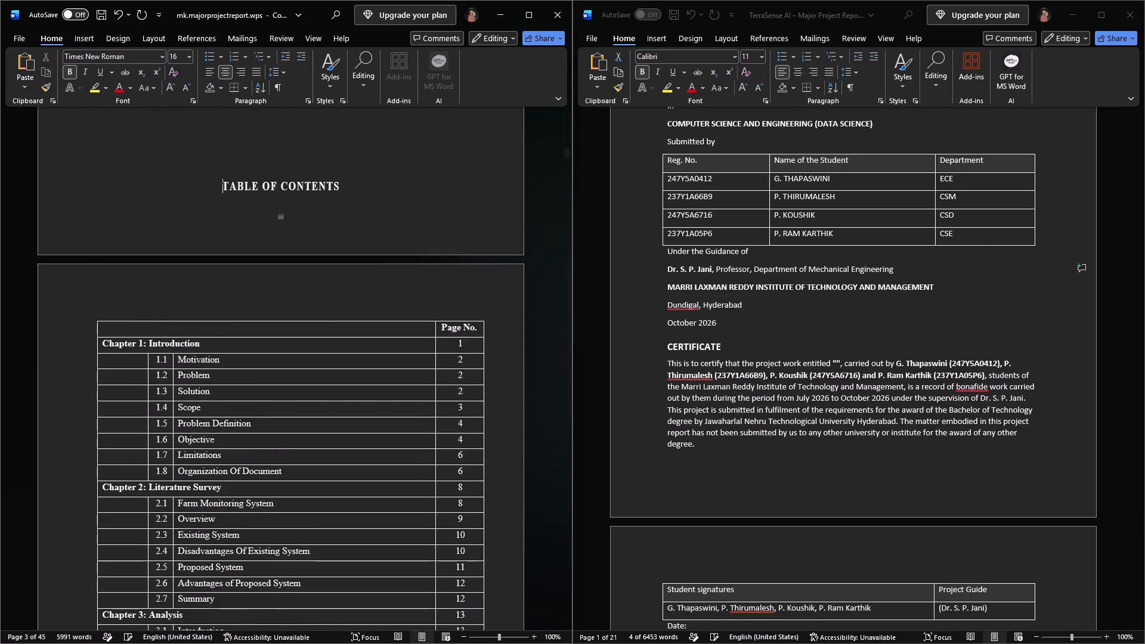
key("Return")
left_click(308, 303)
left_click_drag(285, 304, 253, 298)
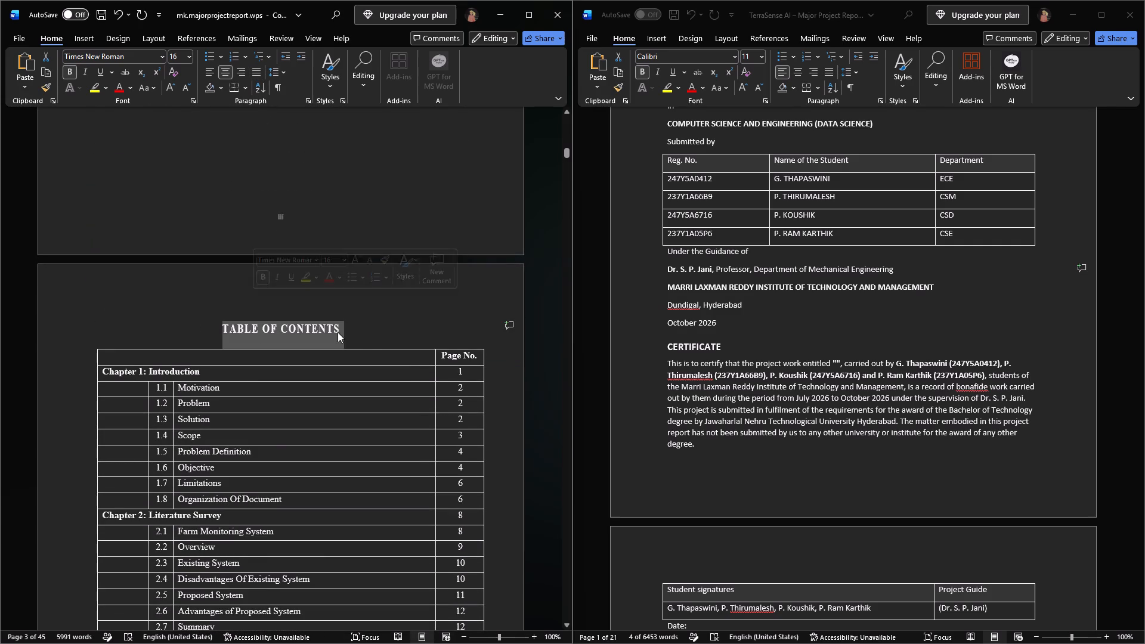
left_click(366, 335)
Examine the TerraSense report's acknowledgement, contents, figures list, abstract and Chapter 1 against the table of contents in mk.majorprojectreport.wps.
scroll(366, 335, "down", 4)
scroll(850, 365, "down", 5)
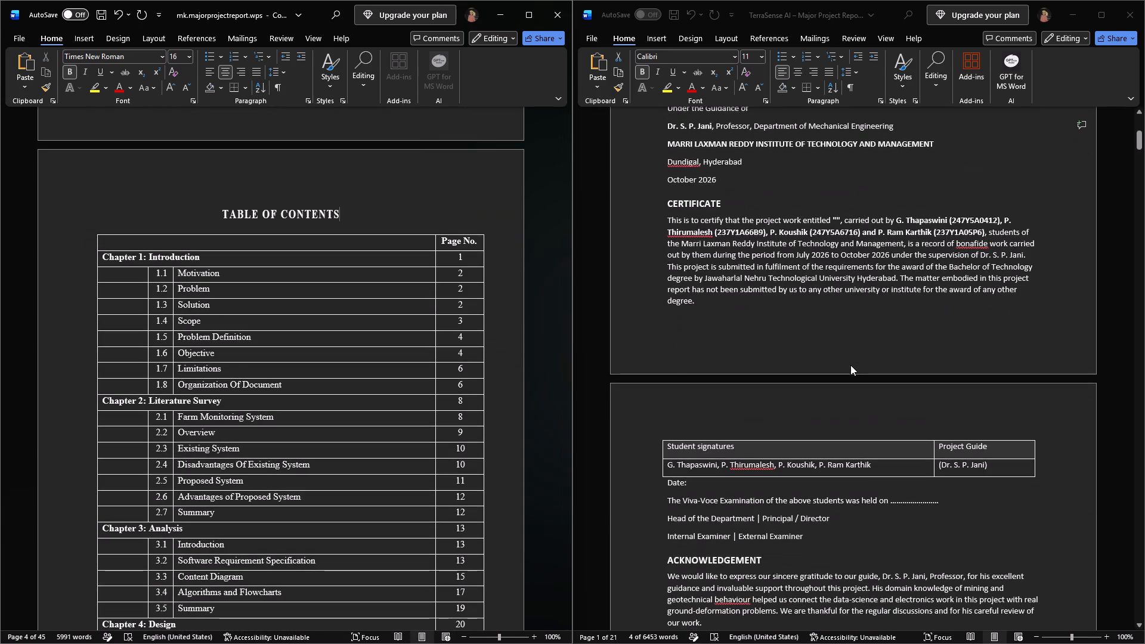
scroll(850, 365, "down", 3)
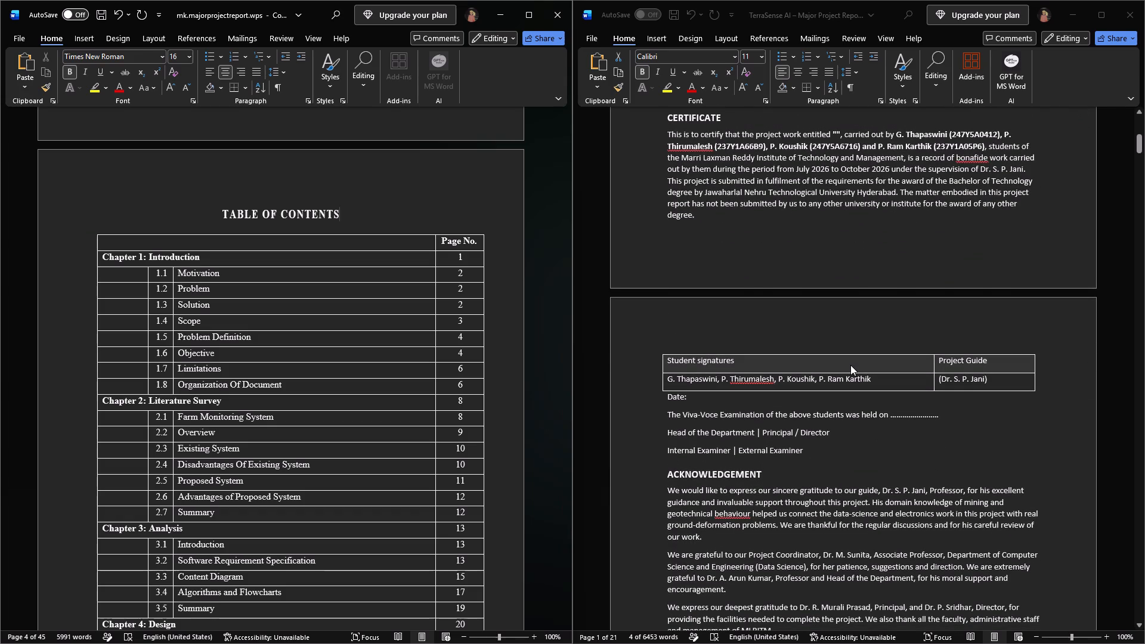
scroll(351, 350, "up", 10)
scroll(810, 370, "up", 4)
scroll(810, 370, "down", 6)
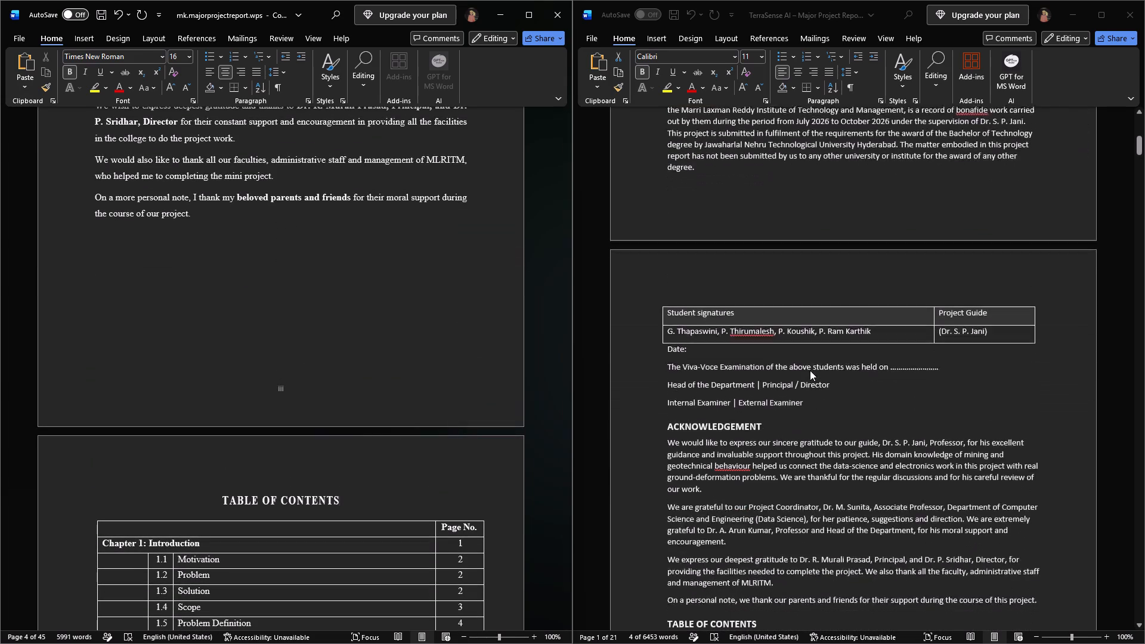
scroll(810, 370, "down", 17)
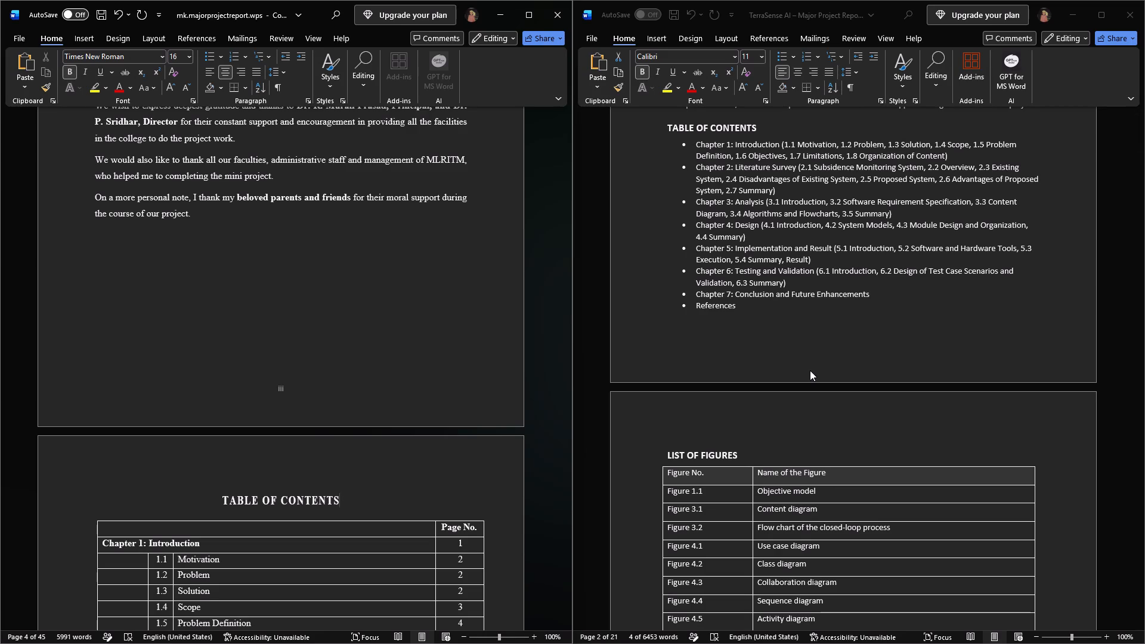
scroll(810, 370, "down", 10)
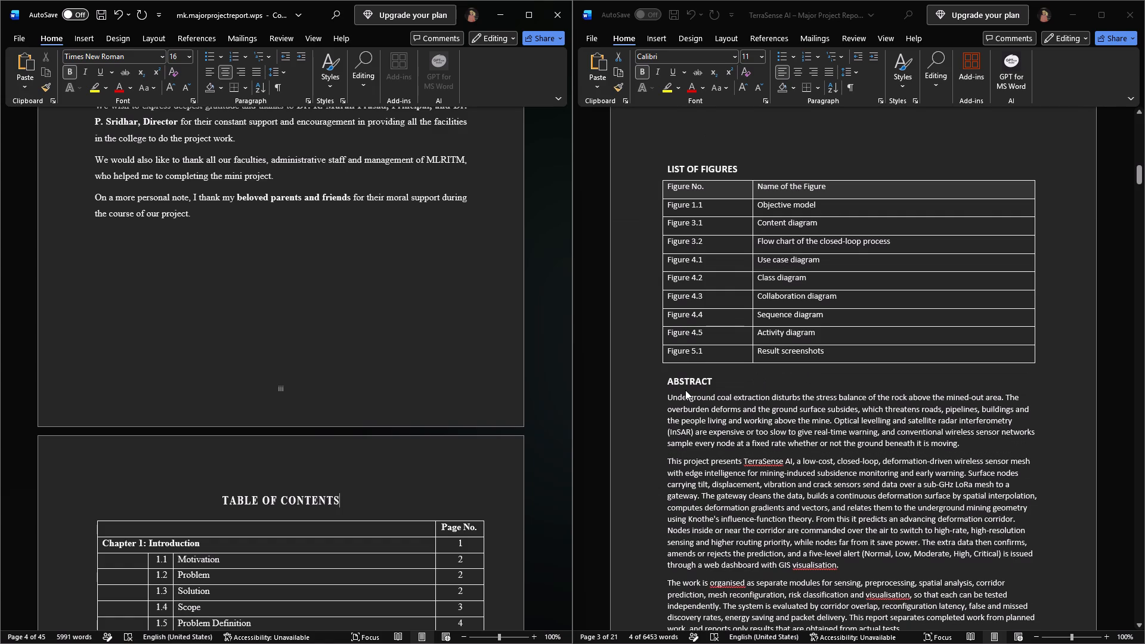
scroll(685, 390, "down", 18)
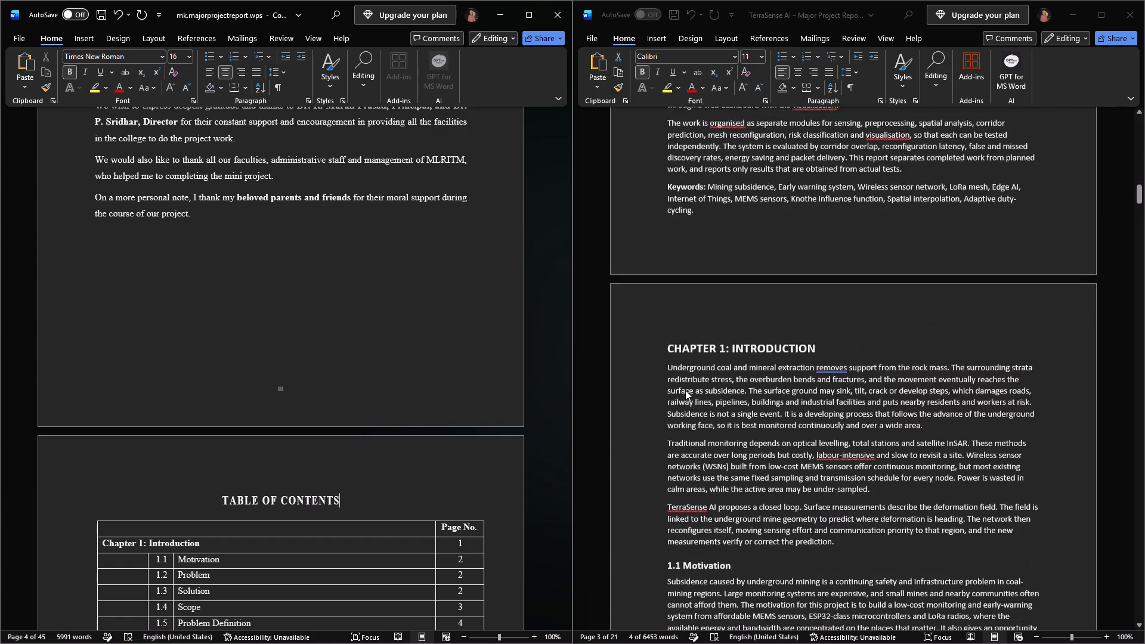
scroll(685, 390, "down", 16)
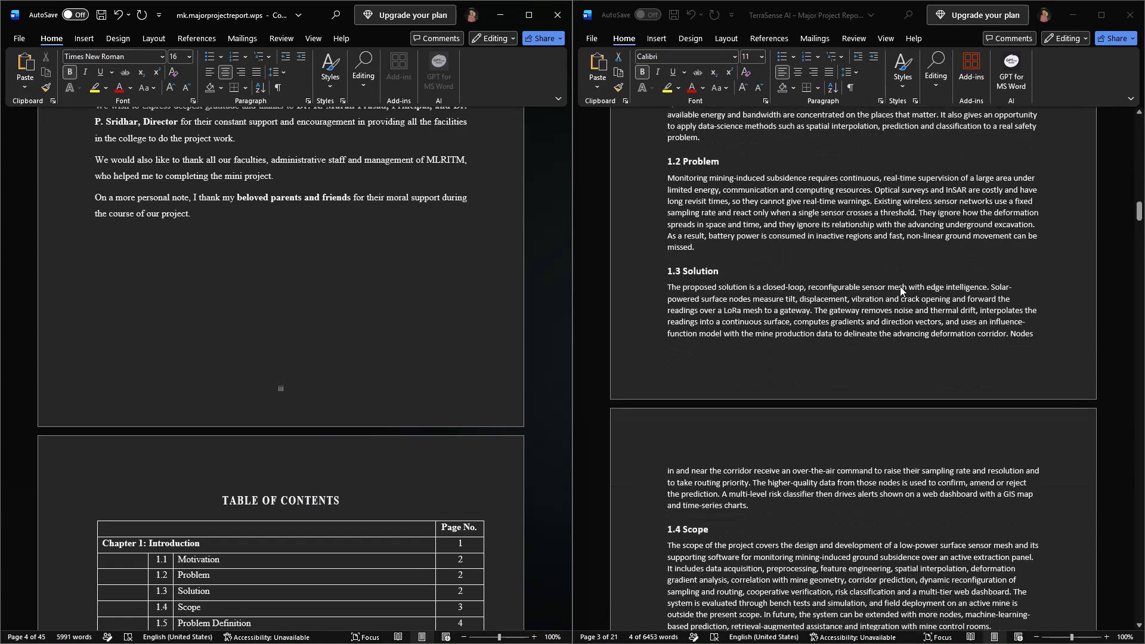
left_click_drag(1139, 213, 1133, 246)
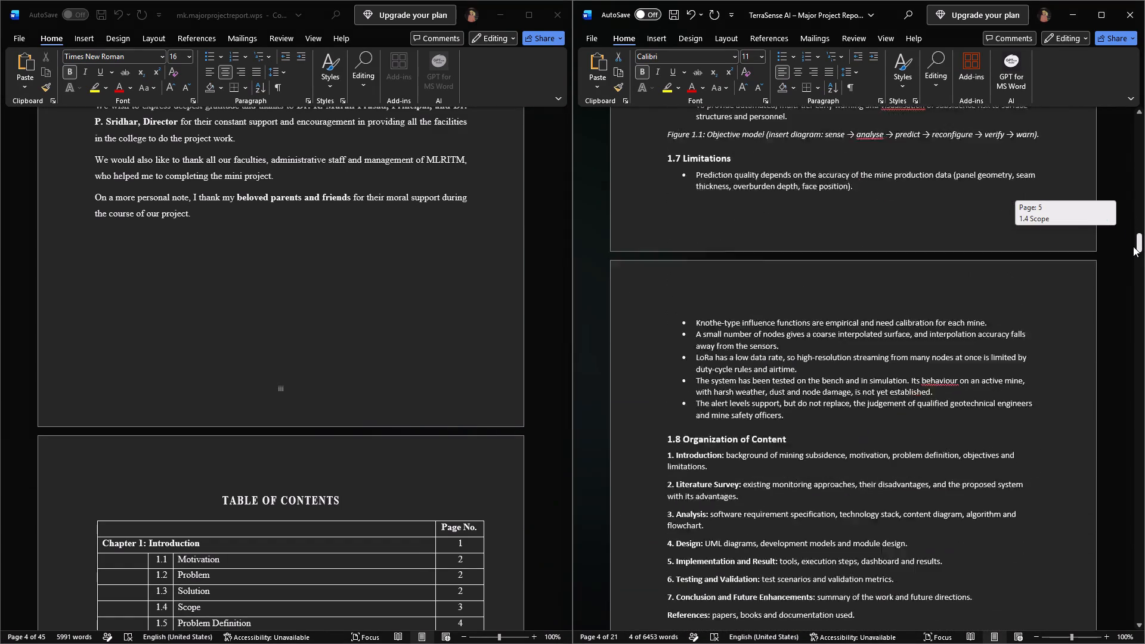
left_click_drag(1133, 246, 1135, 168)
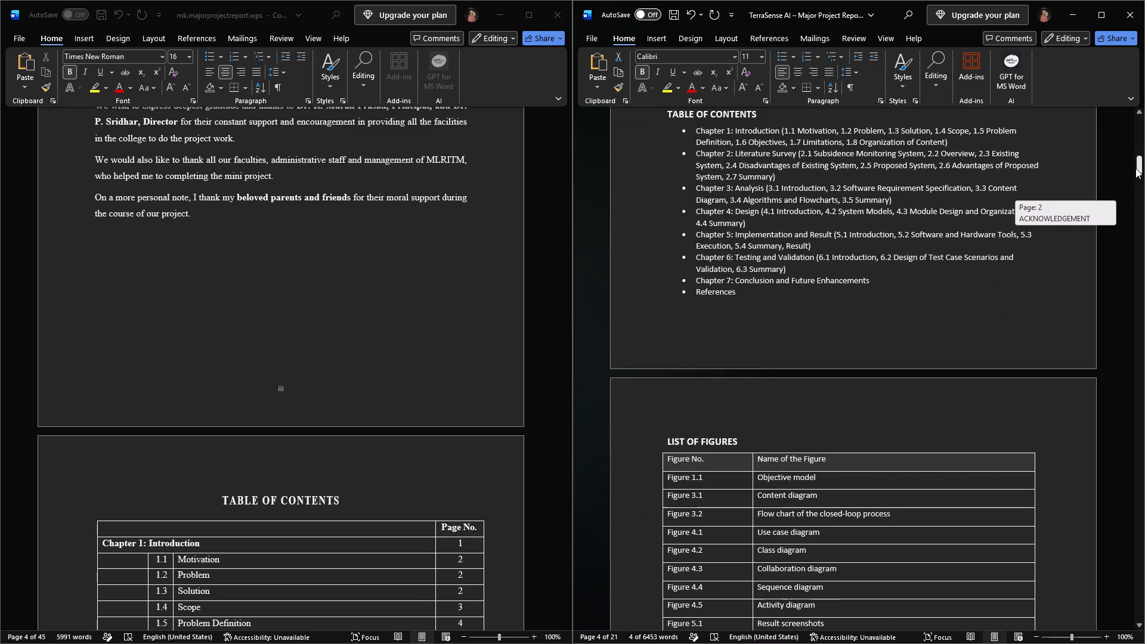
left_click_drag(1135, 168, 1144, 175)
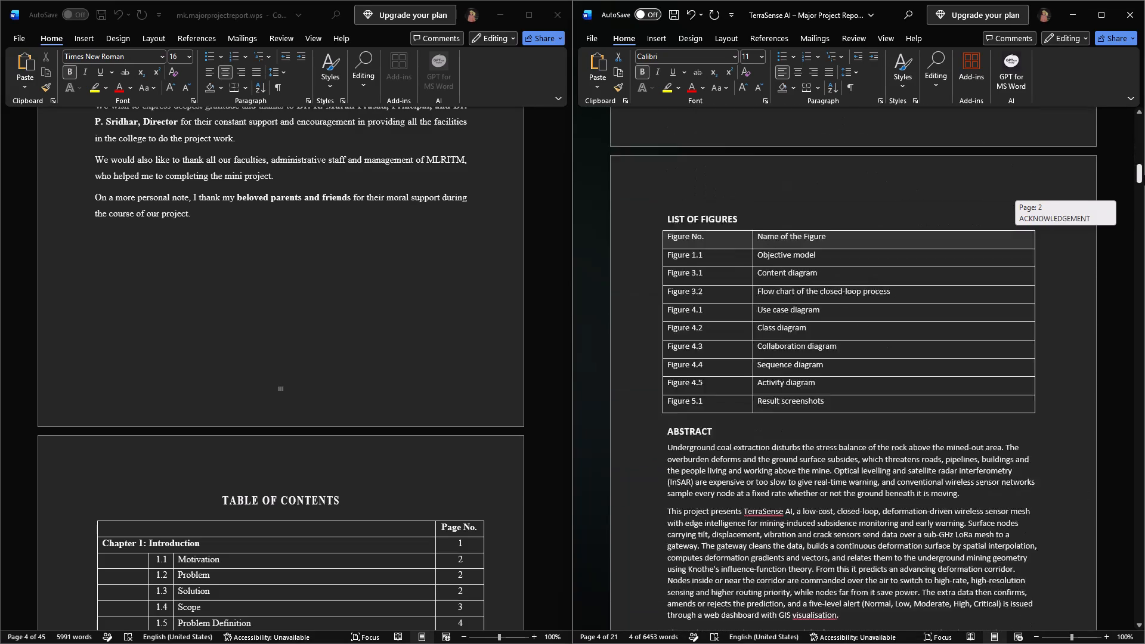
left_click_drag(1144, 175, 1144, 236)
scroll(404, 398, "down", 18)
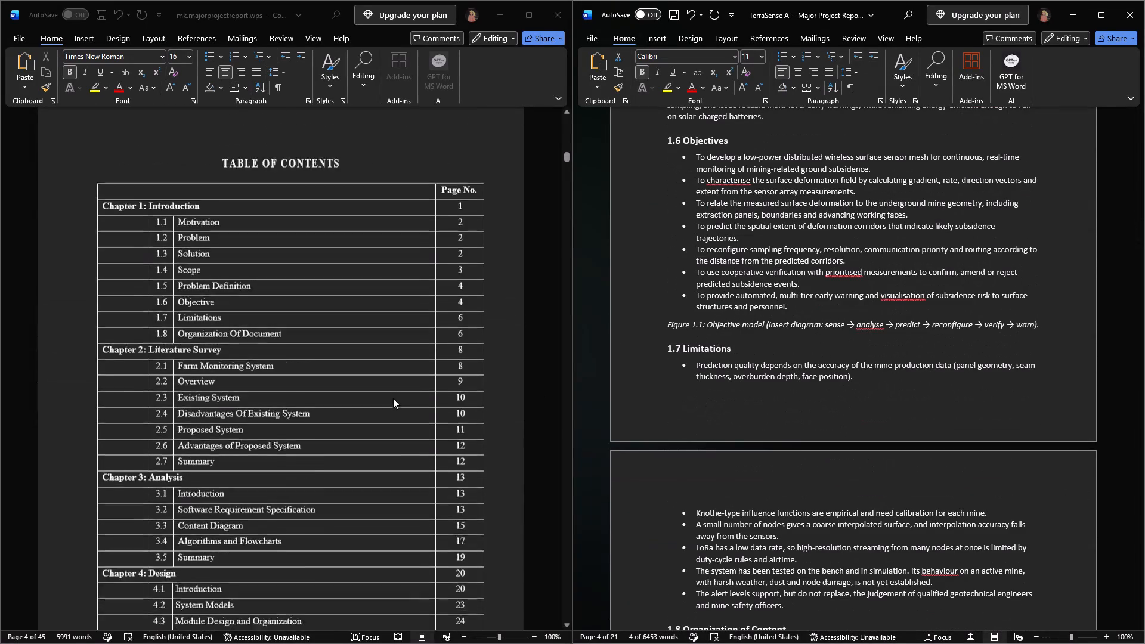
Replace the old GenAI abstract text and keywords under the ABSTRACT heading with the abstract and keywords copied from the TerraSense report.
scroll(393, 398, "down", 19)
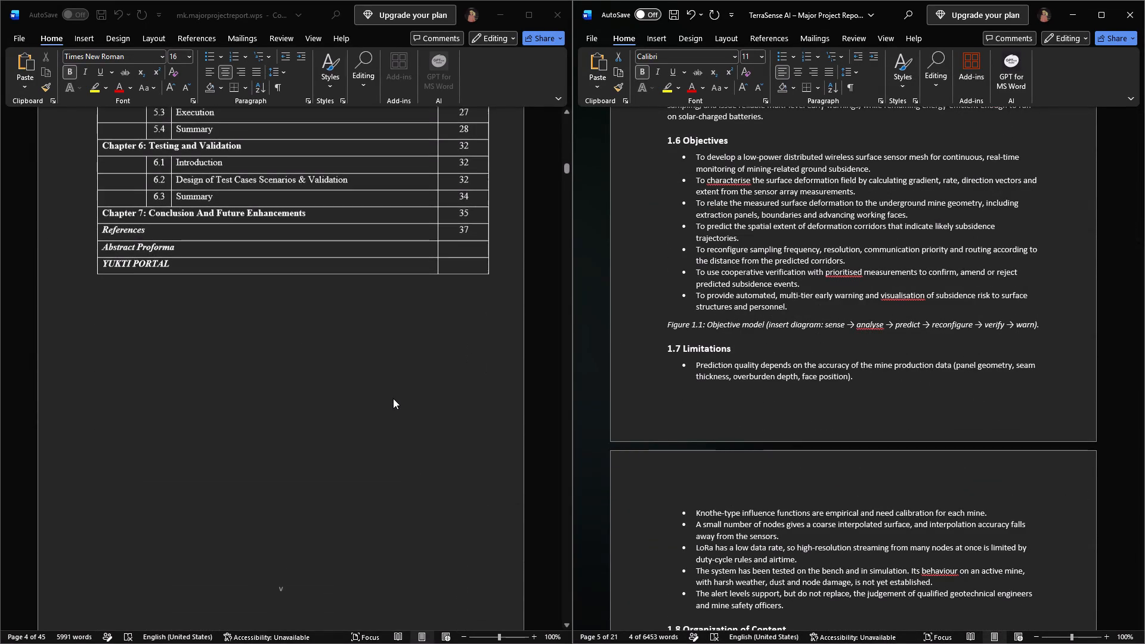
scroll(393, 398, "down", 14)
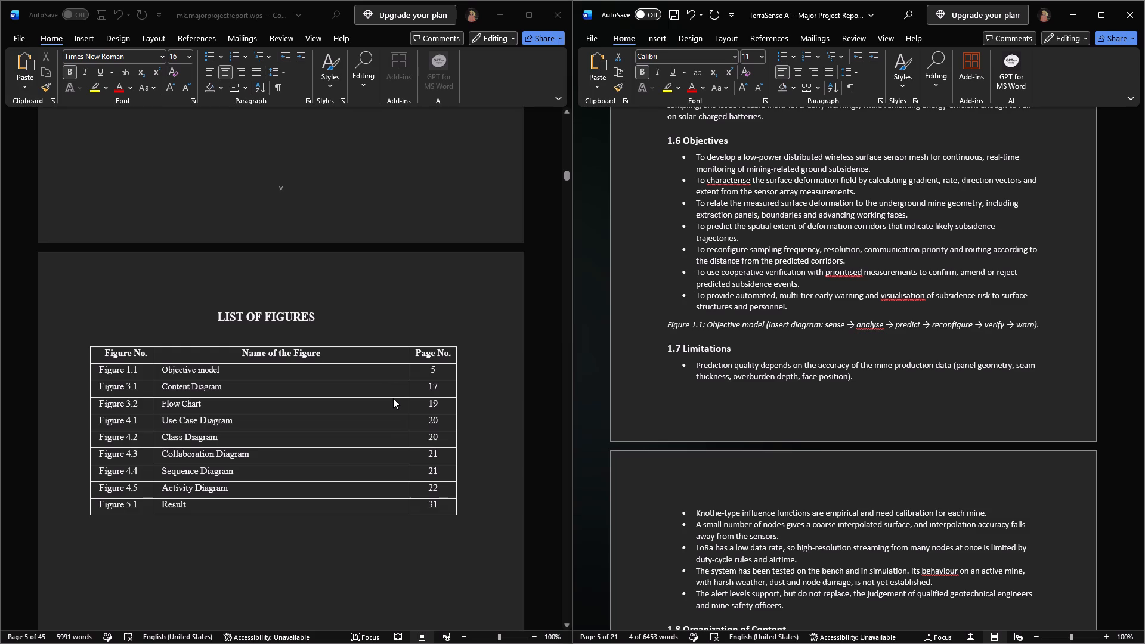
scroll(393, 398, "down", 18)
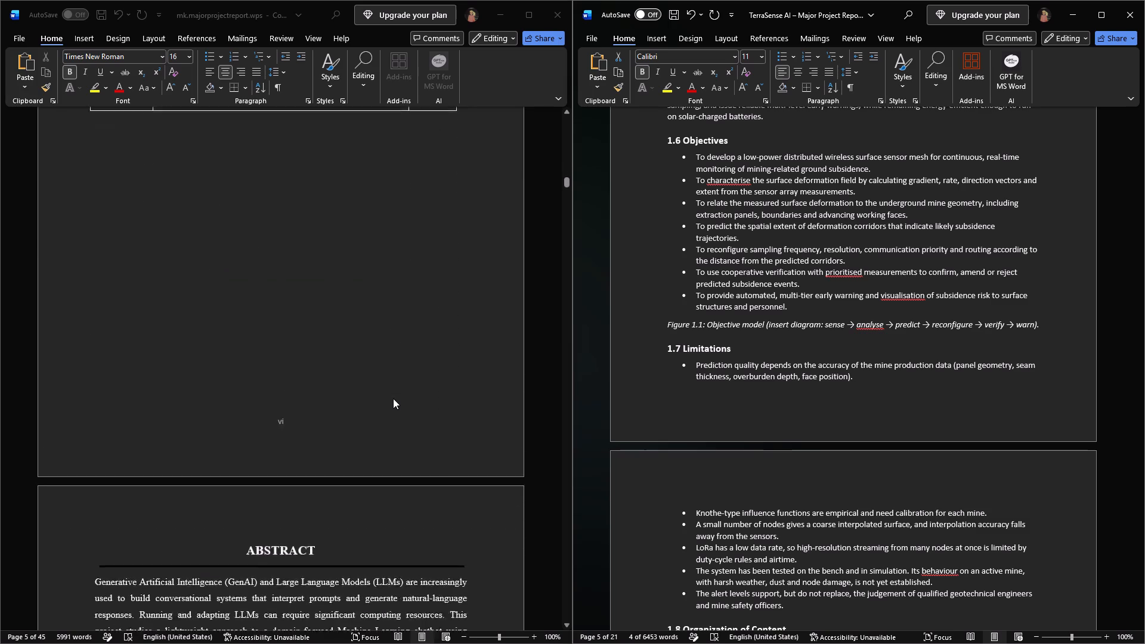
scroll(393, 398, "down", 10)
scroll(808, 348, "down", 6)
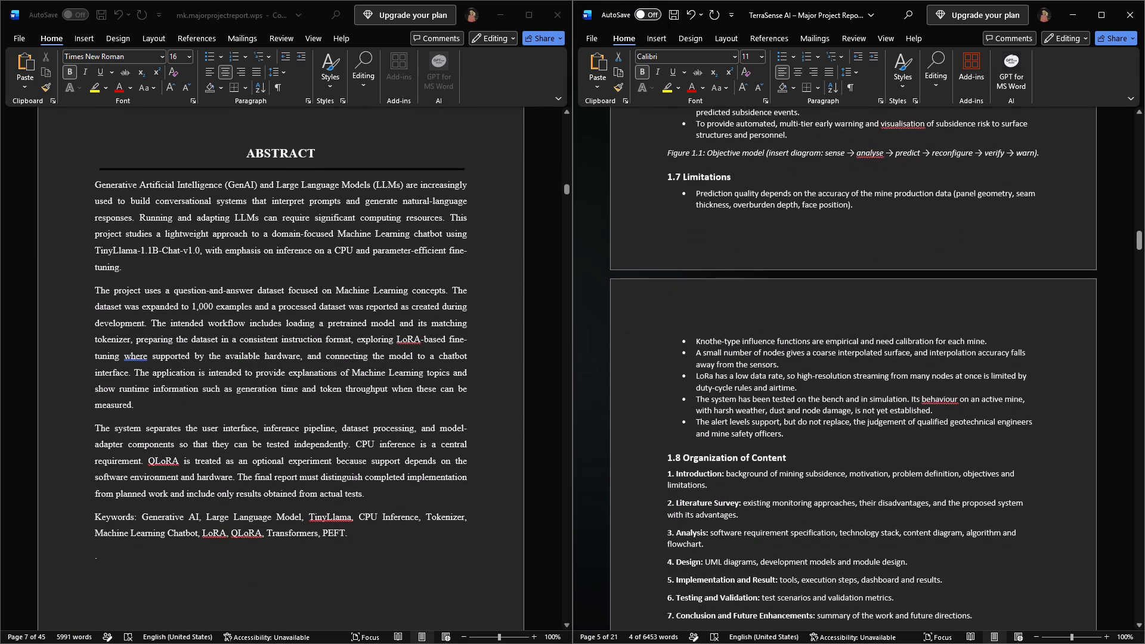
left_click_drag(1135, 241, 1130, 180)
left_click_drag(667, 274, 951, 516)
scroll(951, 516, "down", 3)
left_click_drag(951, 516, 930, 476)
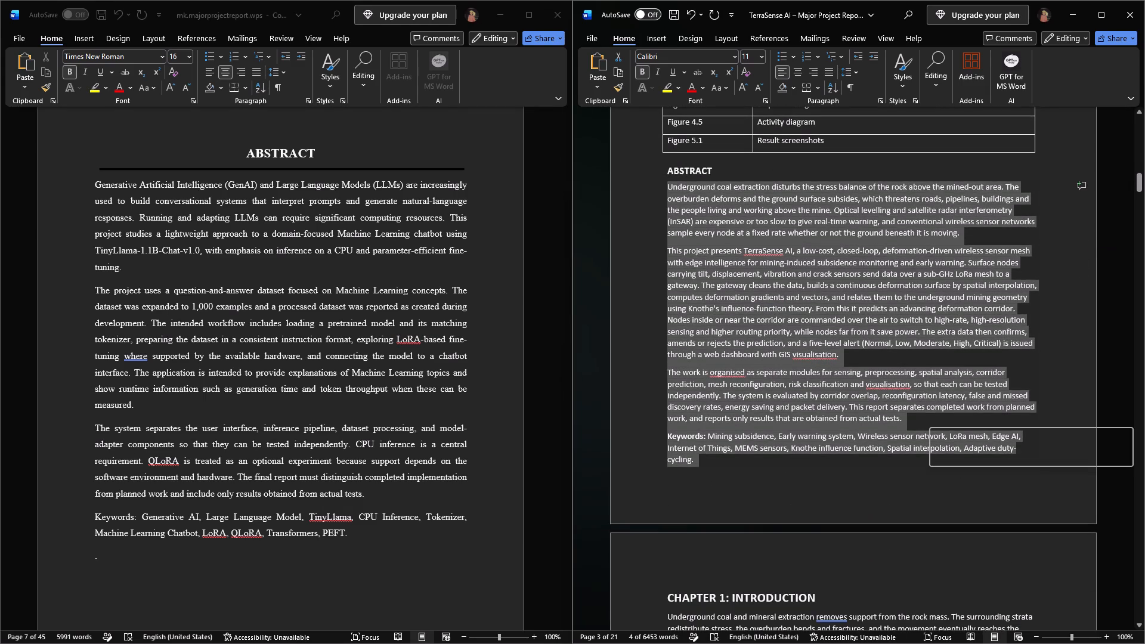
key("ctrl+c")
left_click(351, 538)
left_click_drag(351, 538, 104, 221)
left_click_drag(361, 537, 276, 504)
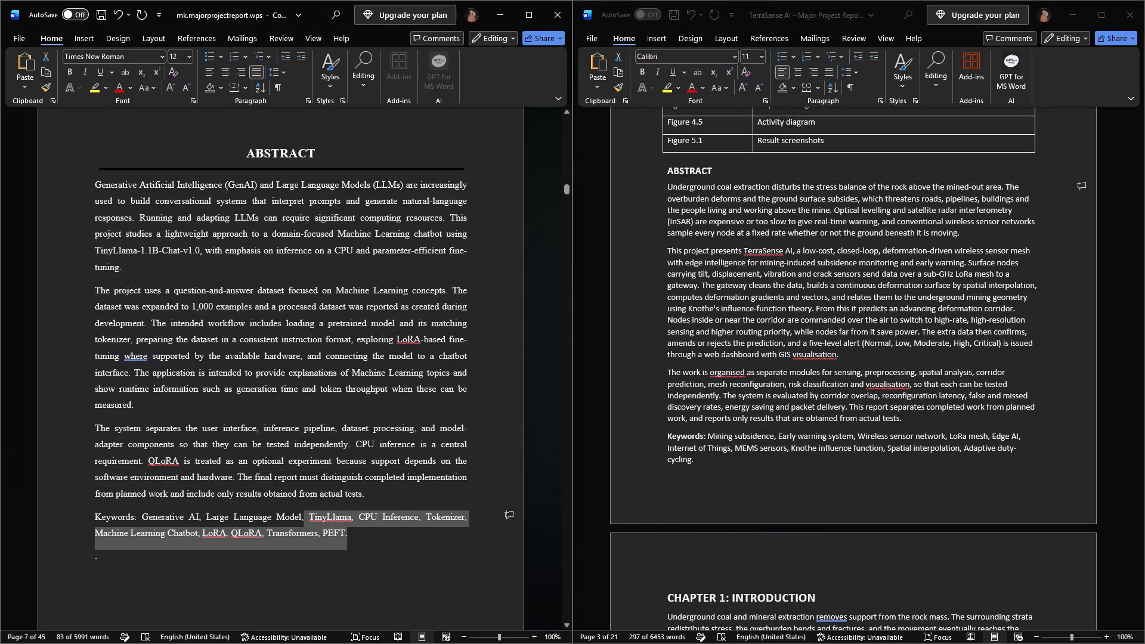
left_click_drag(276, 504, 48, 185)
key("ctrl+v")
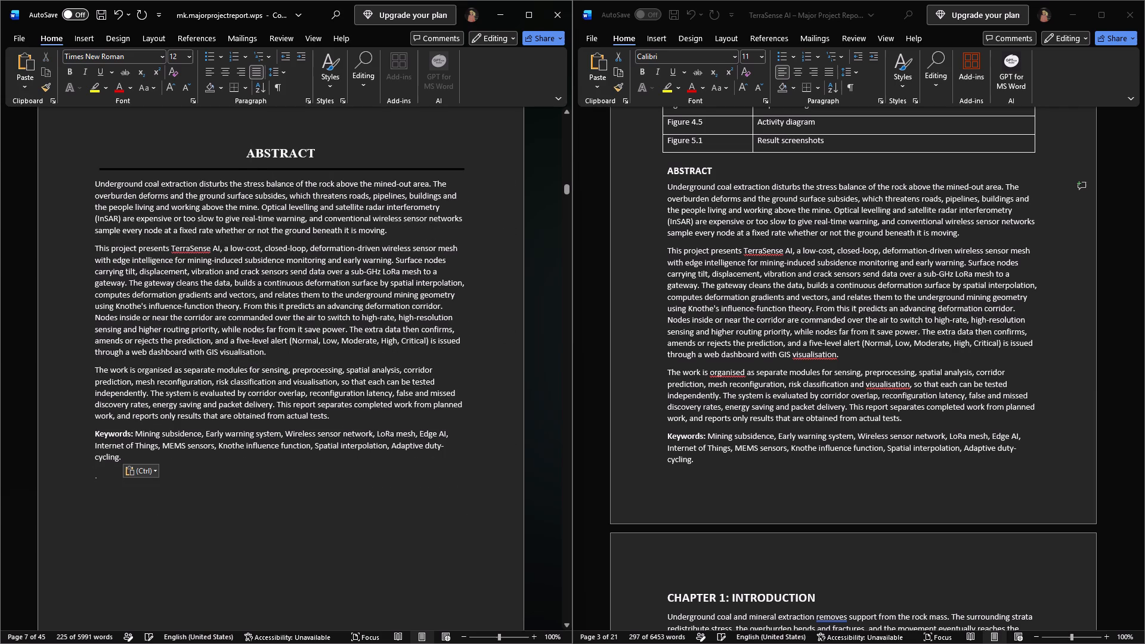
Delete the stray full stop left below the pasted Keywords paragraph on the abstract page.
left_click_drag(100, 475, 88, 478)
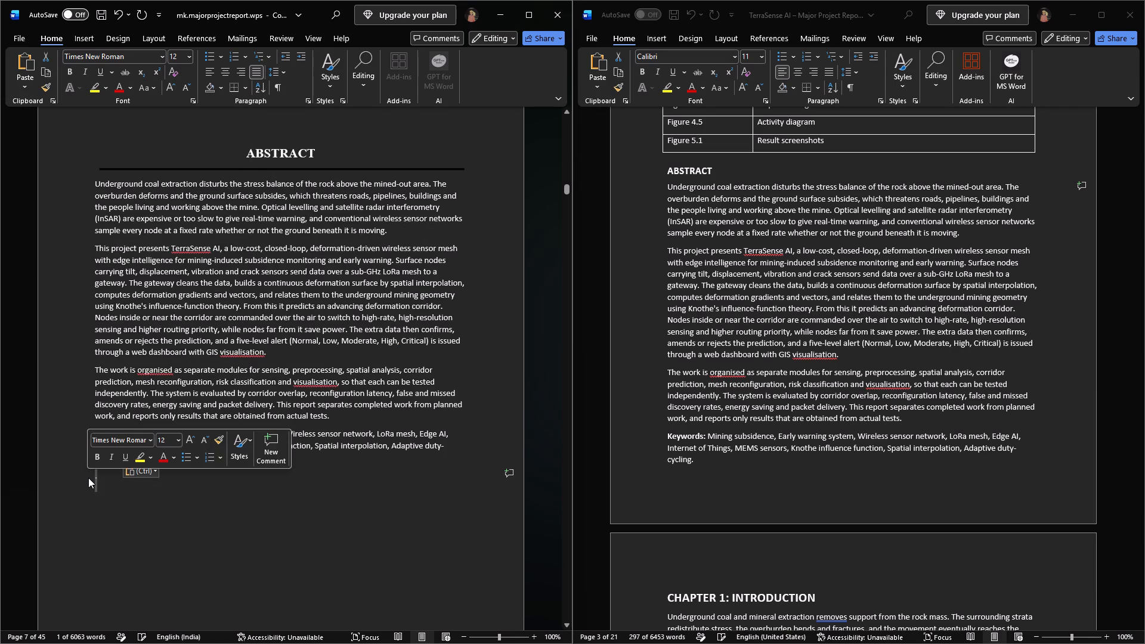
key("BackSpace")
Format the whole pasted abstract, including its keywords, in Times New Roman, size 12.
left_click_drag(150, 463, 62, 230)
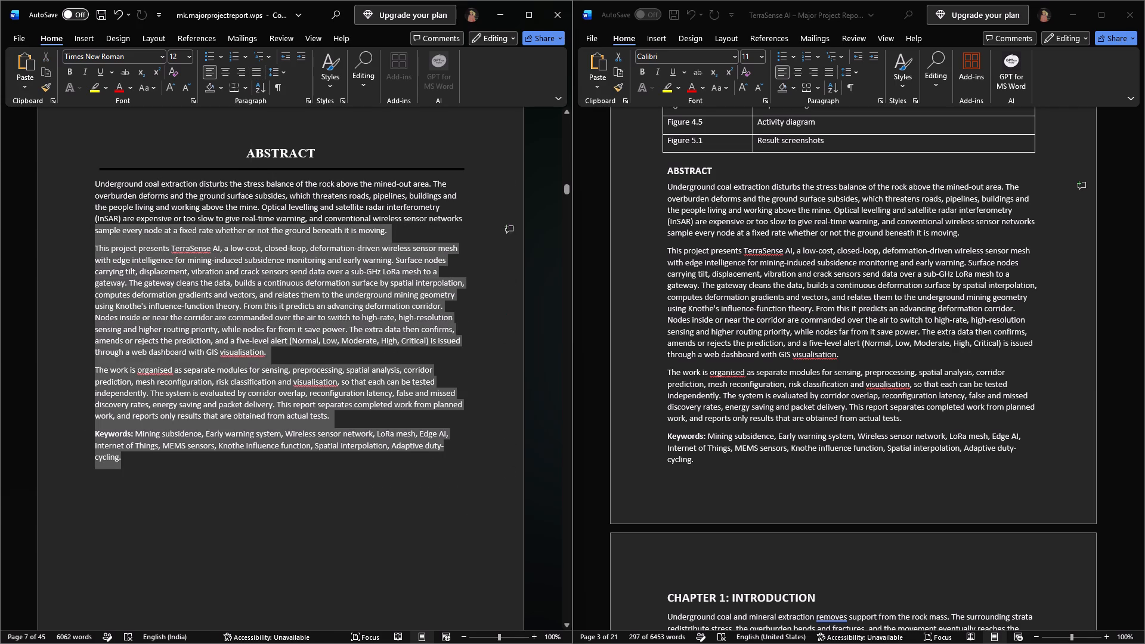
left_click_drag(62, 230, 63, 186)
left_click(93, 149)
key("t")
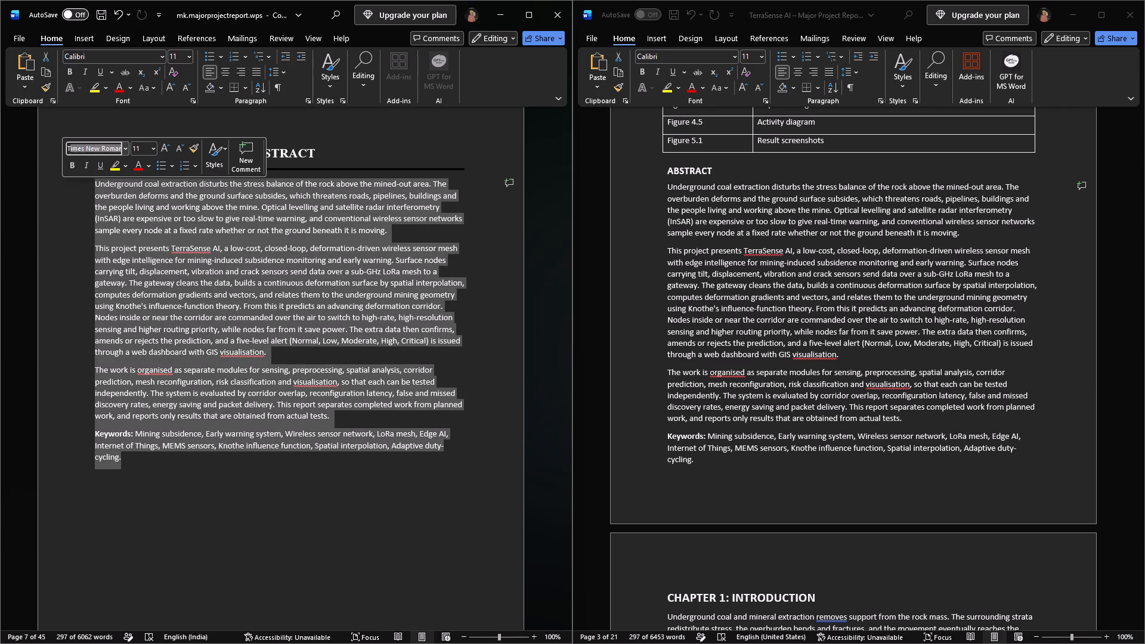
key("Tab")
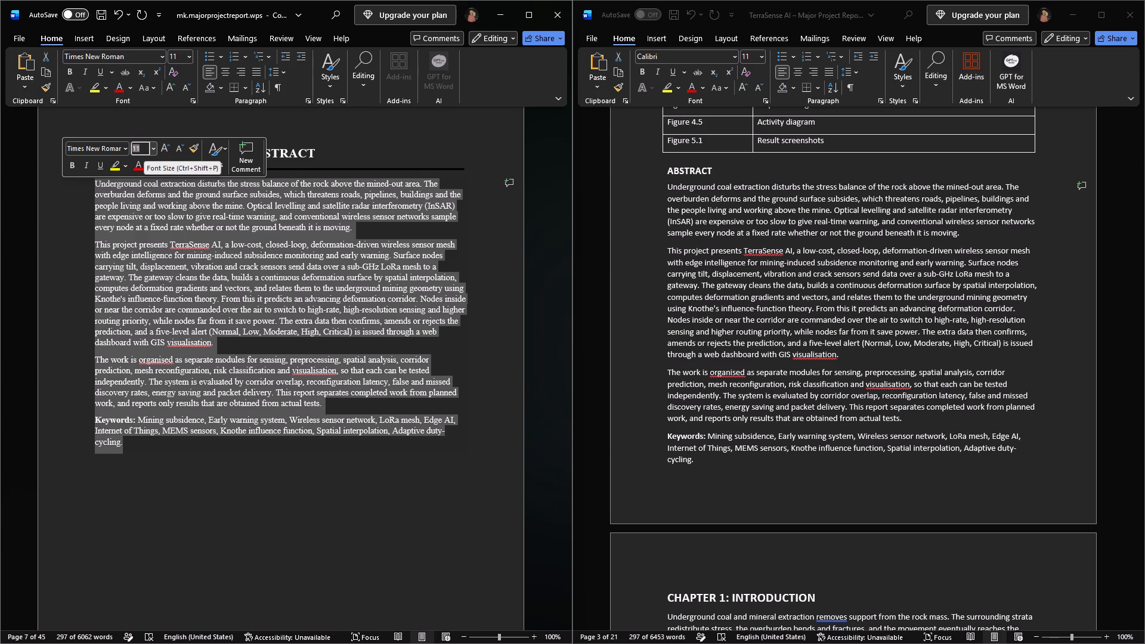
type("12")
key("Return")
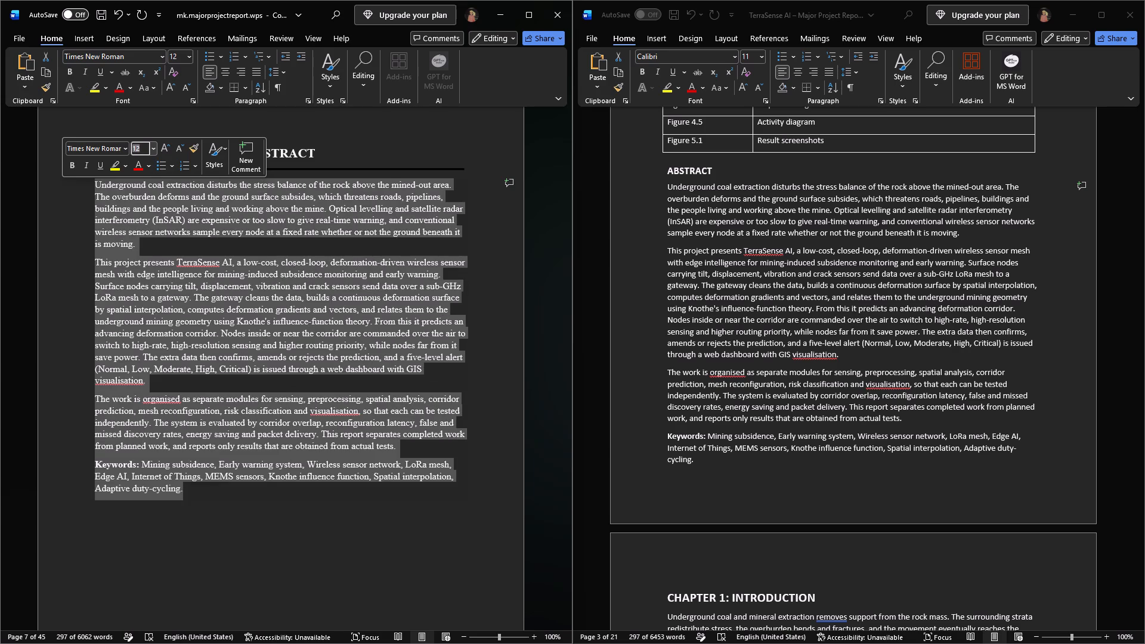
Set the font size of the abstract text and keywords to 14.
type("14")
key("3")
key("Return")
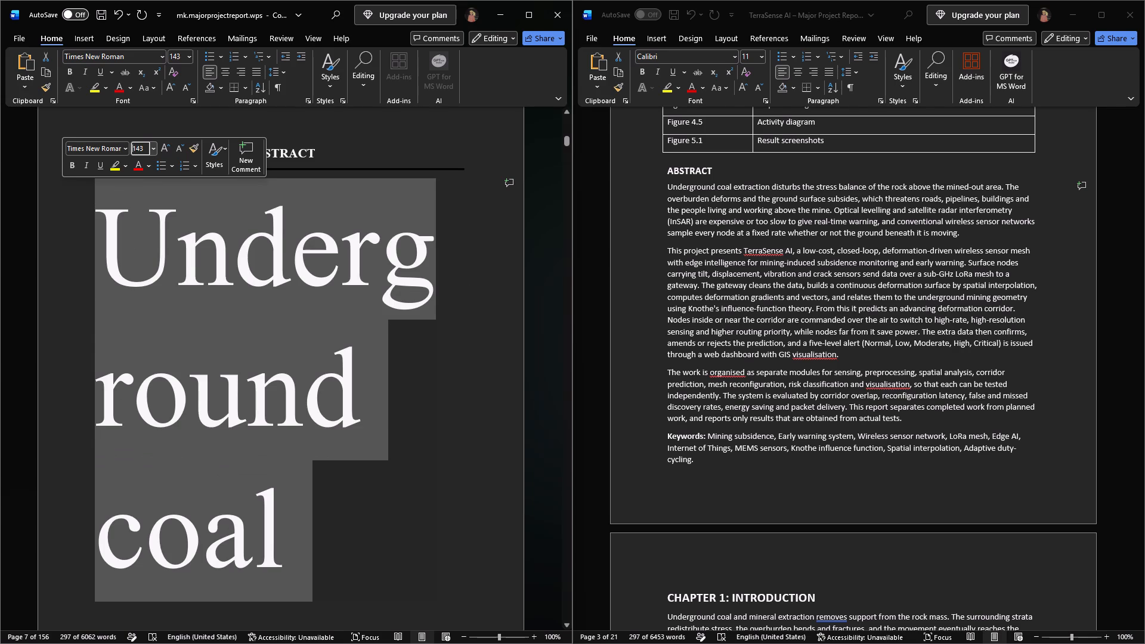
key("BackSpace")
key("Right")
key("Right")
key("Right")
key("BackSpace")
left_click(451, 354)
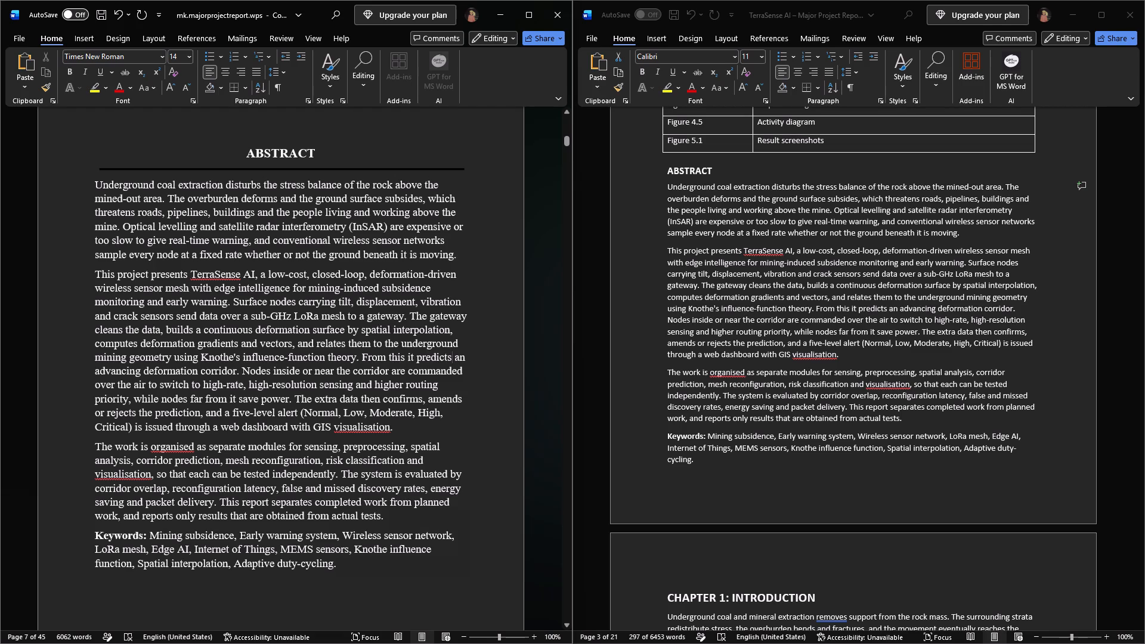
Compare the abstract's text formatting with the Chapter 1 Introduction paragraphs on the following page.
left_click_drag(206, 306, 265, 345)
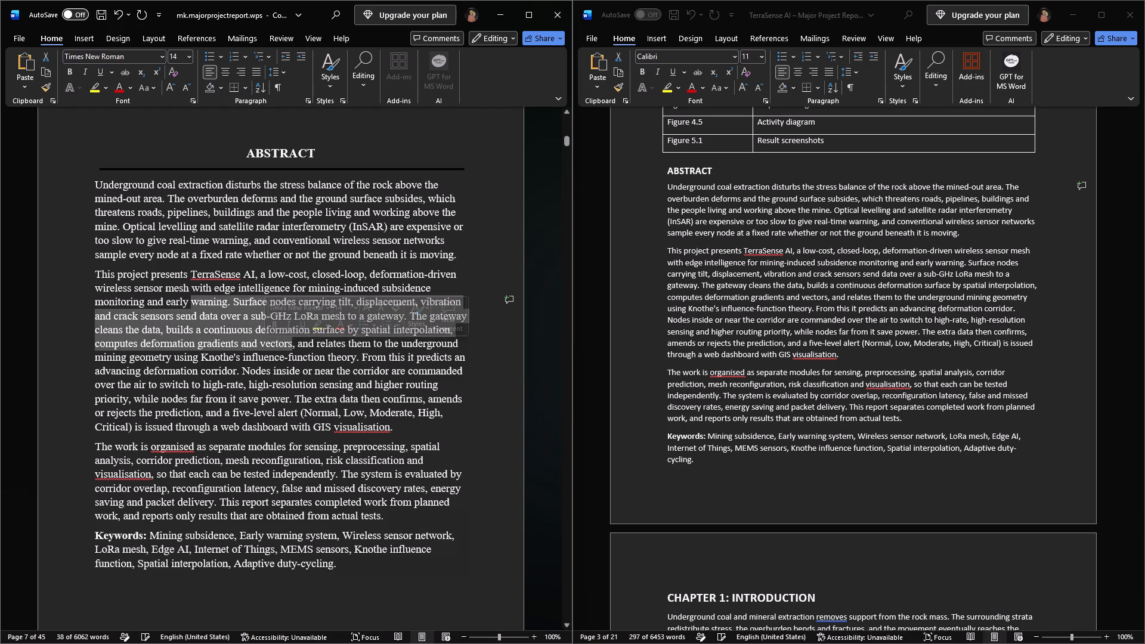
left_click(260, 374)
scroll(260, 374, "down", 15)
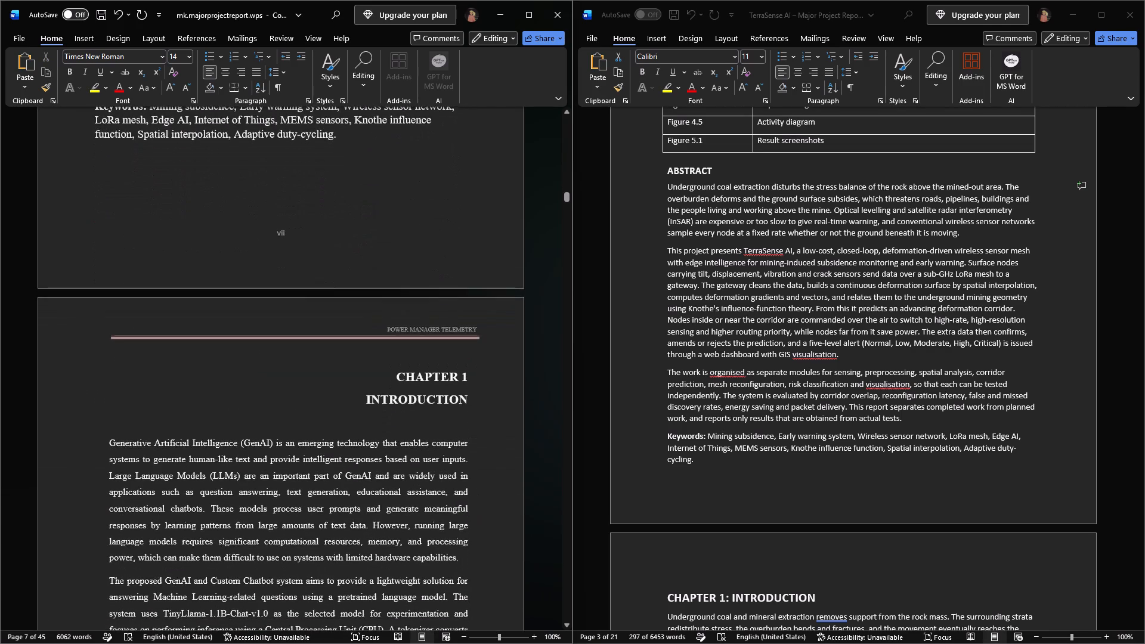
scroll(287, 363, "down", 6)
left_click_drag(218, 327, 249, 344)
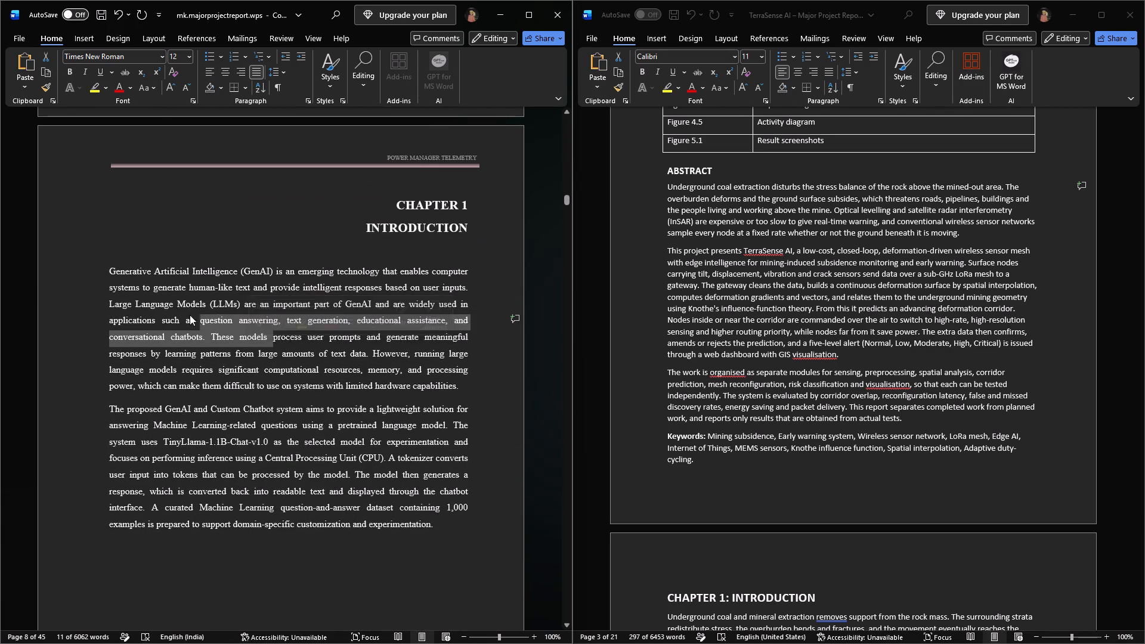
left_click(169, 286)
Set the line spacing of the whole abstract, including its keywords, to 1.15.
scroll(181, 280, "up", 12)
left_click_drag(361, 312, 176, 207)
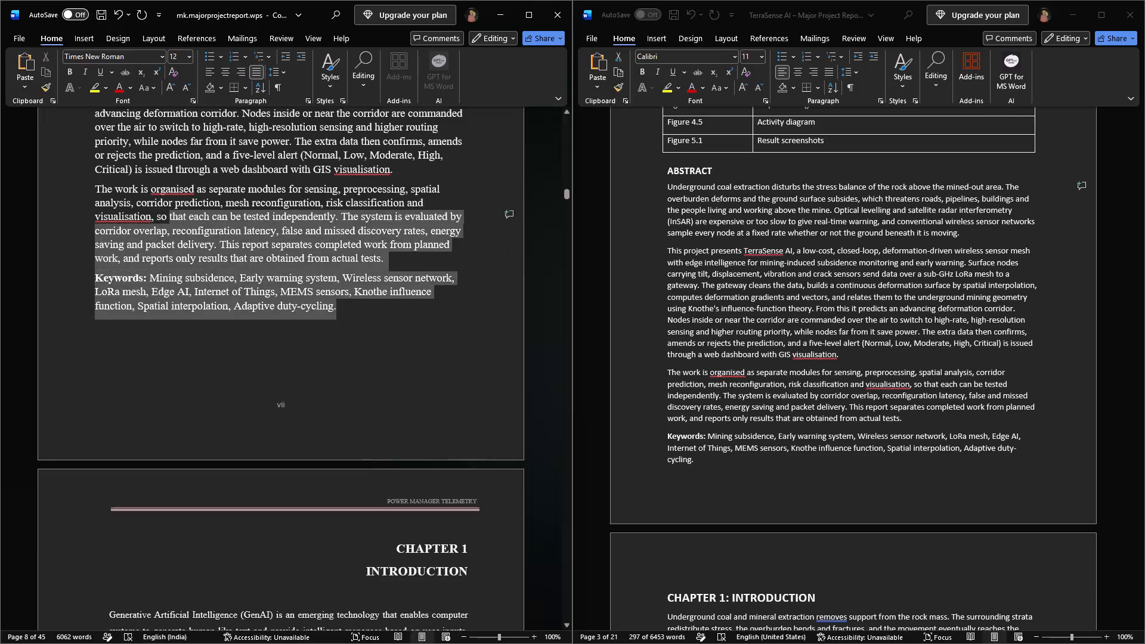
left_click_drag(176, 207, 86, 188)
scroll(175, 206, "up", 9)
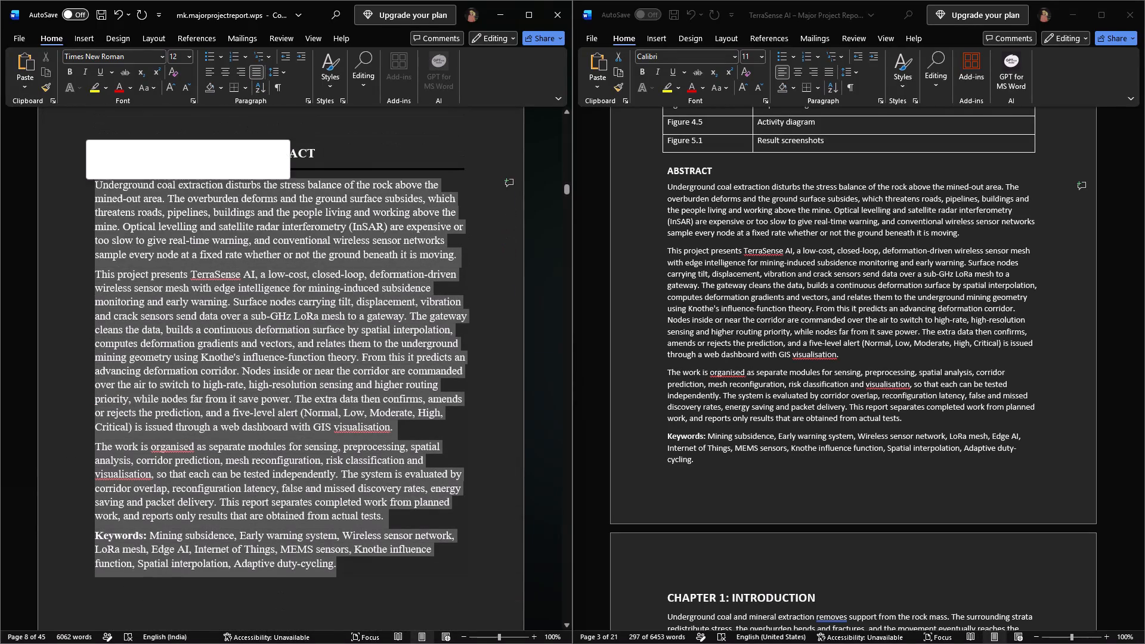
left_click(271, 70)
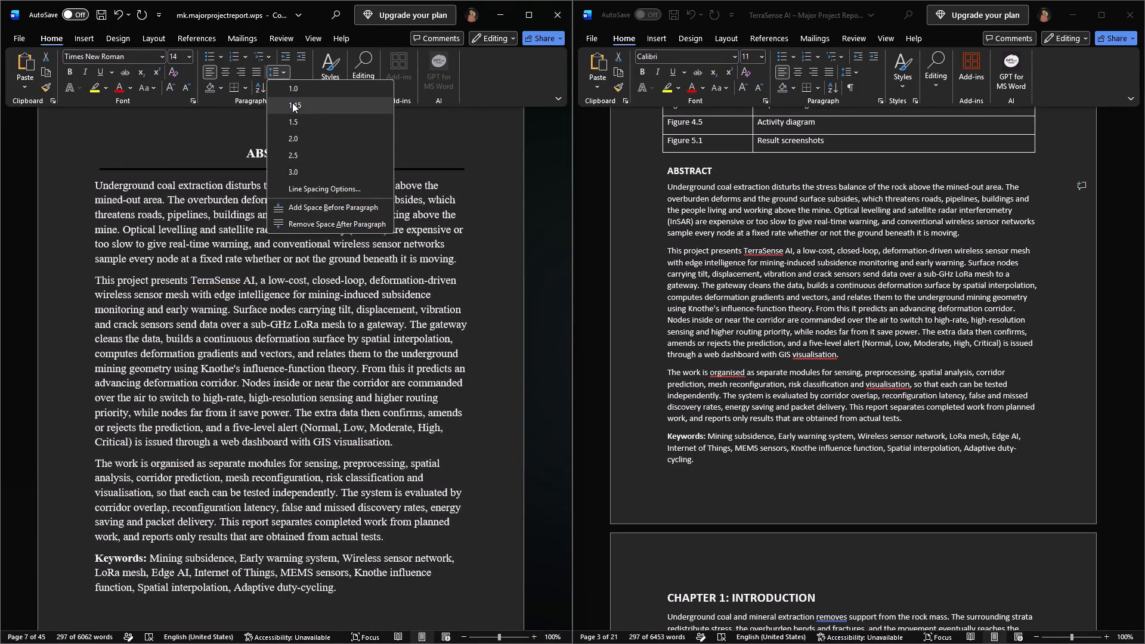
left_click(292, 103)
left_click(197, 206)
Set the line spacing of the whole abstract, including its keywords, to 1.5.
left_click_drag(89, 181, 283, 434)
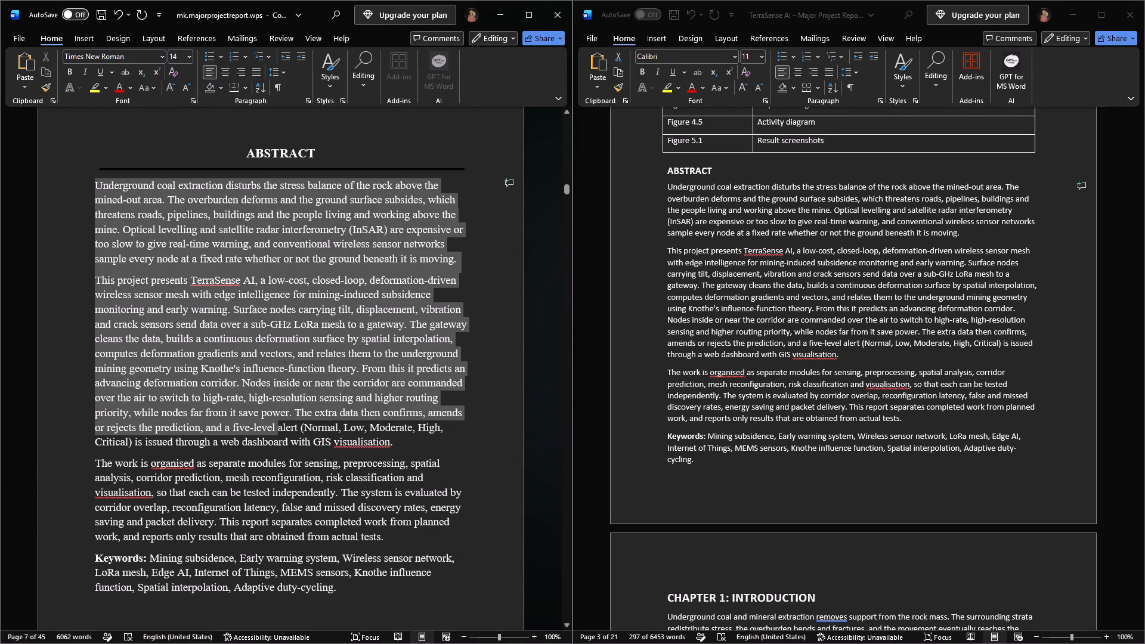
left_click_drag(283, 434, 343, 581)
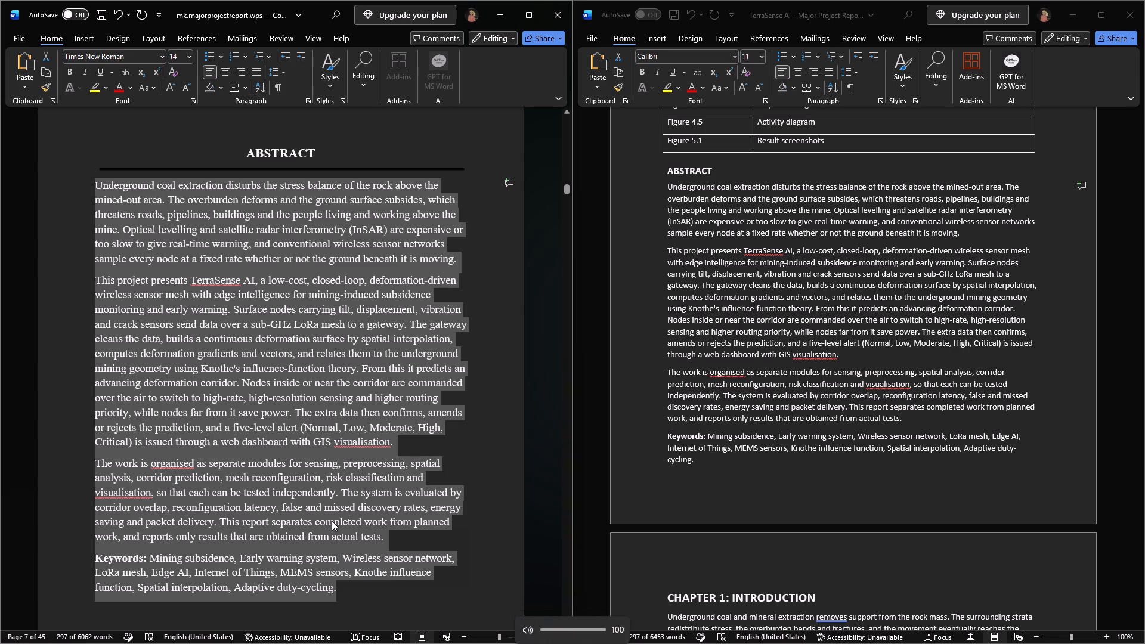
right_click(247, 335)
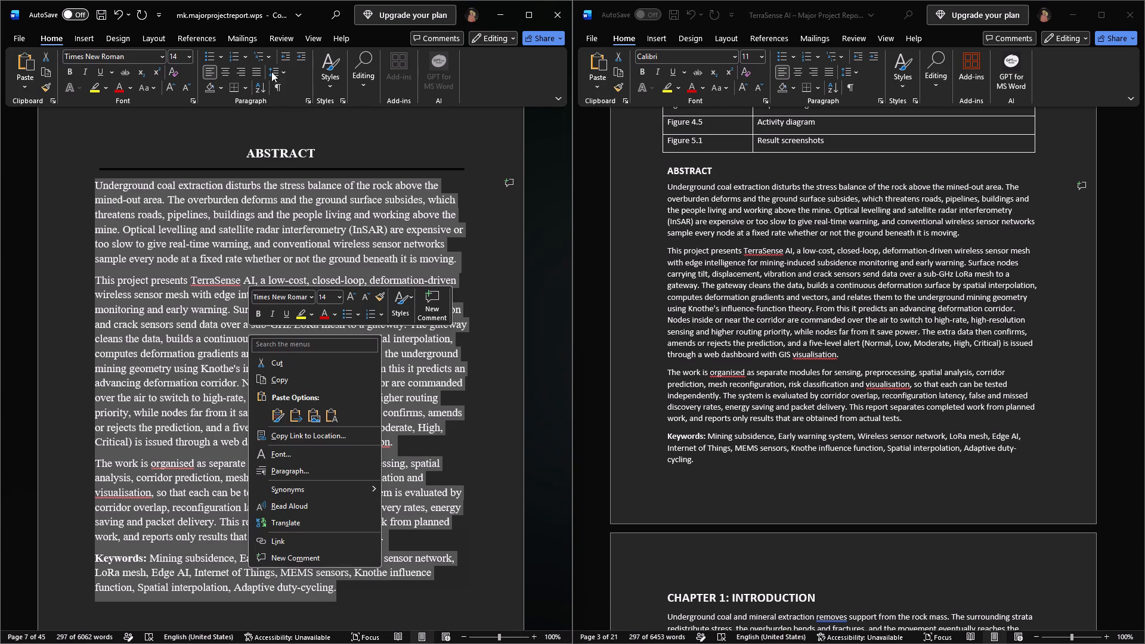
left_click(273, 69)
left_click(297, 119)
left_click(218, 212)
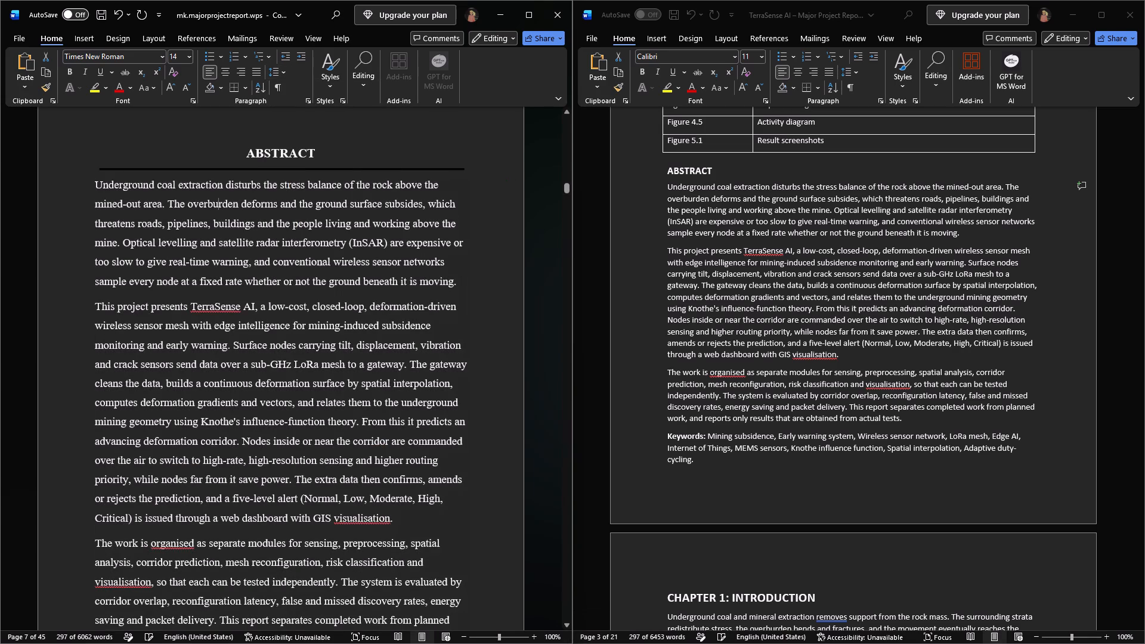
Justify the three body paragraphs of the abstract above the keywords.
left_click_drag(83, 184, 361, 434)
scroll(281, 395, "down", 7)
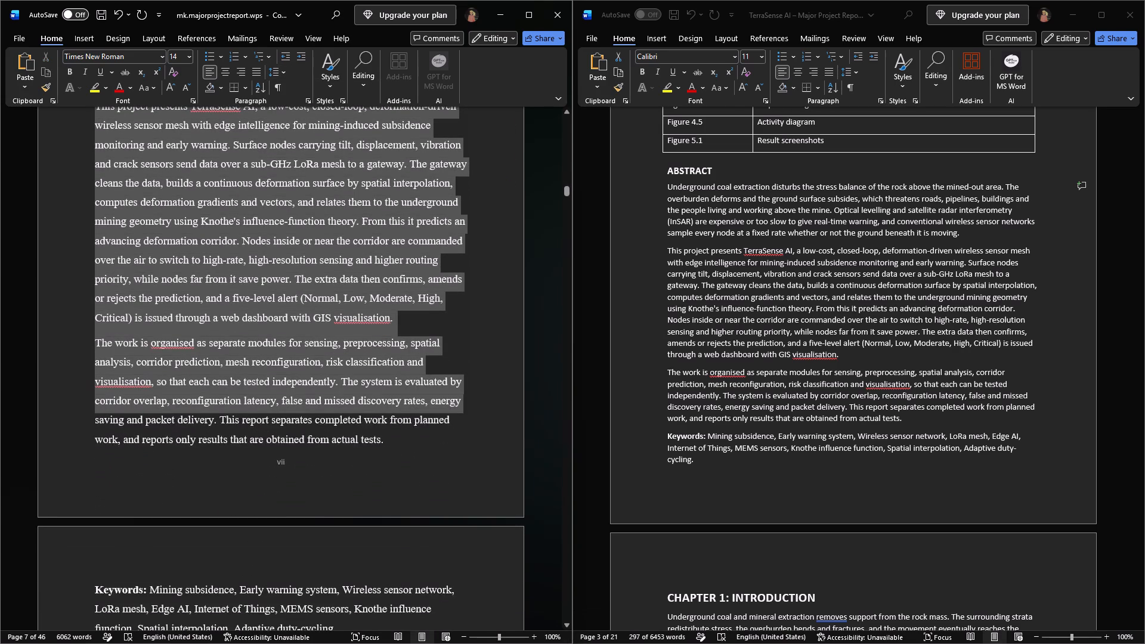
left_click_drag(361, 434, 386, 446)
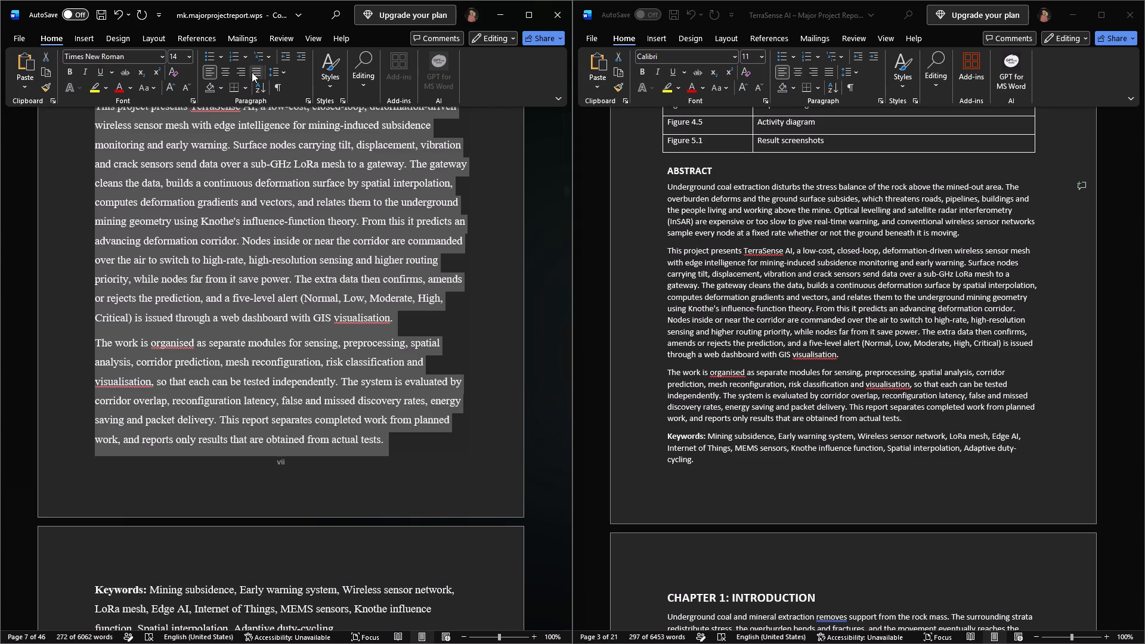
left_click(252, 70)
Set the font size of the abstract's three body paragraphs to 12.
right_click(258, 210)
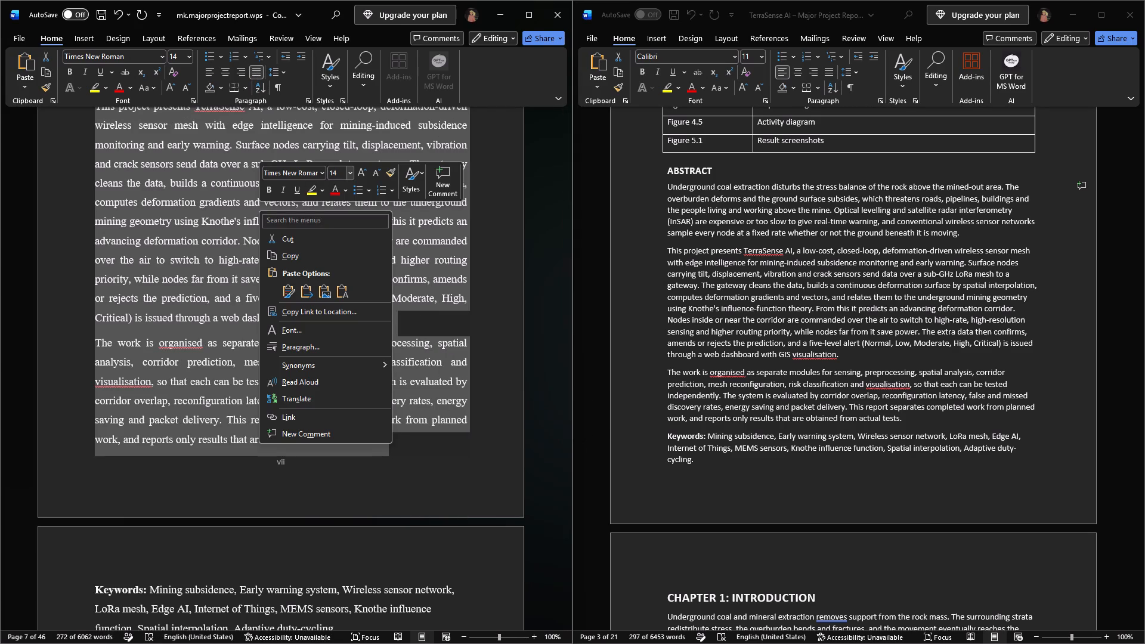
left_click(336, 172)
type("12")
key("Return")
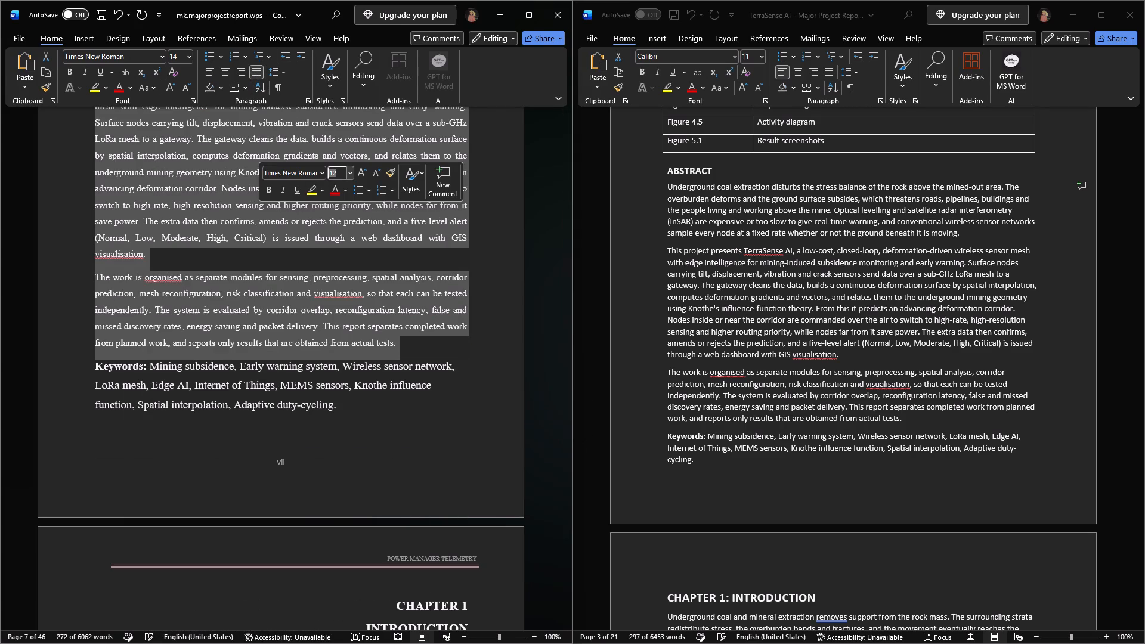
left_click(385, 369)
Delete the Keywords paragraph at the end of the abstract.
scroll(375, 358, "up", 5)
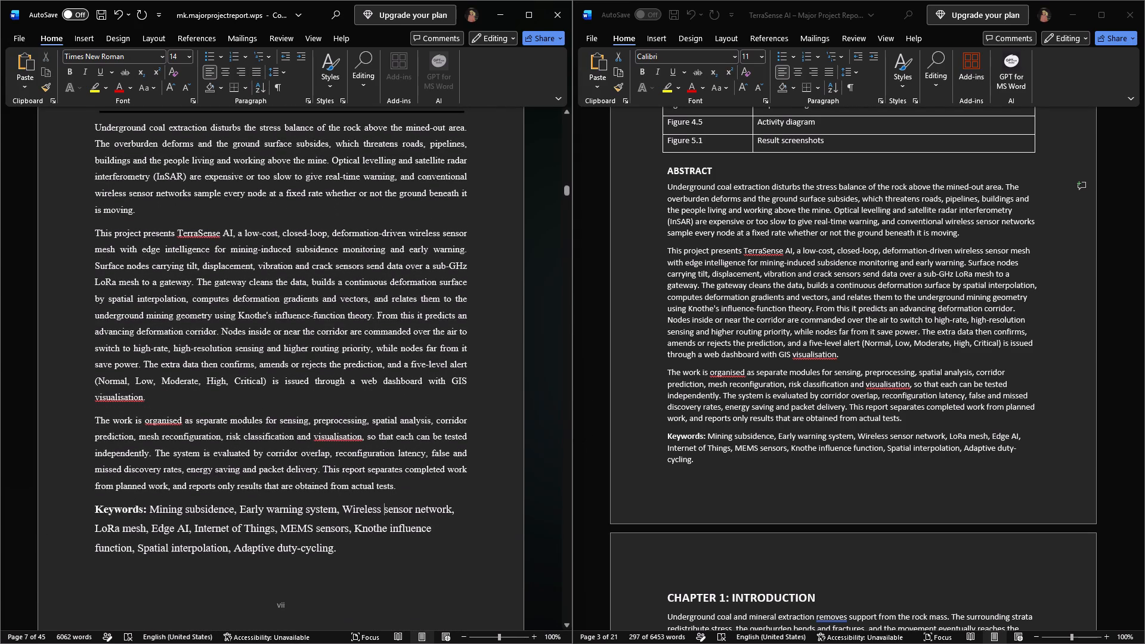
right_click(194, 234)
left_click(332, 270)
left_click_drag(93, 504, 357, 555)
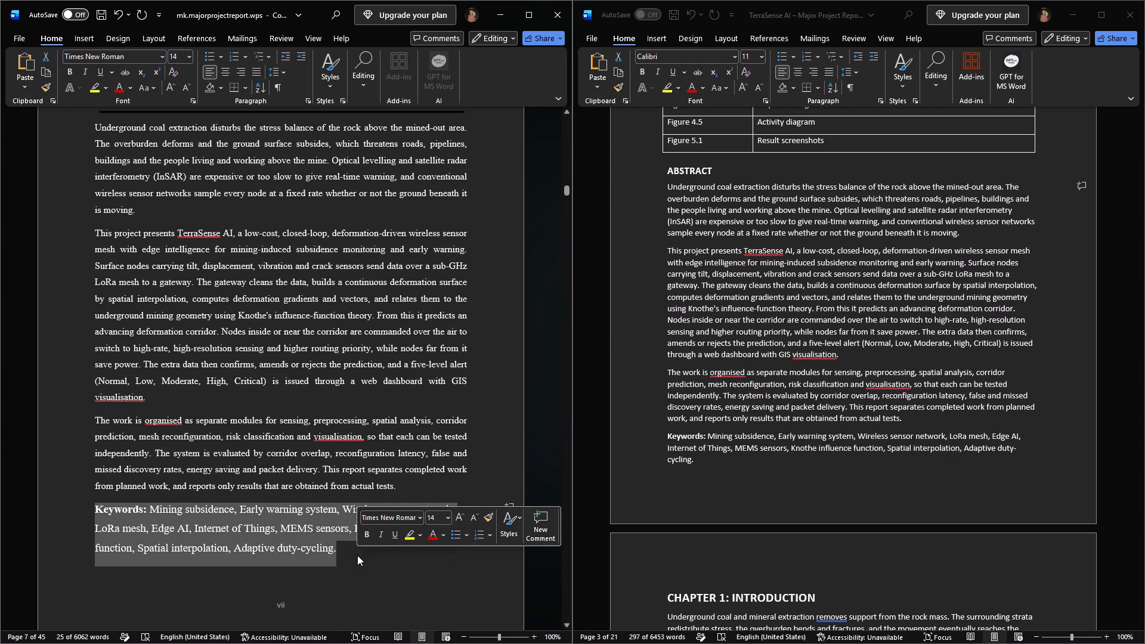
key("BackSpace")
scroll(357, 555, "up", 3)
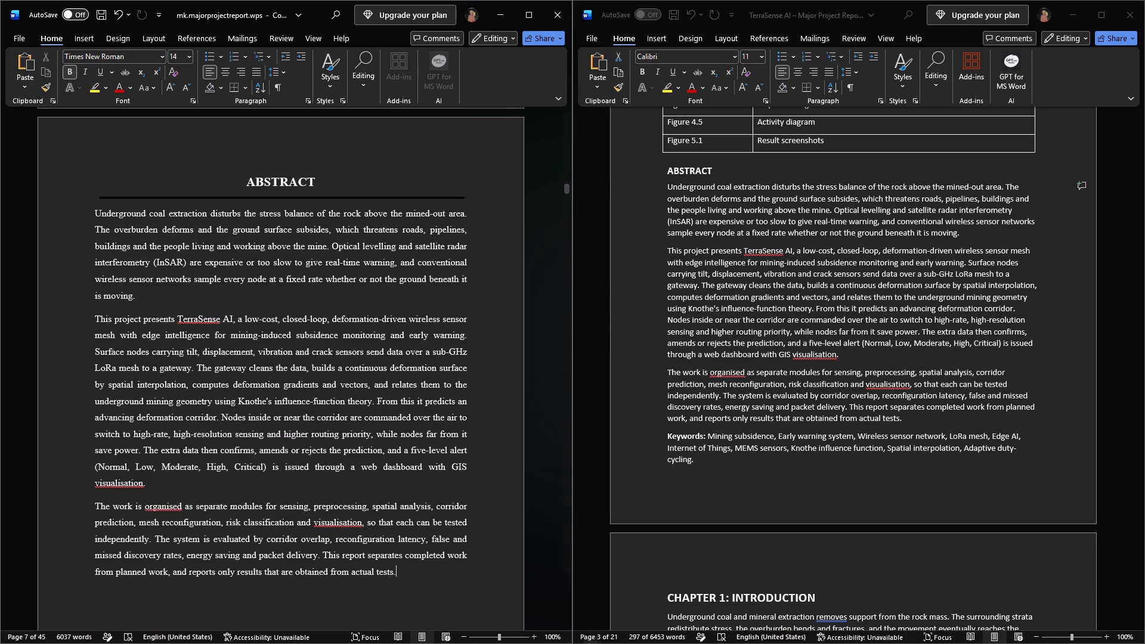
Replace the two GenAI paragraphs under Chapter 1 Introduction with the three introduction paragraphs copied from the TerraSense report.
scroll(352, 394, "down", 15)
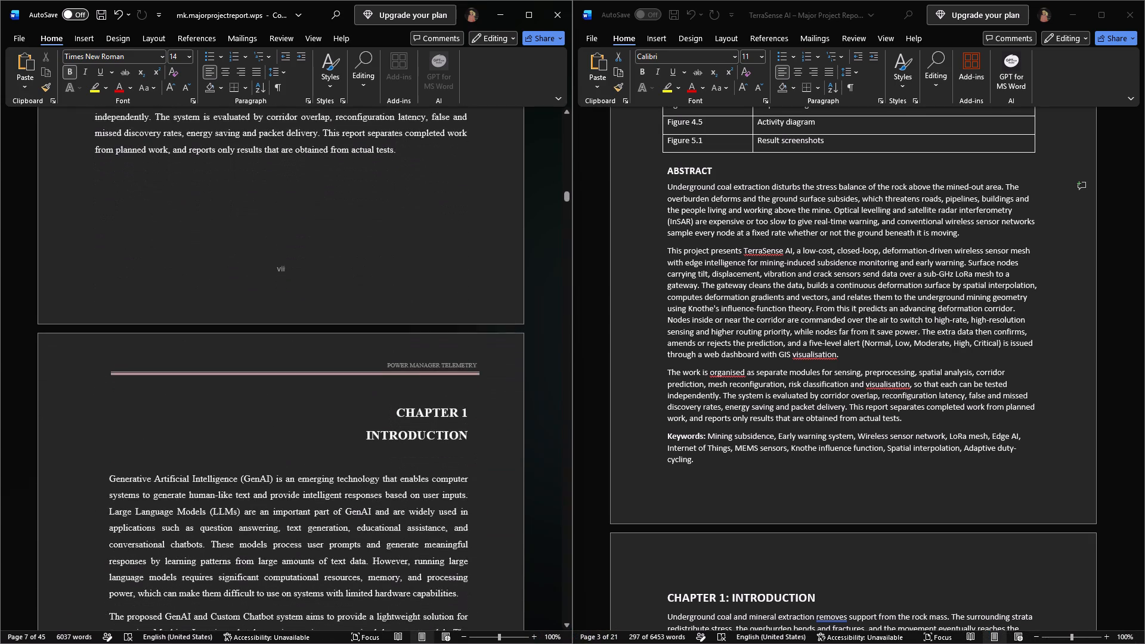
scroll(283, 412, "down", 6)
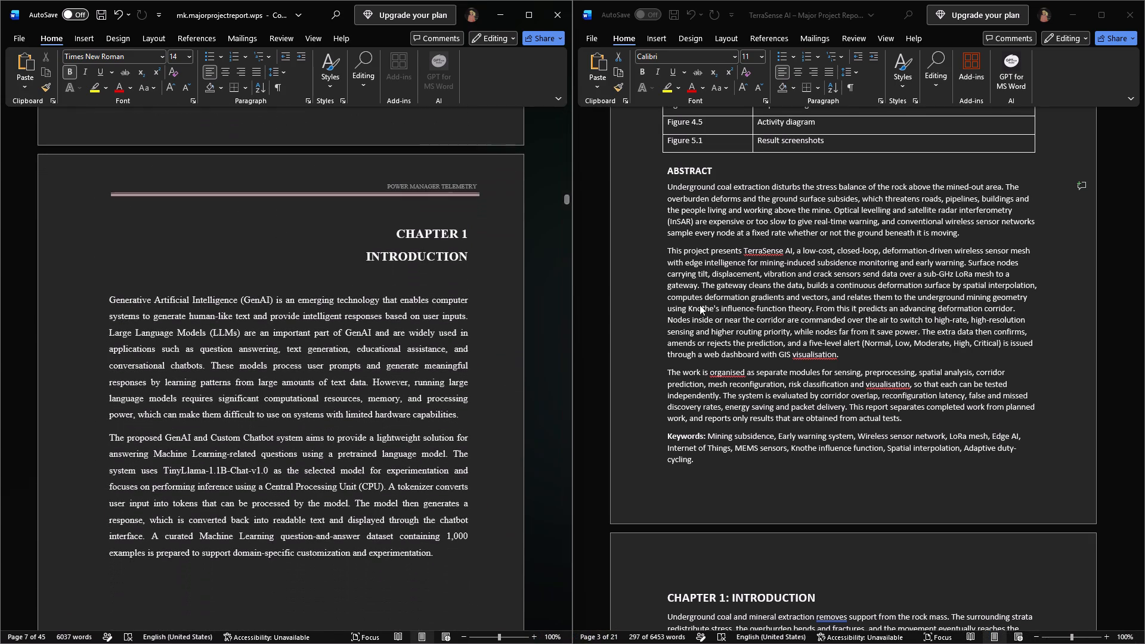
scroll(681, 228, "down", 13)
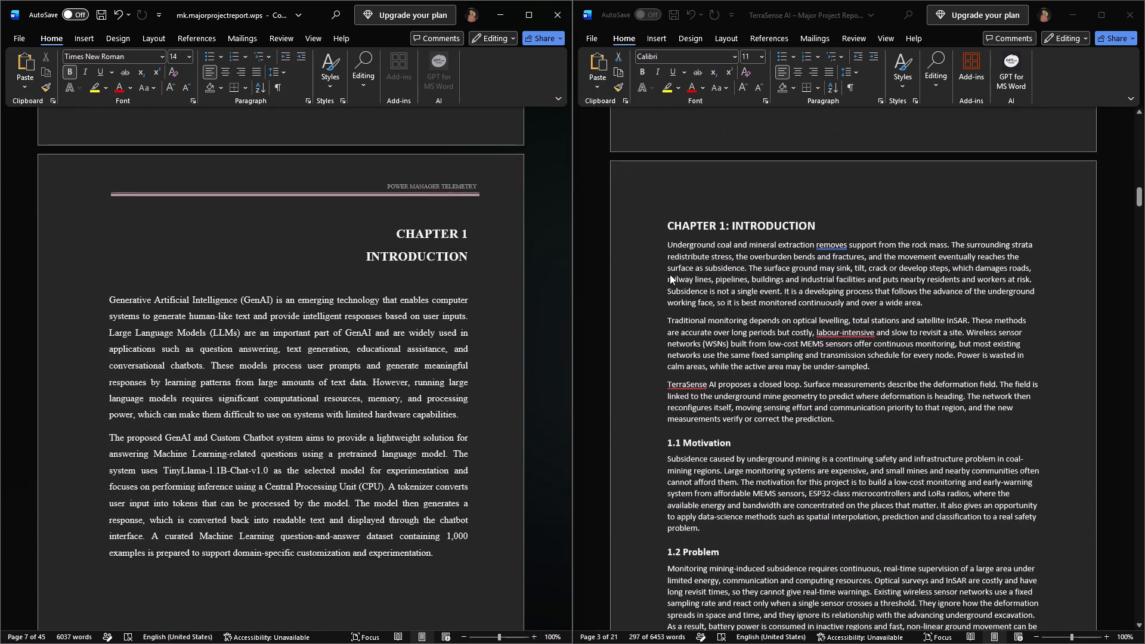
scroll(292, 309, "down", 13)
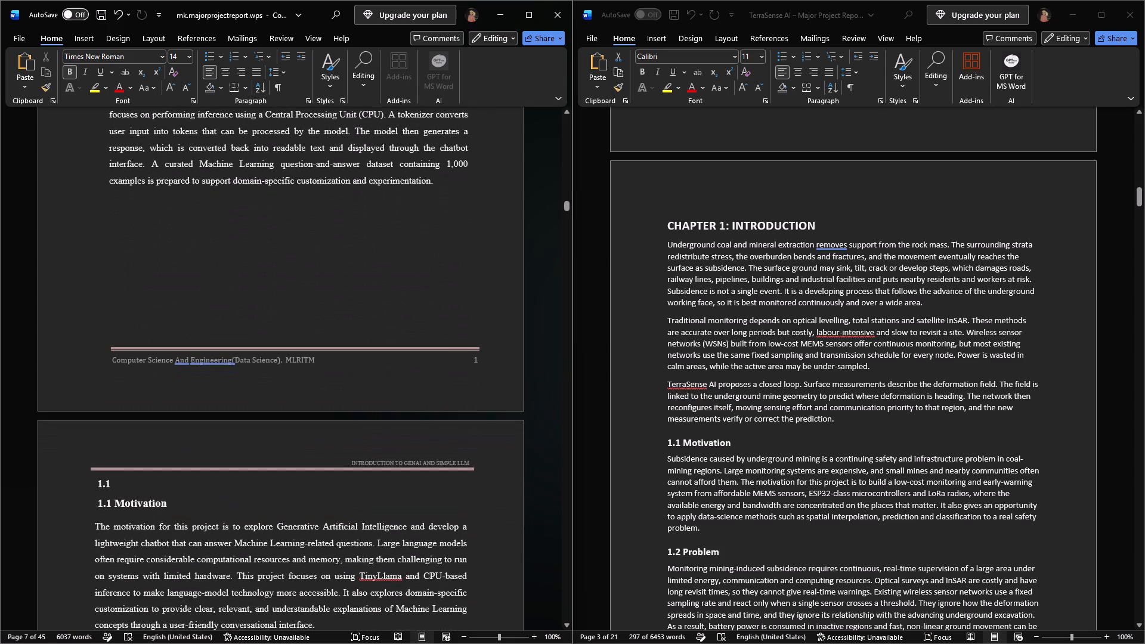
scroll(289, 309, "up", 10)
left_click(667, 241)
left_click_drag(666, 243, 739, 350)
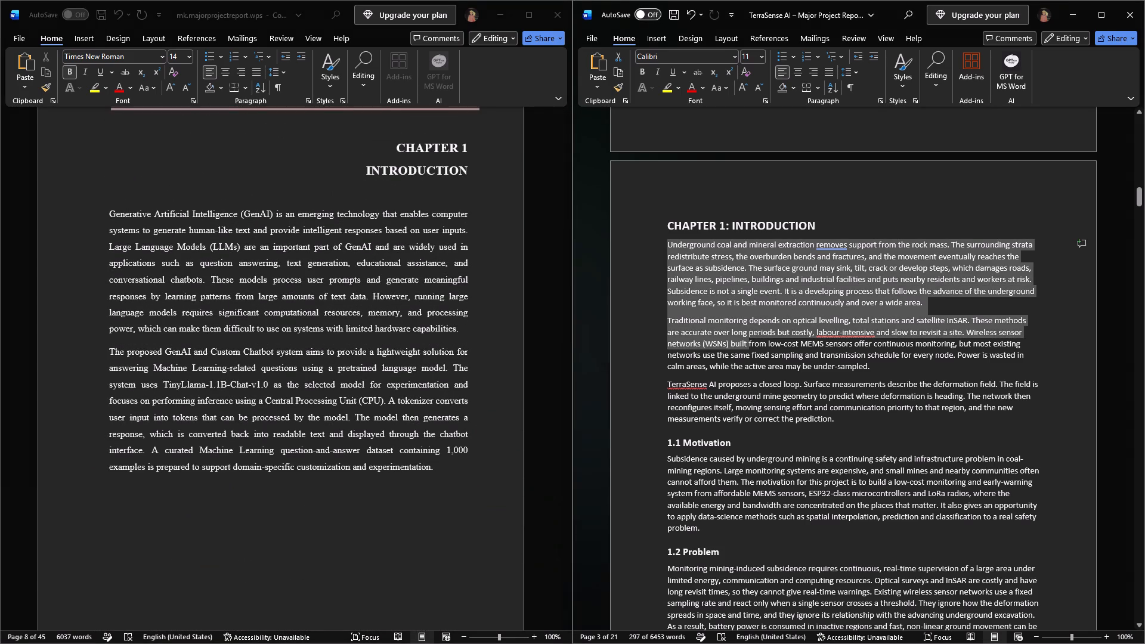
left_click_drag(739, 350, 839, 424)
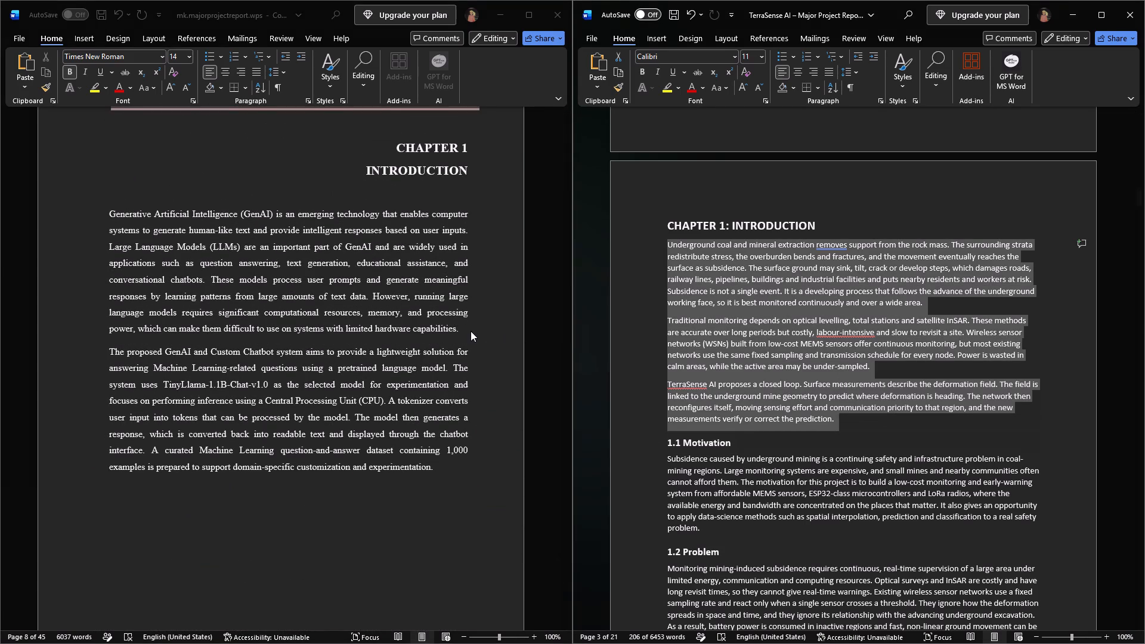
key("ctrl+c")
left_click(438, 460)
left_click_drag(438, 470, 95, 216)
key("ctrl+v")
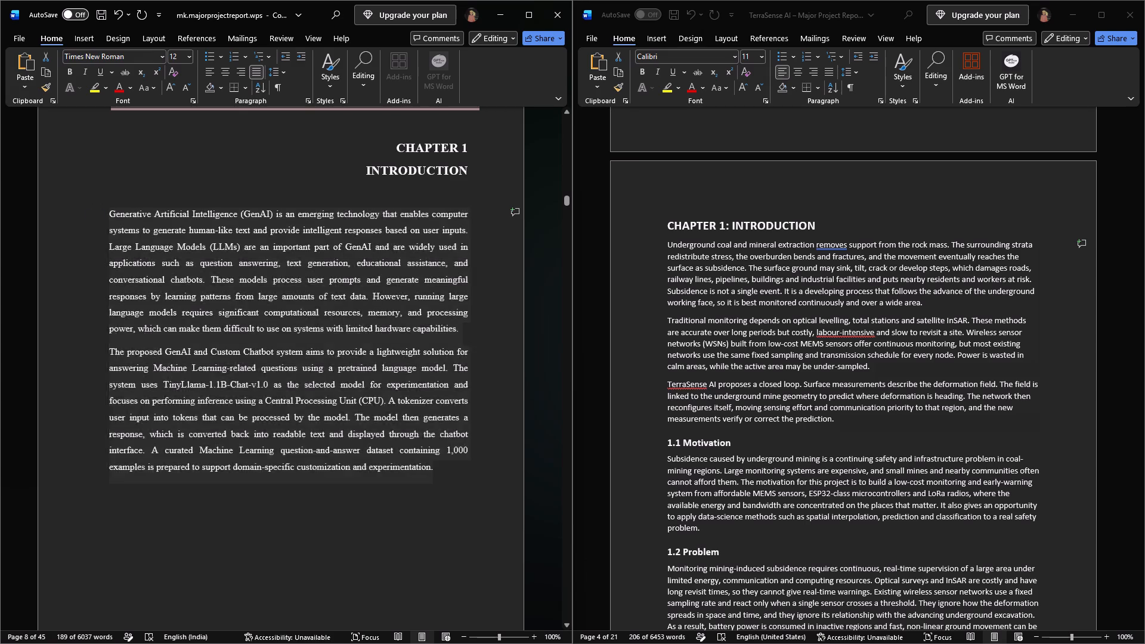
Set the three pasted Chapter 1 introduction paragraphs to Times New Roman, size 12.
left_click_drag(111, 209, 324, 392)
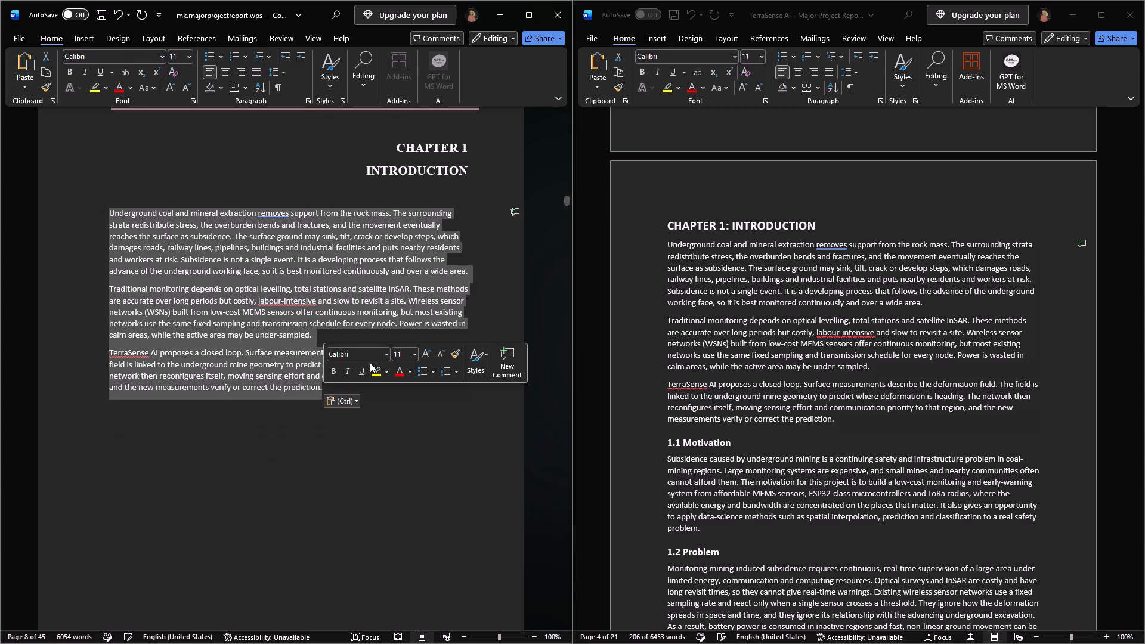
left_click(371, 356)
key("t")
key("Tab")
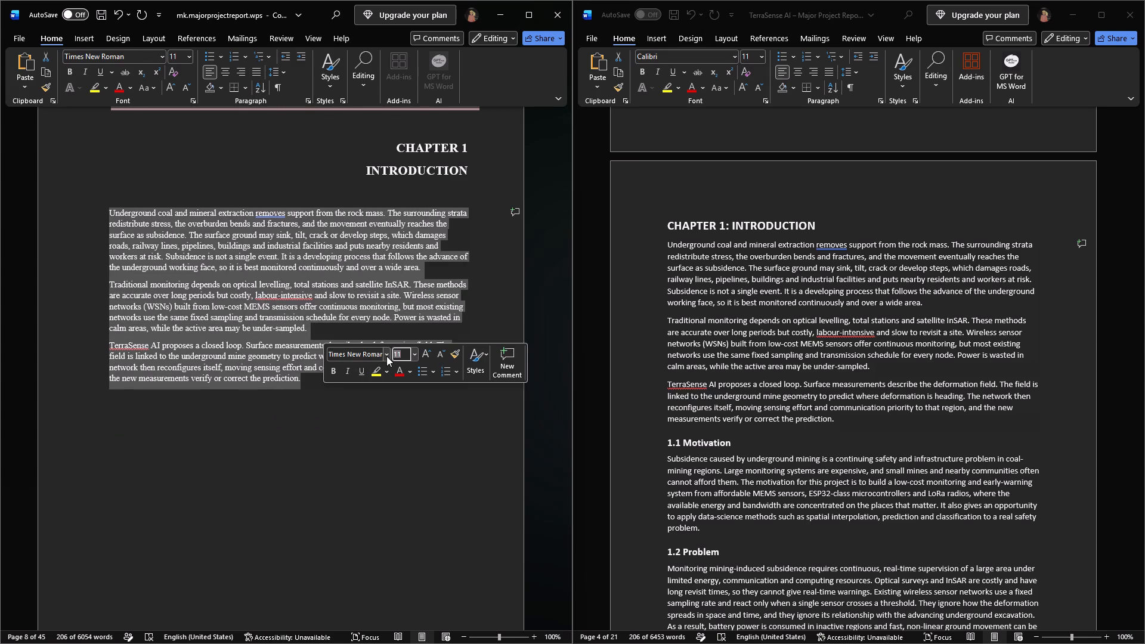
type("12")
left_click(383, 479)
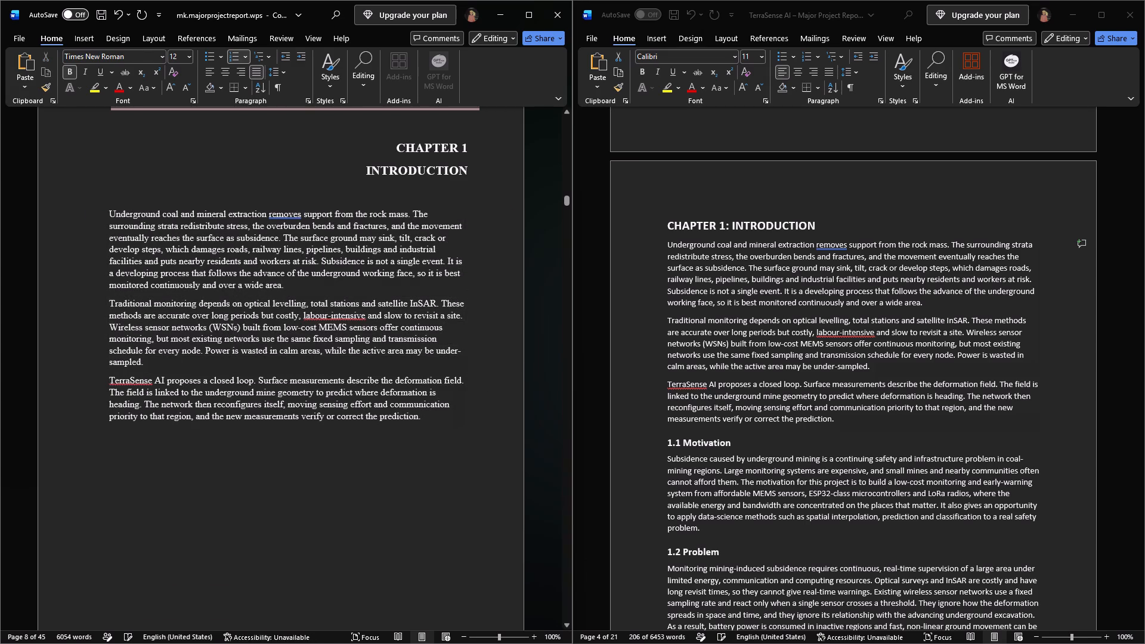
Set the line spacing of the three Chapter 1 introduction paragraphs to 1.5 and justify them.
left_click(123, 213)
triple_click(122, 212)
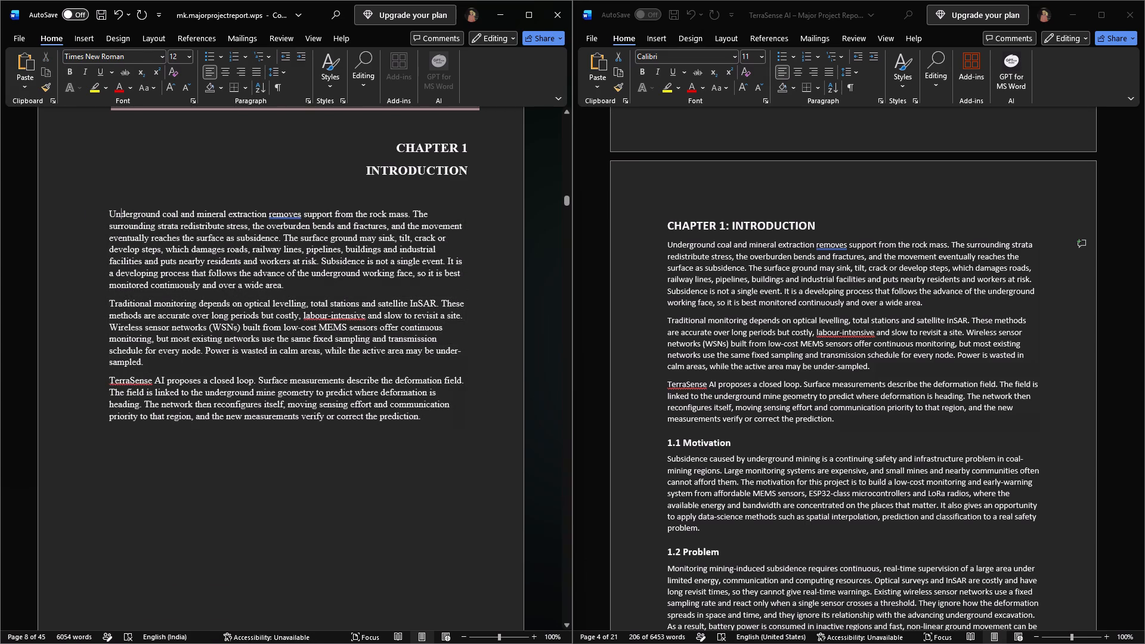
left_click(122, 212)
left_click(101, 208)
left_click(108, 215)
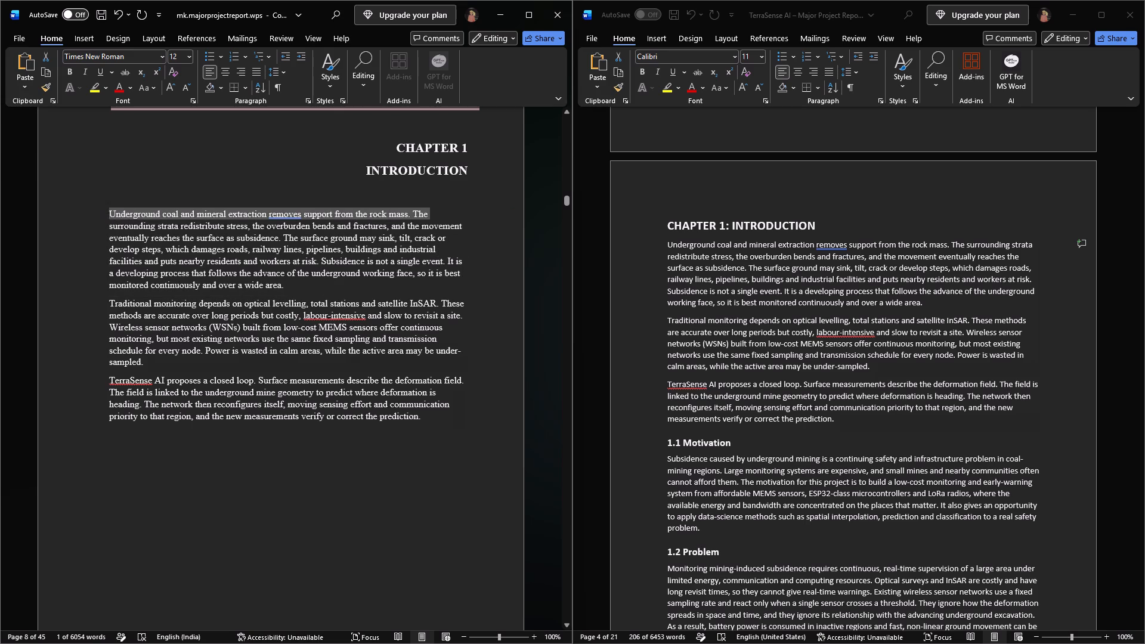
left_click_drag(103, 212, 416, 451)
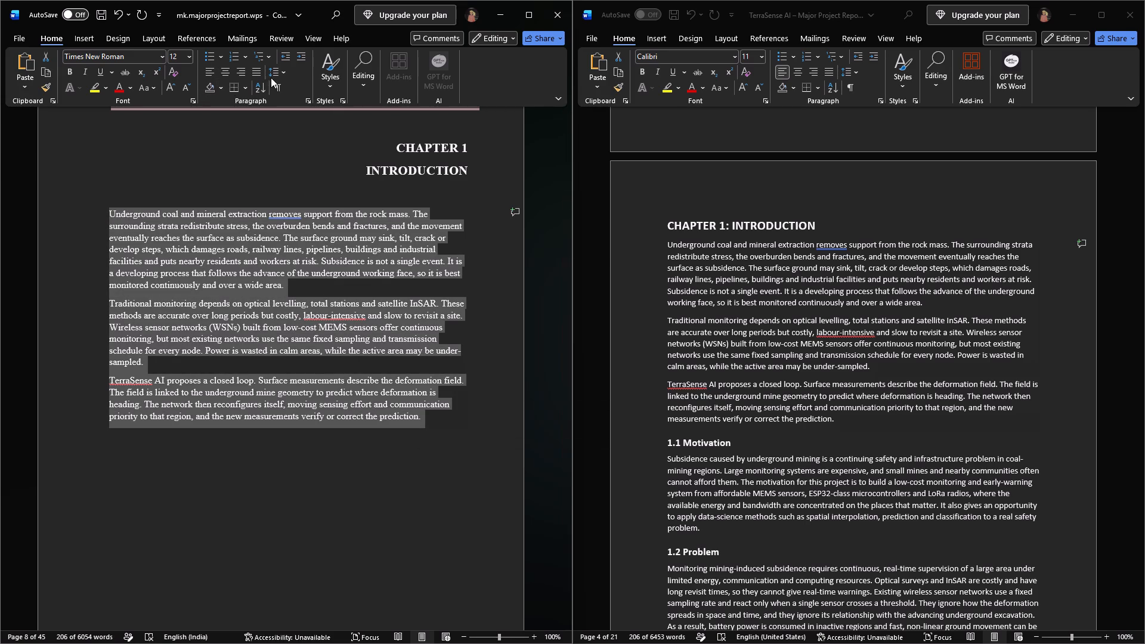
left_click(275, 76)
left_click(292, 125)
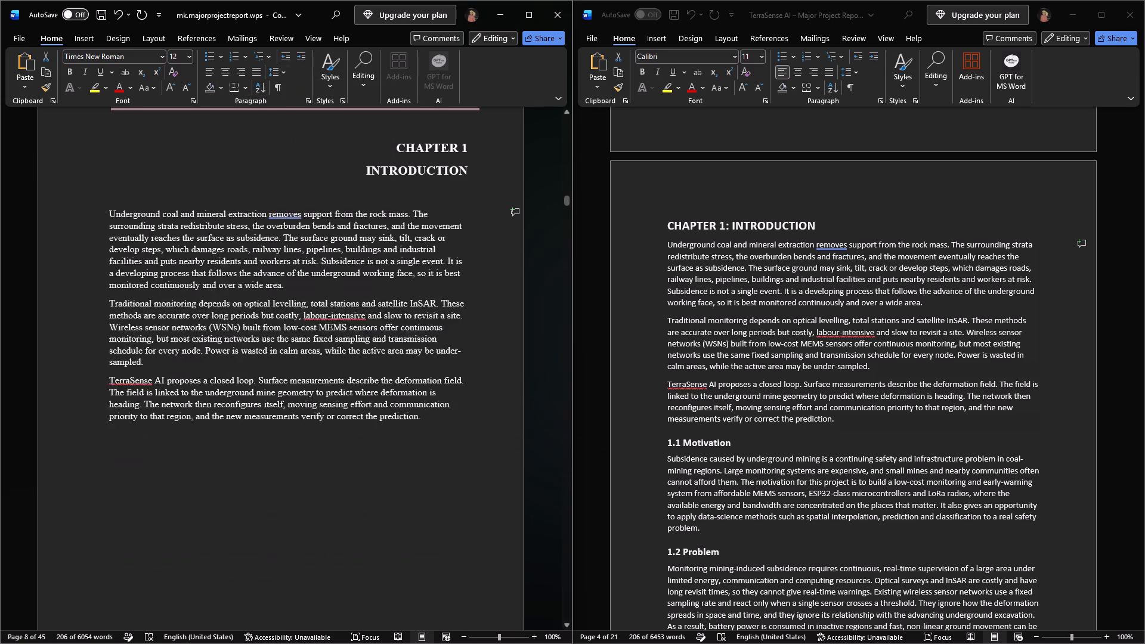
left_click(251, 75)
left_click(288, 156)
scroll(308, 293, "down", 3)
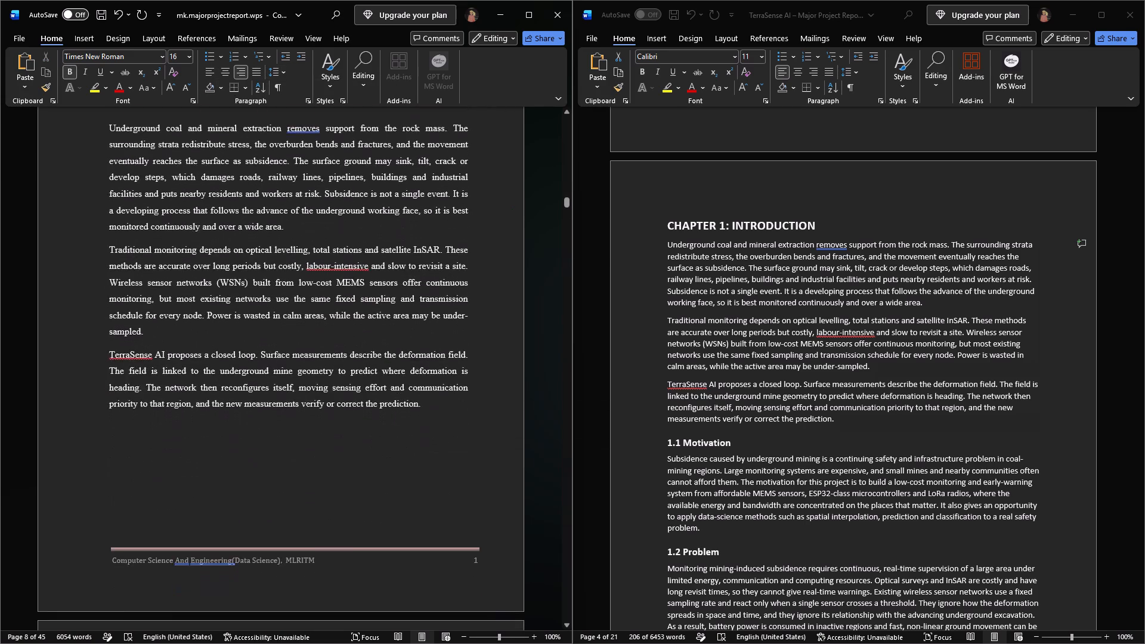
Correct the flagged words in the Chapter 1 introduction to "remove" and "labor-intensive" using the proofing suggestions.
scroll(317, 315, "up", 4)
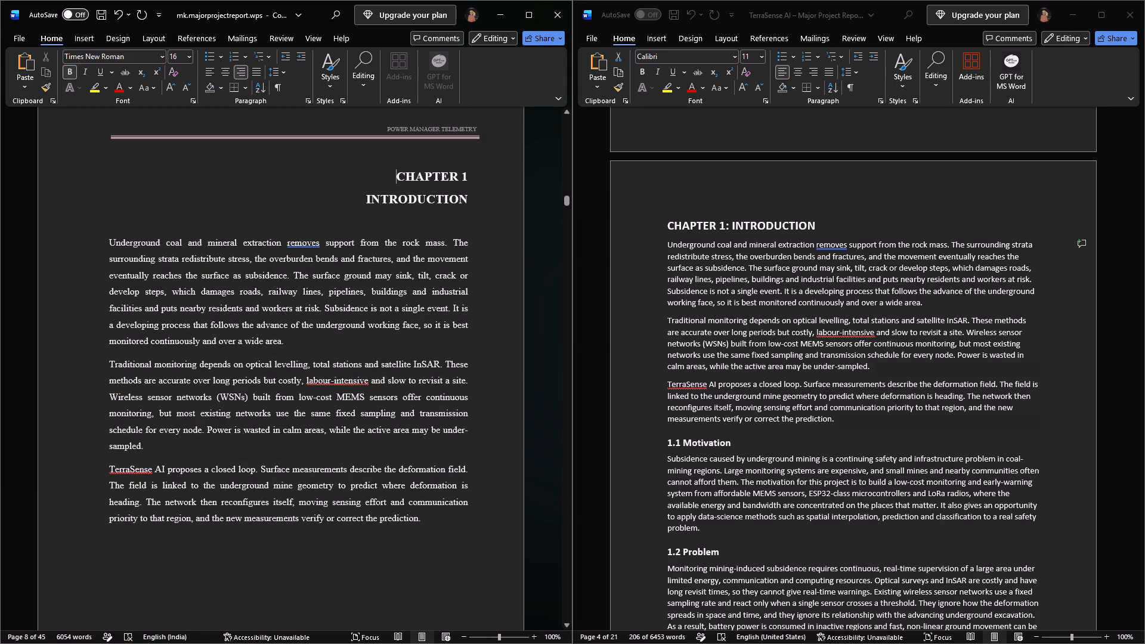
right_click(295, 241)
left_click(299, 256)
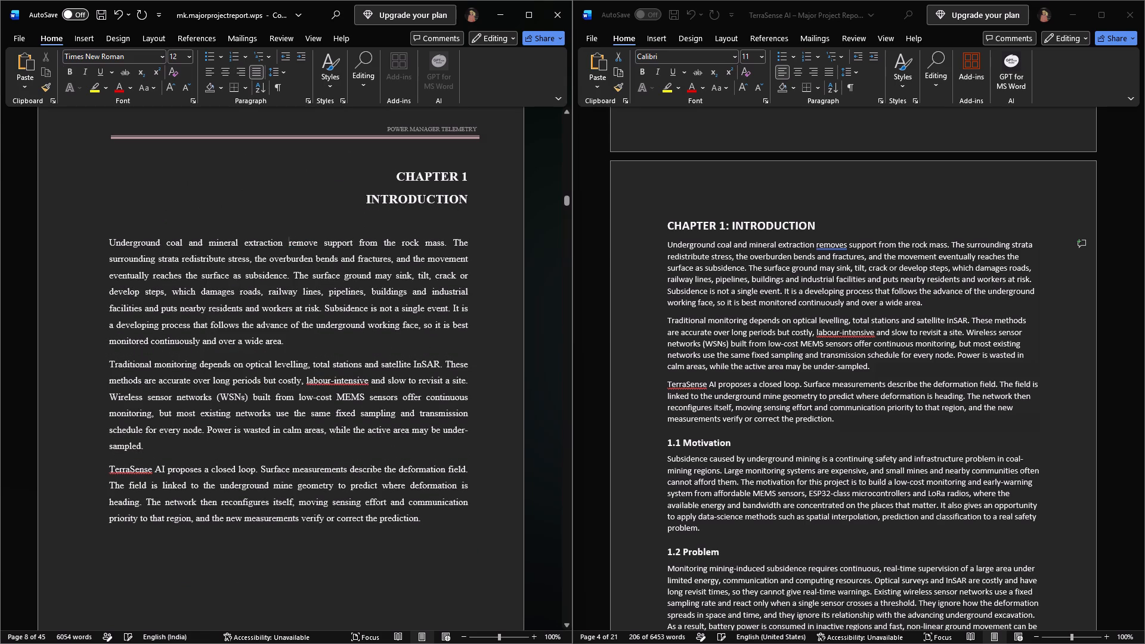
right_click(337, 380)
left_click(335, 399)
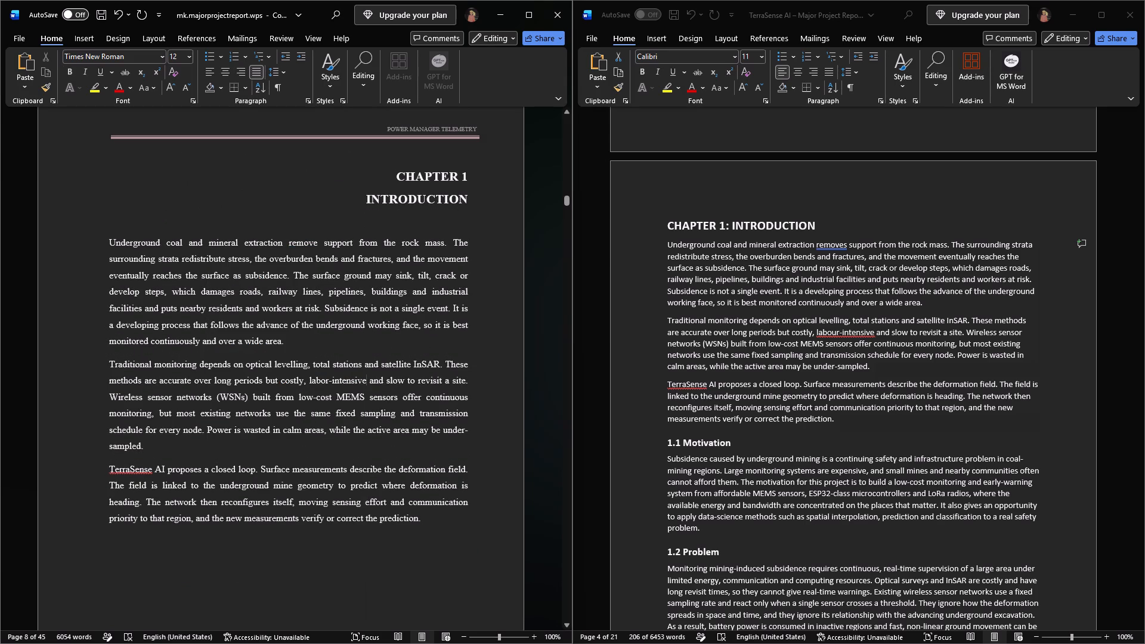
Hyphenate the project name as "Terra-Sense" at the start of the third introduction paragraph.
right_click(131, 473)
left_click(140, 466)
right_click(140, 466)
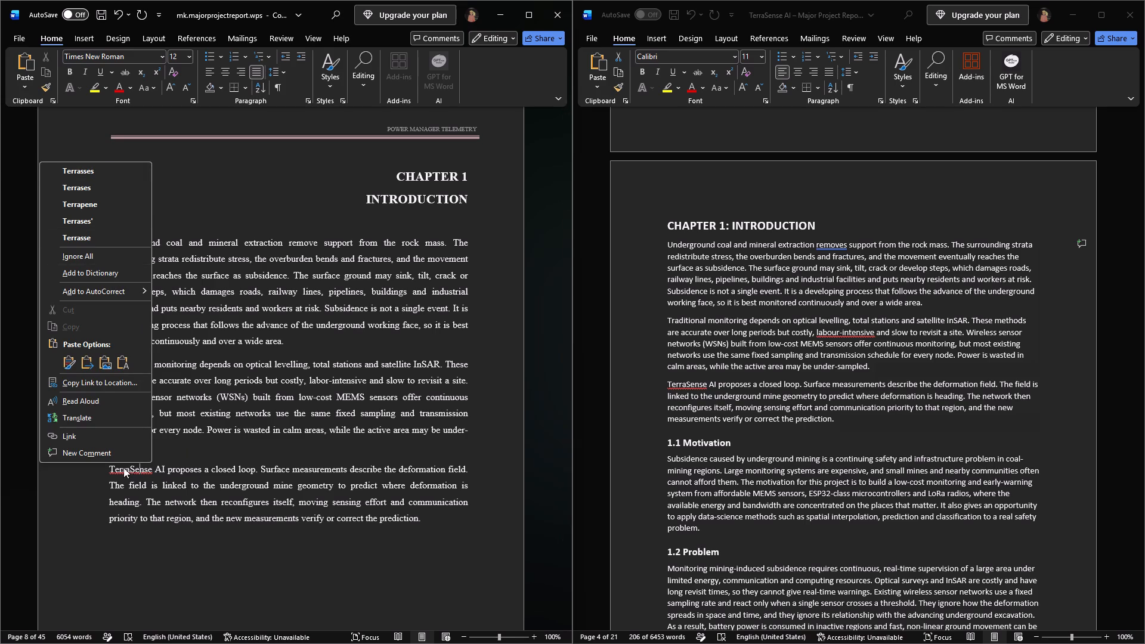
left_click(132, 465)
left_click(132, 469)
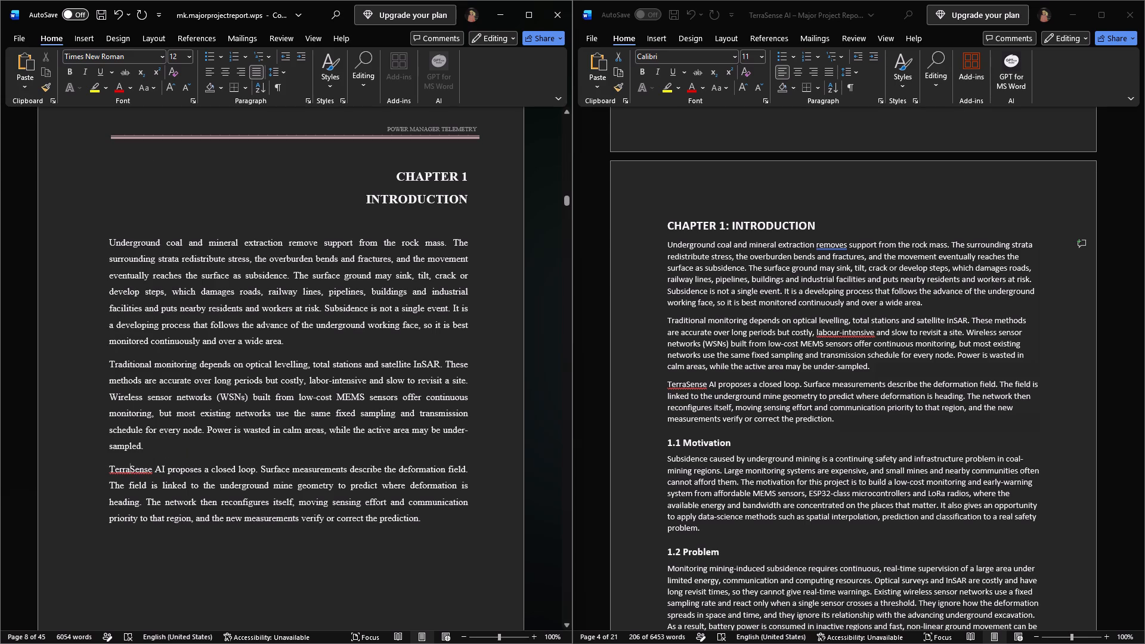
key("minus")
Replace the department name before MLRITM in the Chapter 1 page footer with "INOVATION IDEA CLUB".
scroll(276, 414, "down", 4)
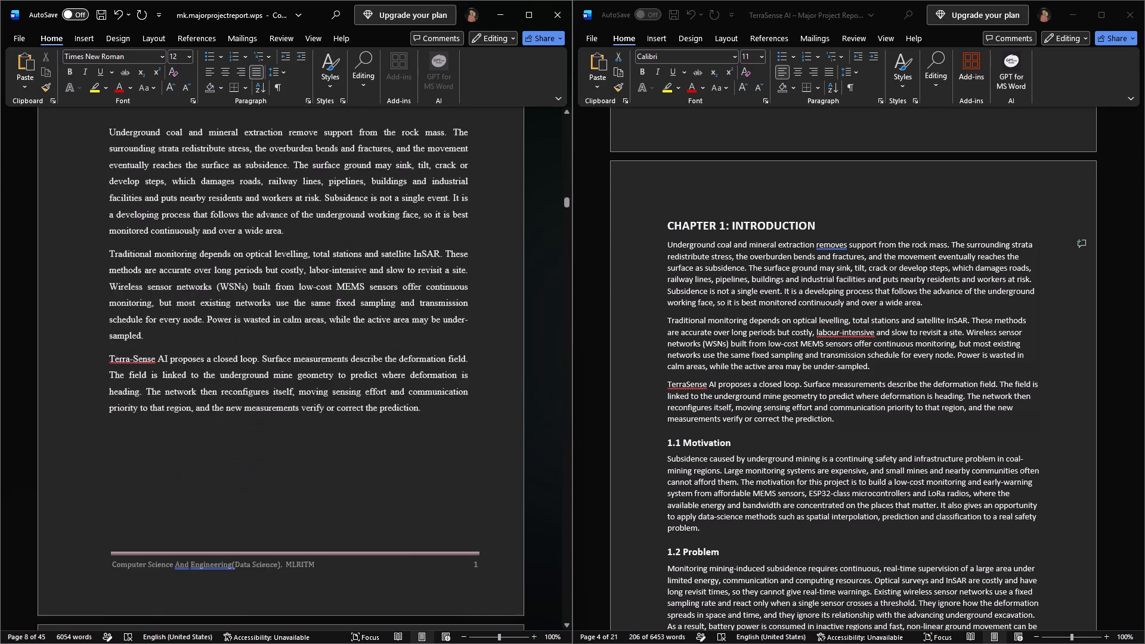
scroll(278, 414, "down", 5)
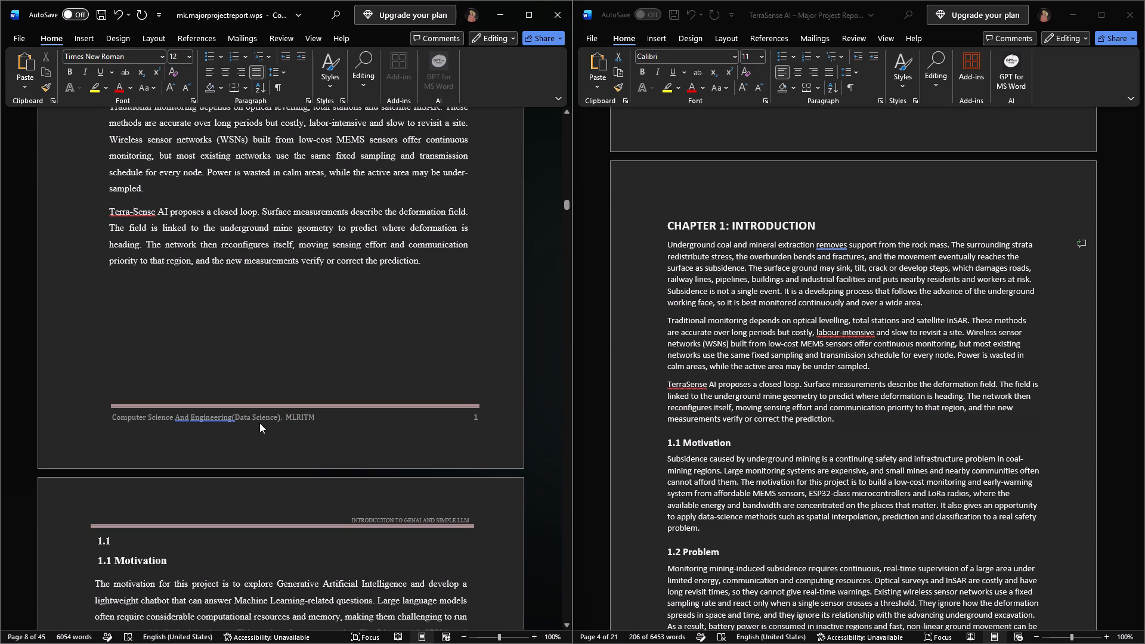
double_click(259, 419)
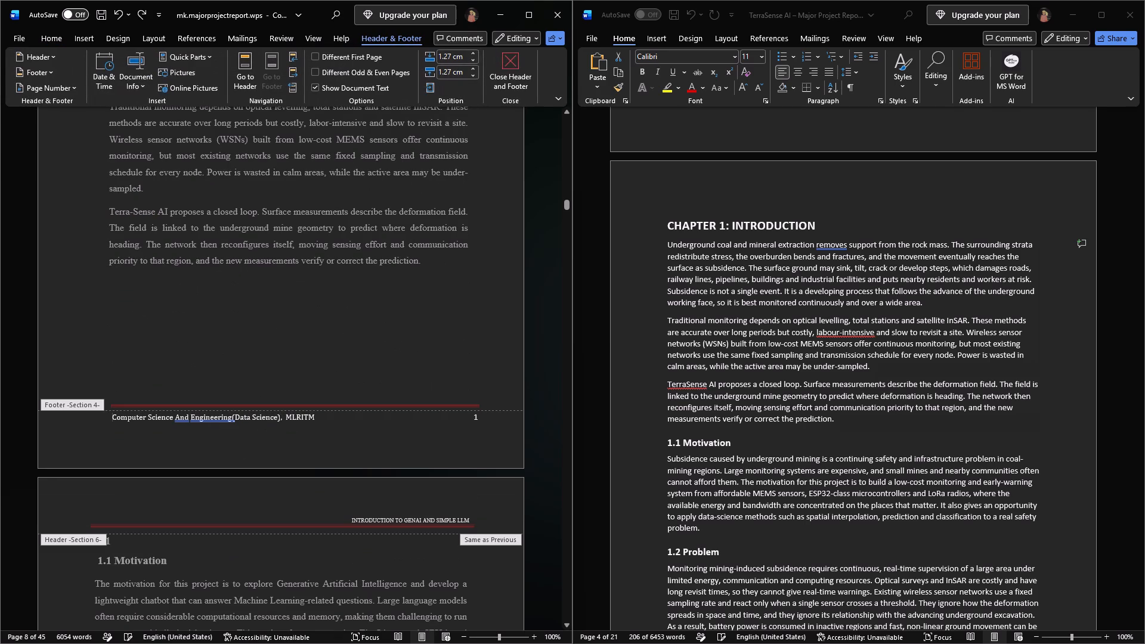
left_click_drag(280, 419, 118, 416)
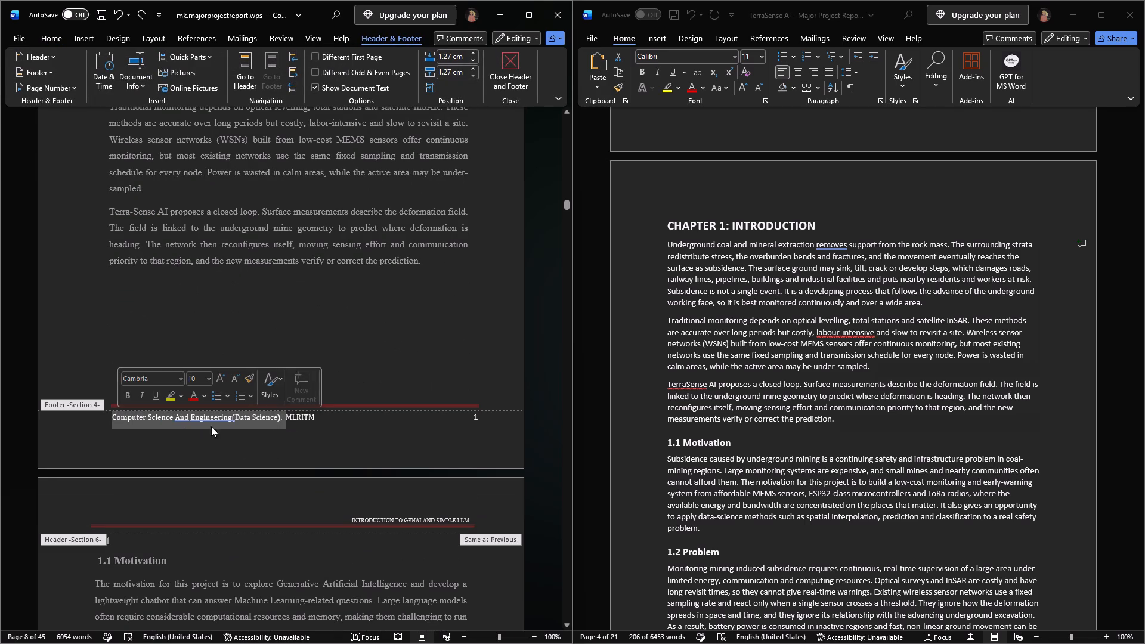
left_click(271, 420)
left_click_drag(280, 418, 117, 417)
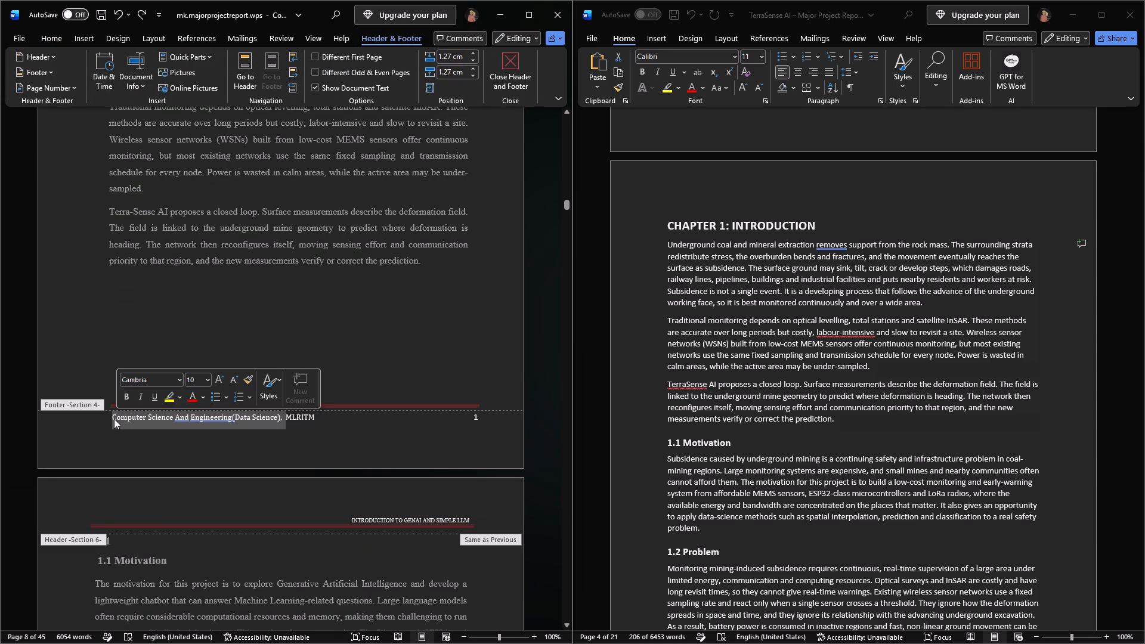
key("BackSpace")
type("IN")
type("OVATION")
key("space")
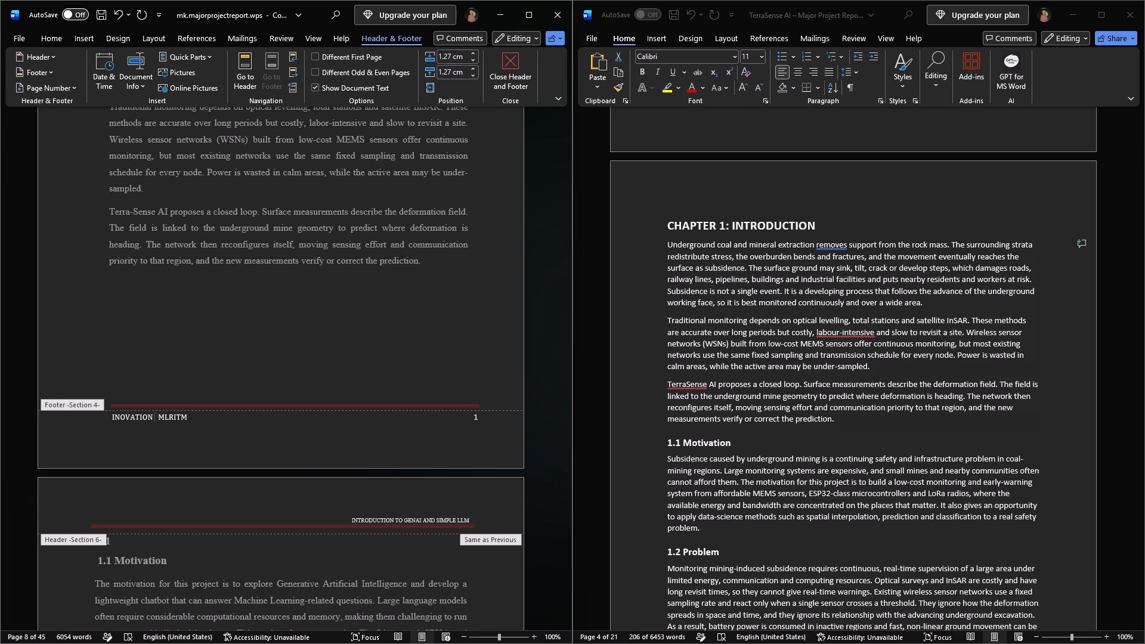
type("II")
key("shift+BackSpace")
key("shift+BackSpace")
type("IDAE")
key("shift+BackSpace")
key("shift+BackSpace")
type("EA")
key("shift+space")
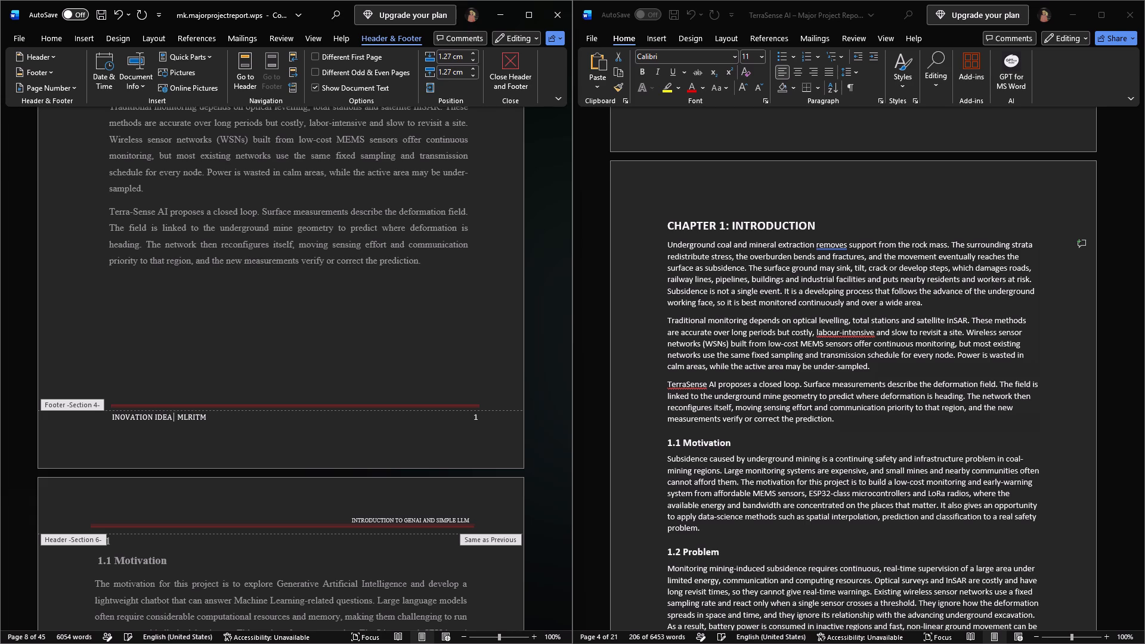
type("CLUB")
Compare the Chapter 1 page footer with the following section's footer, and return to the document's body text.
scroll(260, 411, "down", 20)
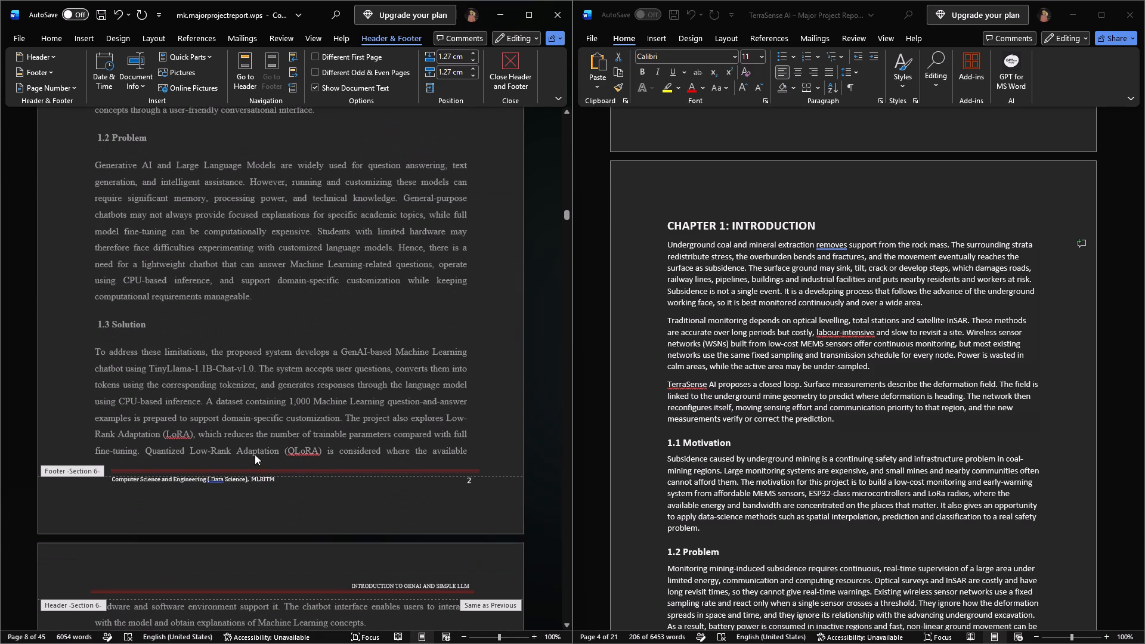
left_click(540, 361)
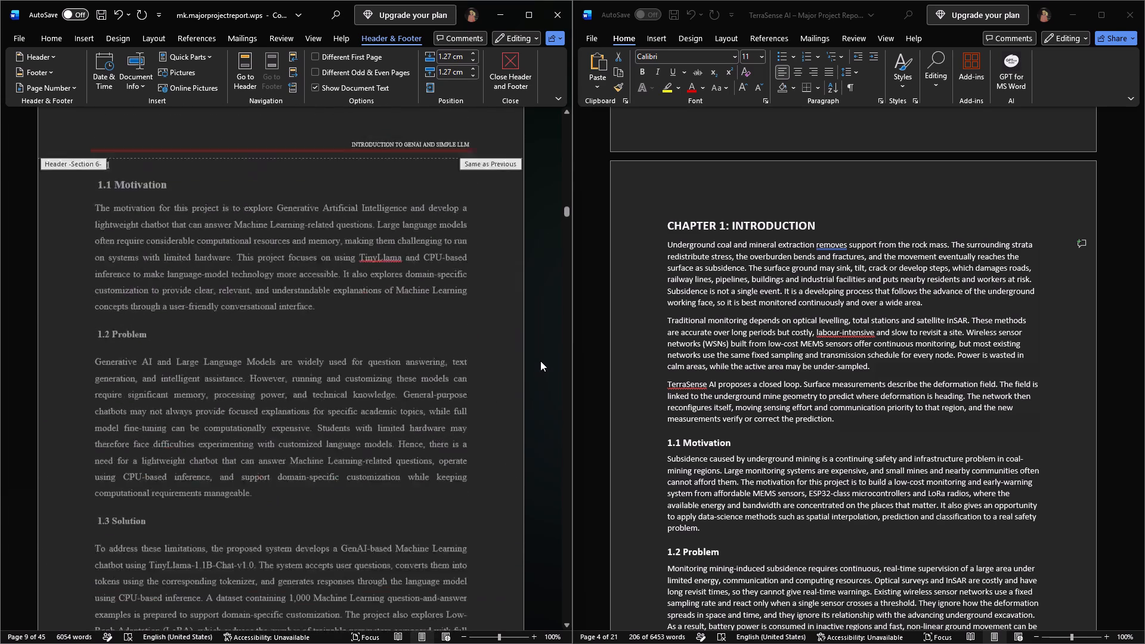
scroll(335, 363, "up", 5)
left_click(303, 293)
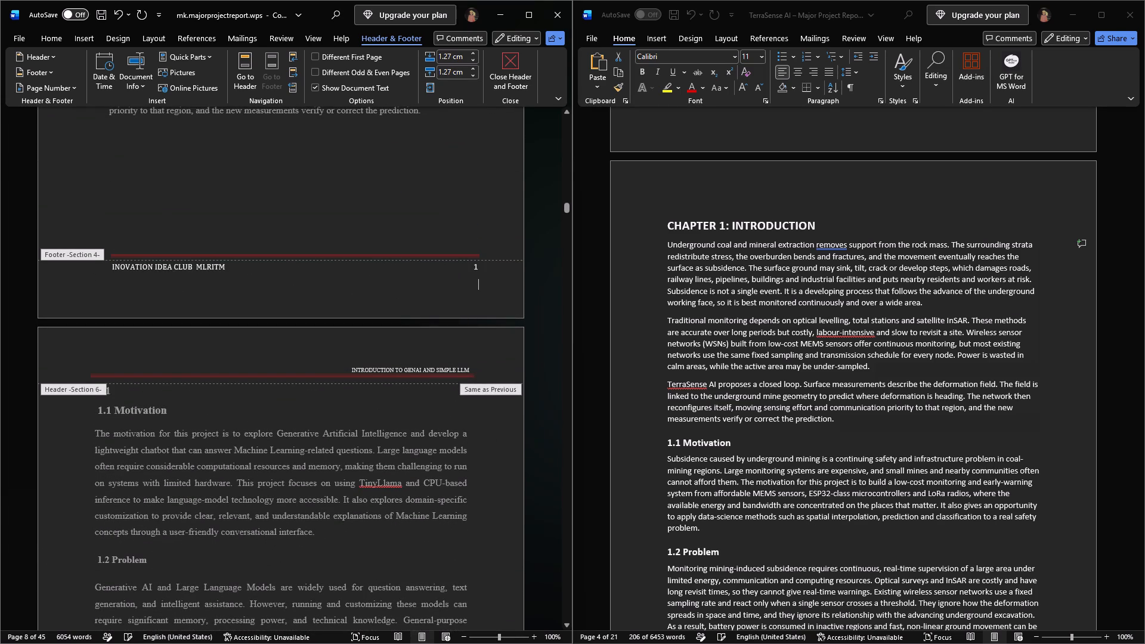
double_click(303, 293)
left_click(0, 295)
double_click(32, 290)
left_click(161, 213)
left_click(389, 159)
triple_click(384, 162)
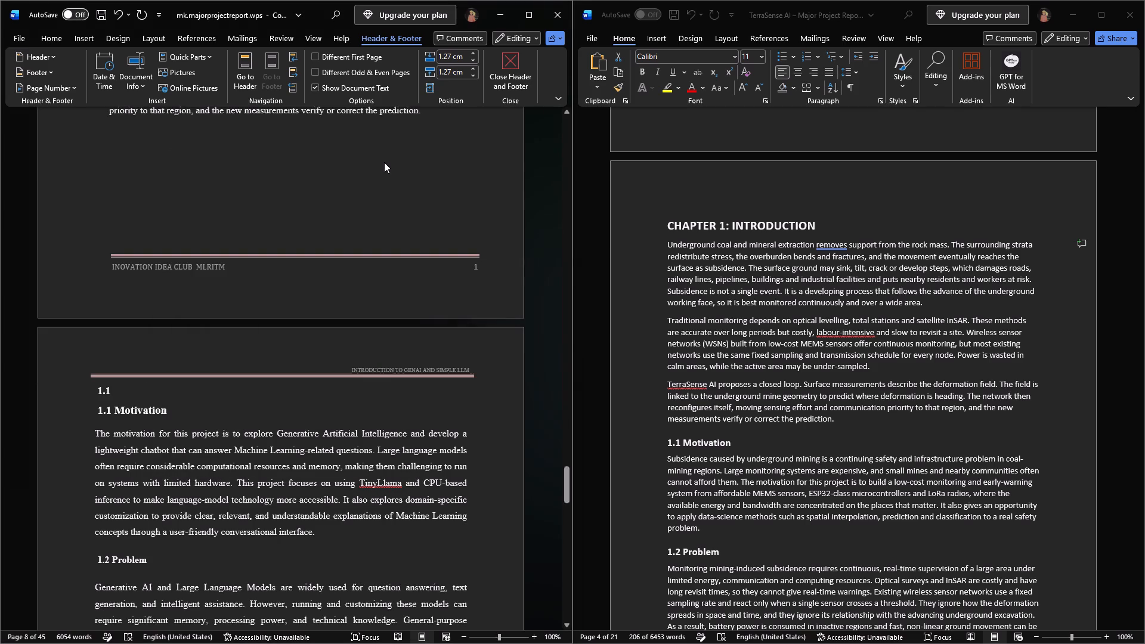
Examine the page footers and headers from the 1.2 Problem page through the Objectives figure page in the mk.majorprojectreport.wps report.
scroll(374, 165, "down", 18)
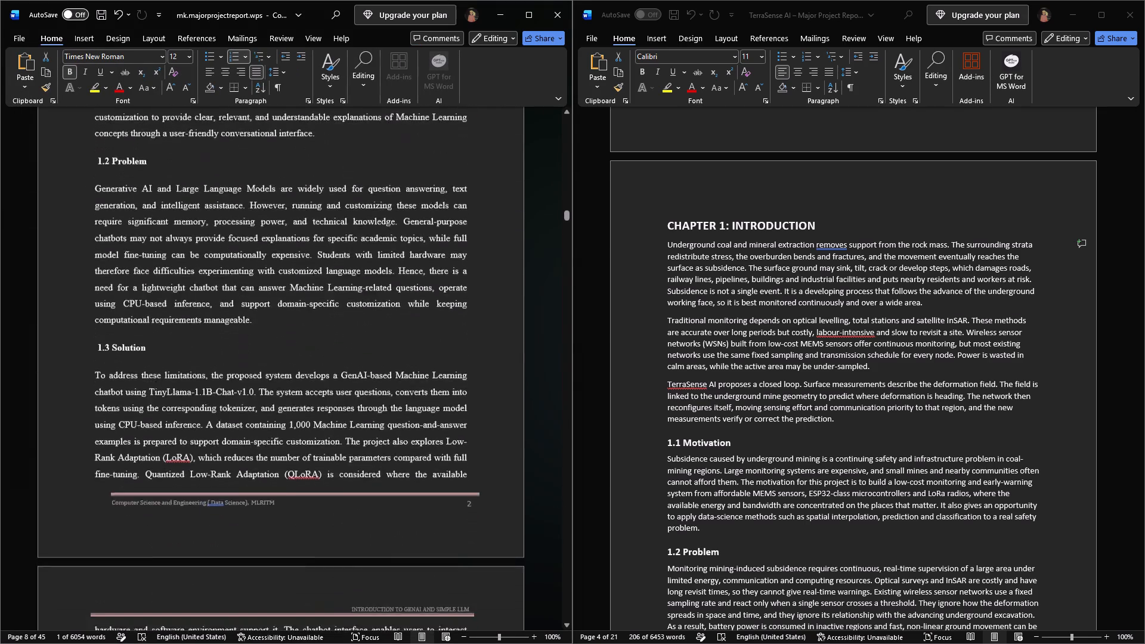
scroll(363, 195, "down", 10)
scroll(352, 259, "down", 5)
scroll(352, 273, "up", 4)
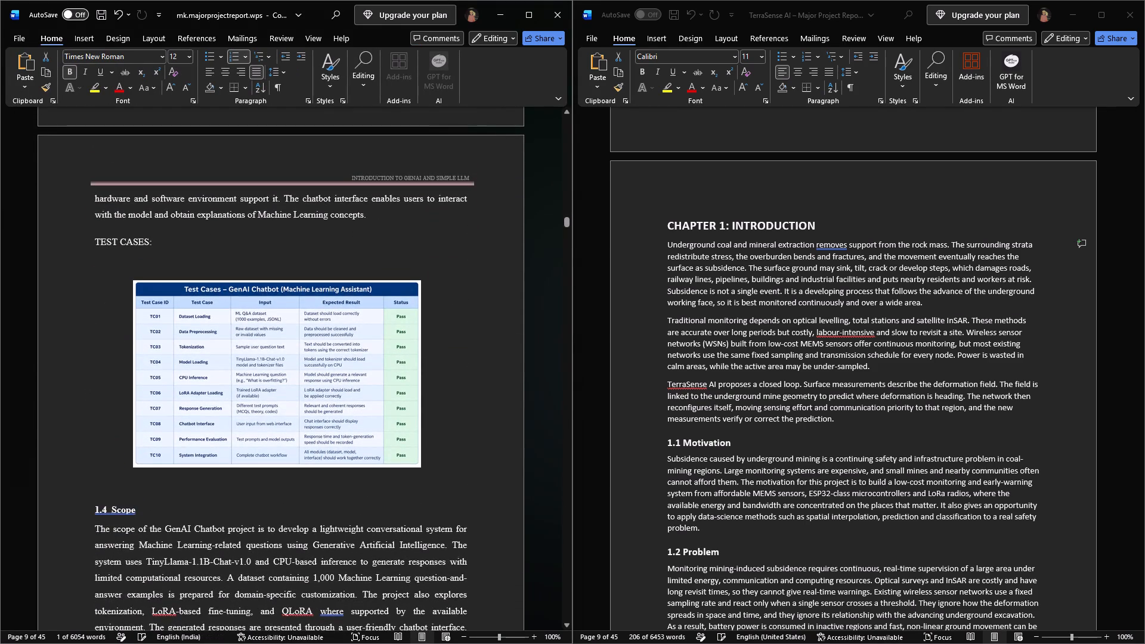
left_click_drag(565, 228, 569, 252)
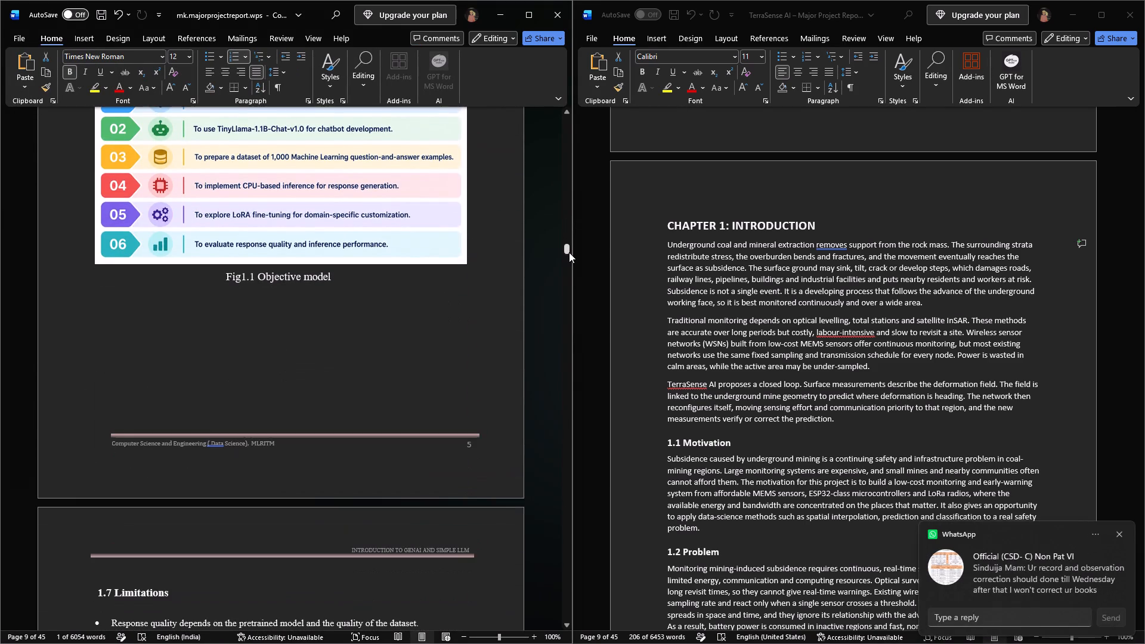
left_click(1125, 535)
scroll(471, 430, "up", 3)
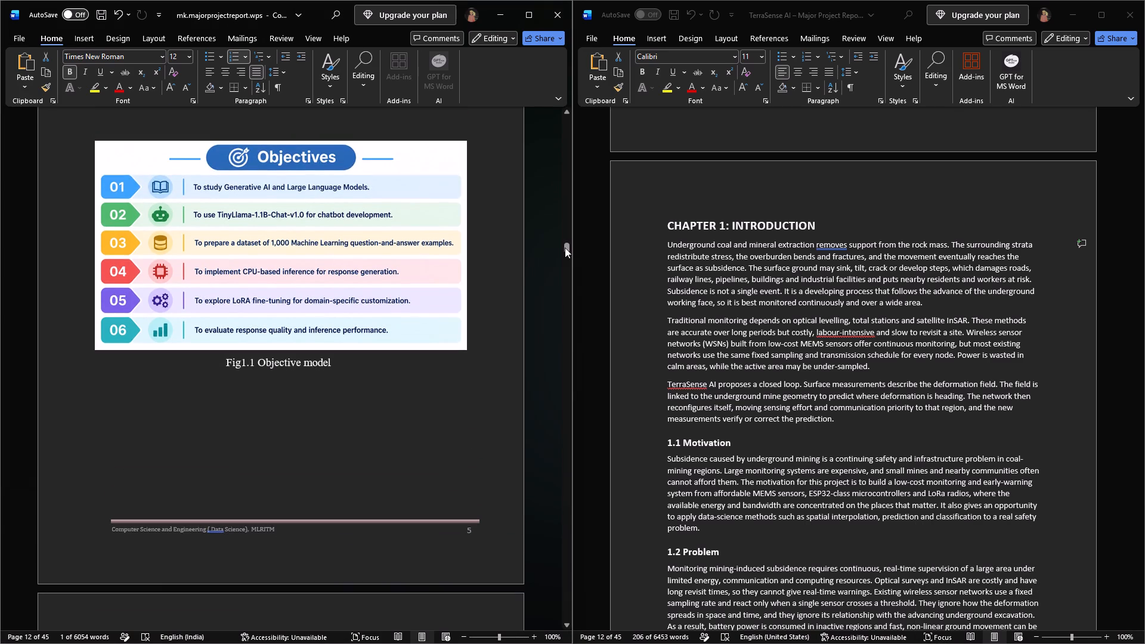
Delete "INOVATION IDEA CLUB" from the Chapter 1 page footer, leaving only MLRITM beside the page number, and close the footer.
left_click_drag(566, 247, 571, 206)
double_click(222, 280)
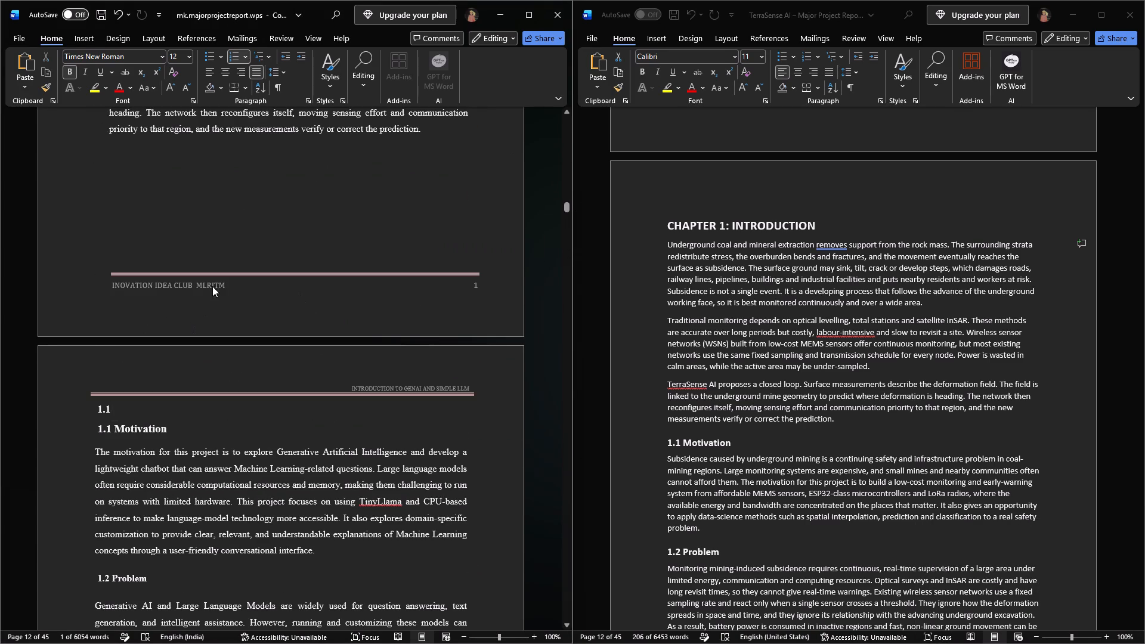
left_click(194, 287)
left_click_drag(193, 287, 126, 288)
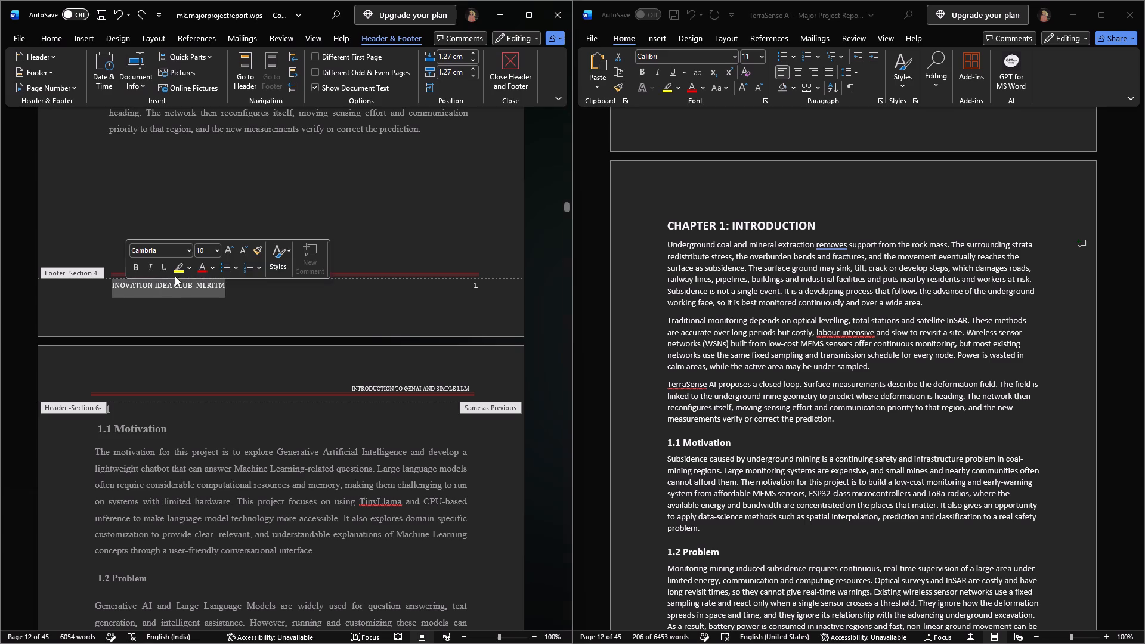
left_click(191, 290)
left_click_drag(194, 284, 133, 287)
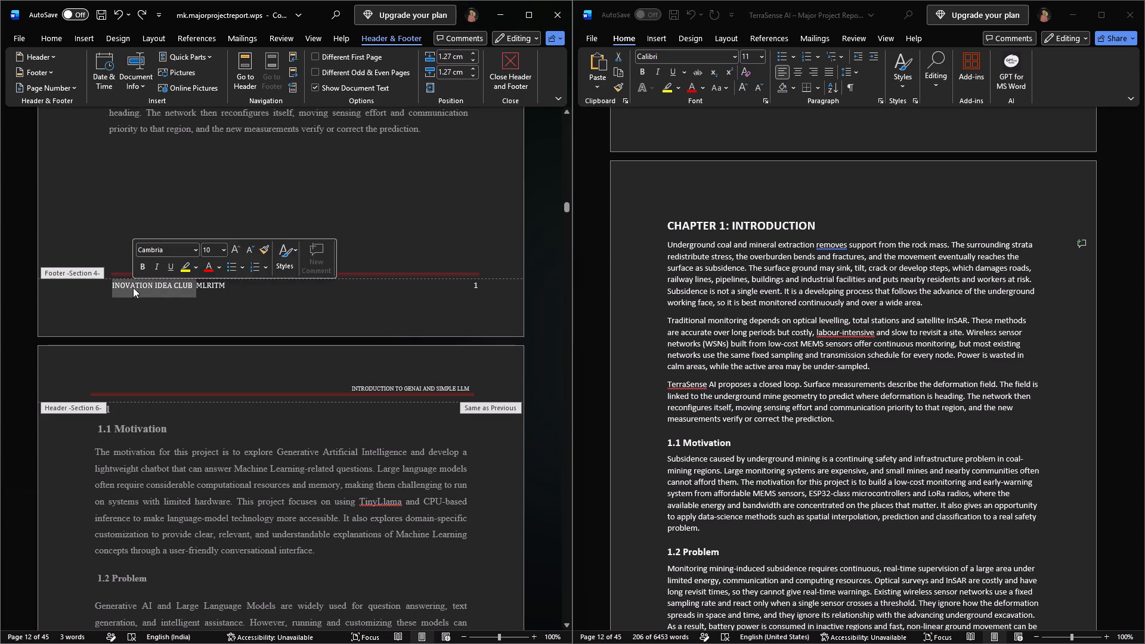
key("BackSpace")
left_click(267, 336)
left_click(517, 246)
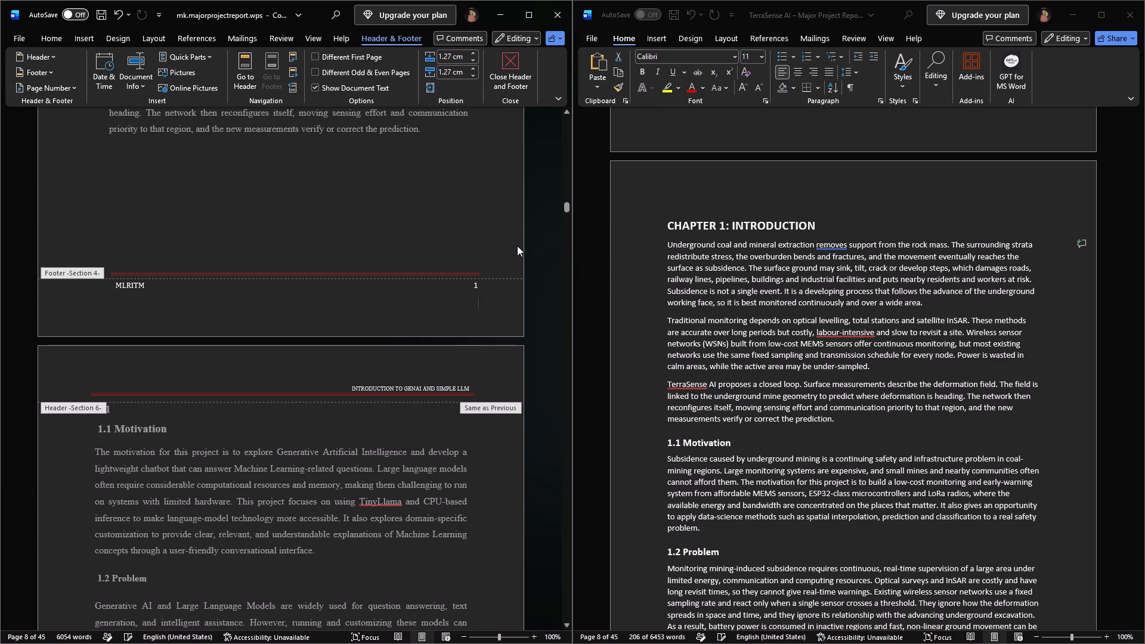
double_click(531, 248)
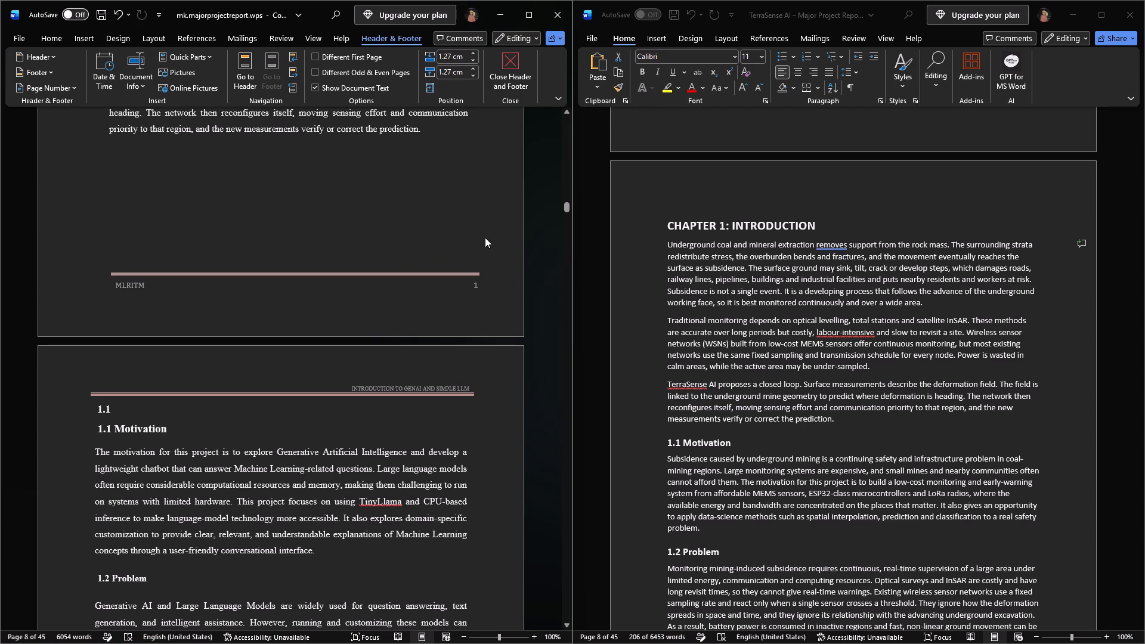
Maximize the project report window and insert a page break before the 1.1 heading that precedes Motivation.
scroll(451, 293, "down", 20)
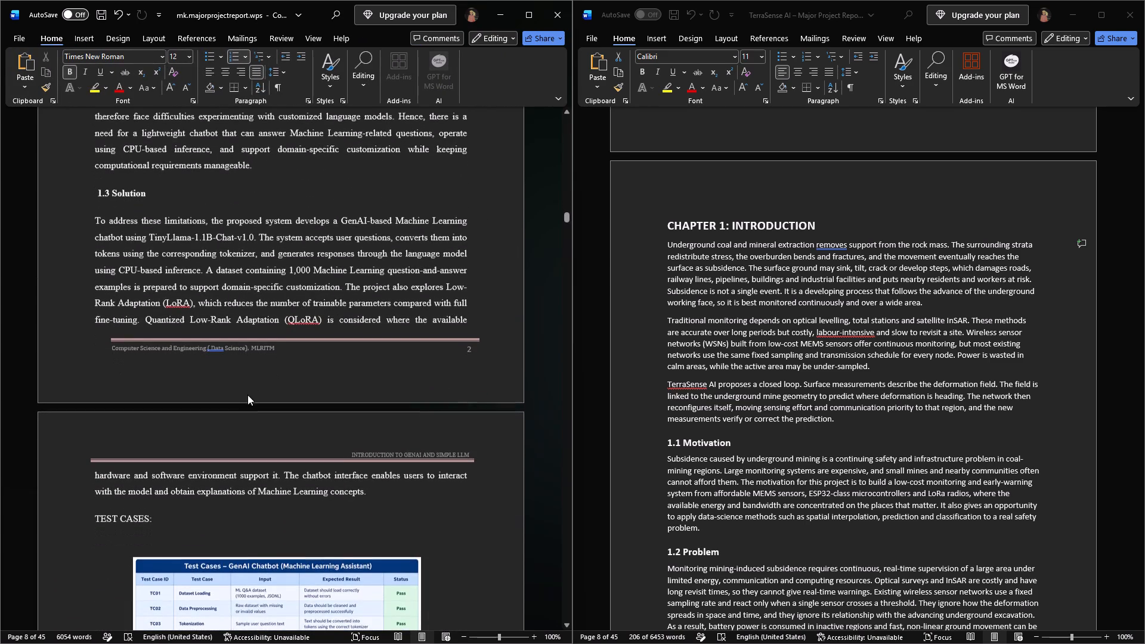
left_click(160, 39)
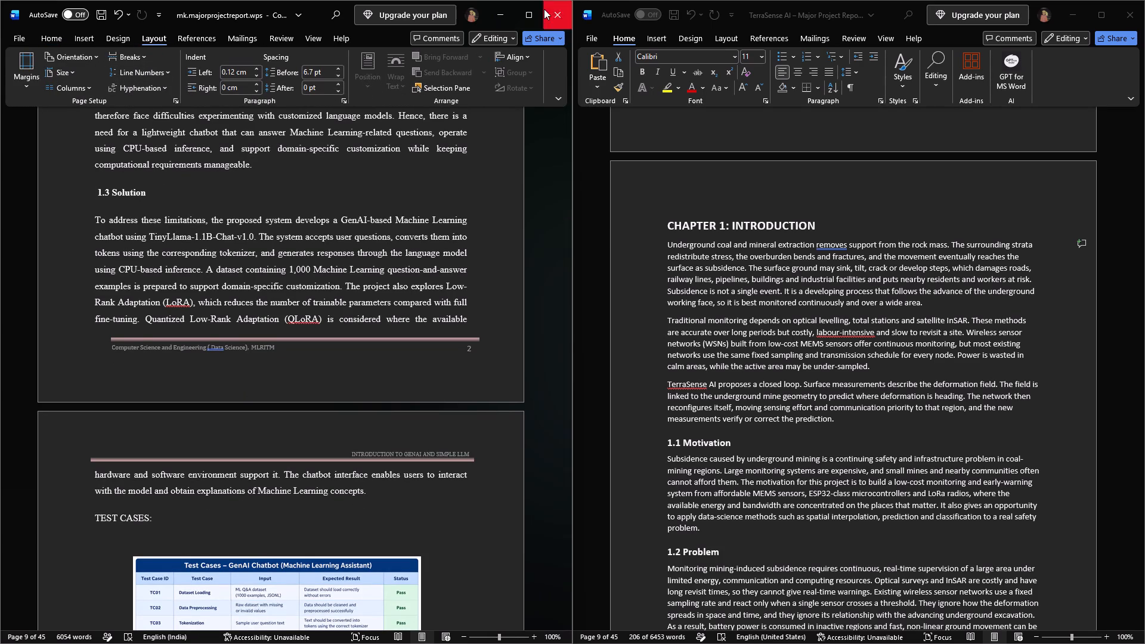
left_click(526, 11)
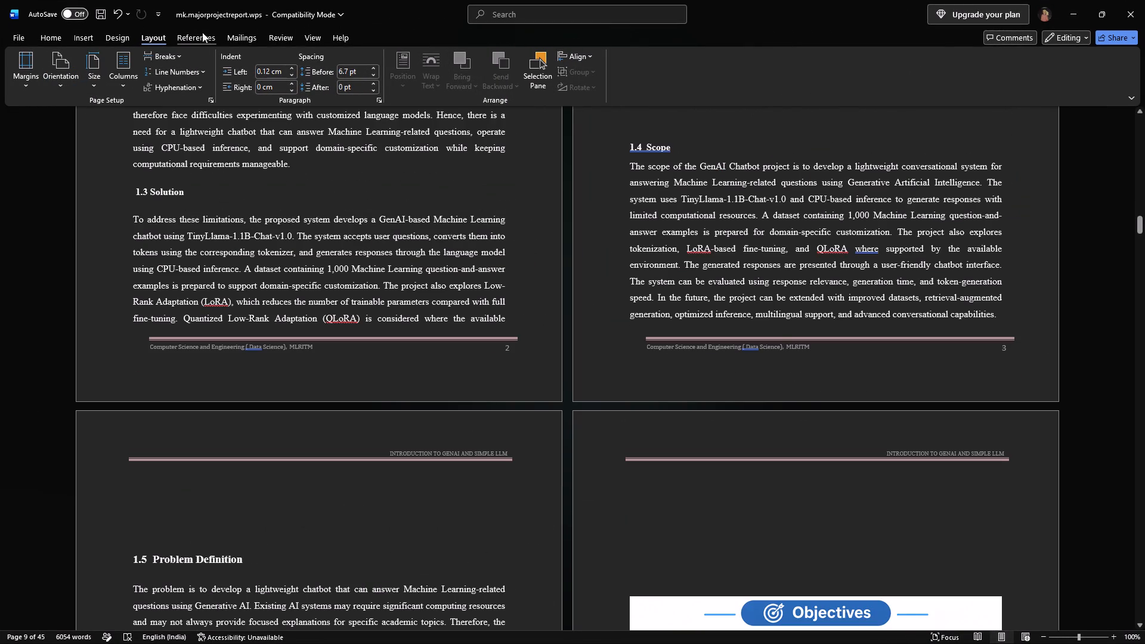
left_click(174, 52)
left_click(182, 95)
Examine the page layout from the front matter through Chapter 1 and section 1.1 in a multi-page overview and close up.
scroll(438, 241, "down", 7)
scroll(437, 242, "up", 12)
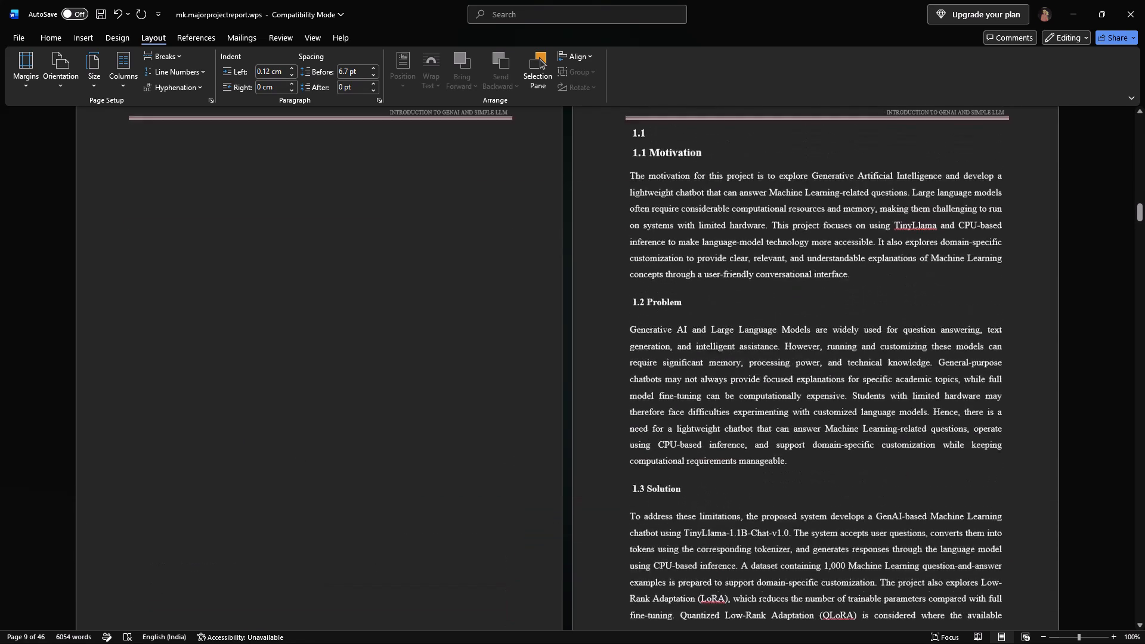
scroll(437, 242, "up", 17)
scroll(437, 242, "down", 6)
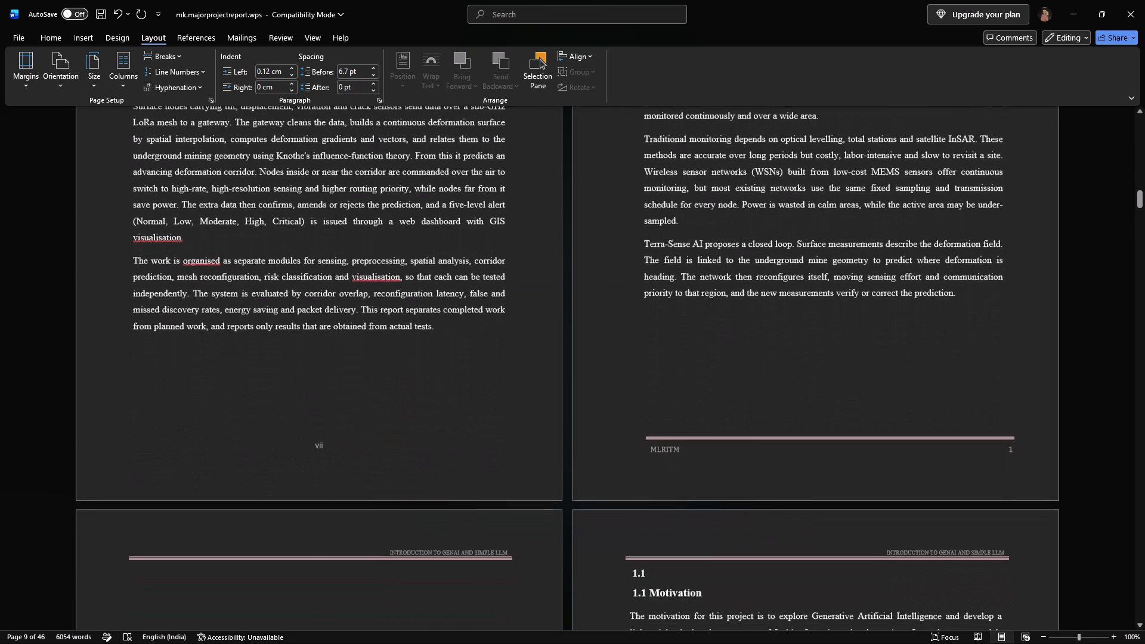
scroll(663, 299, "up", 4, "ctrl")
scroll(663, 299, "up", 1)
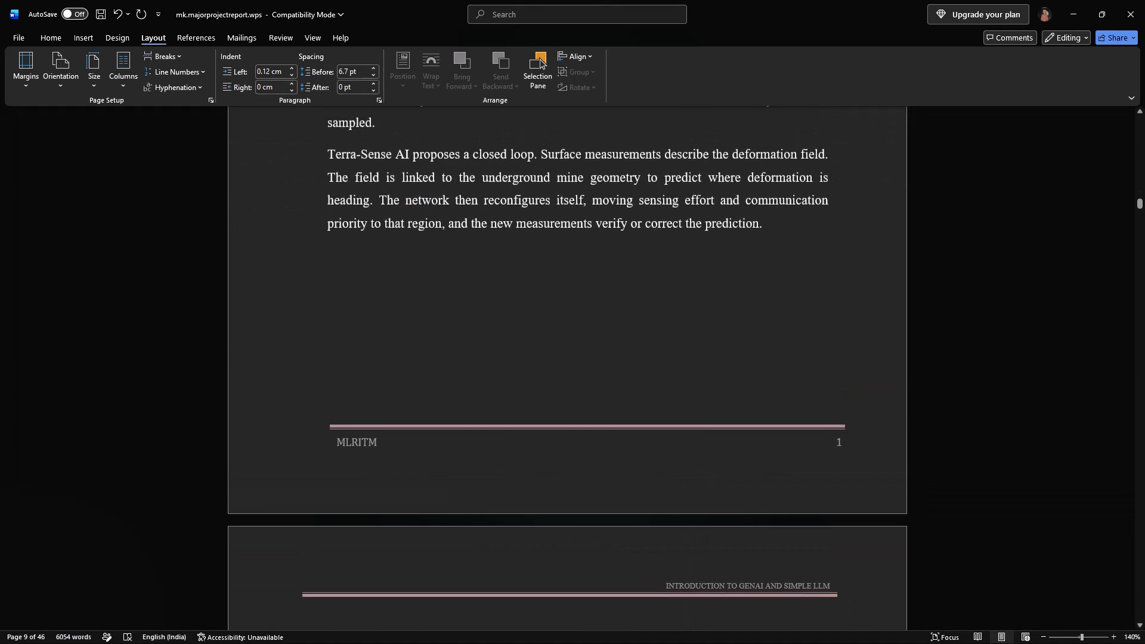
scroll(663, 299, "down", 9)
scroll(996, 543, "down", 2, "ctrl")
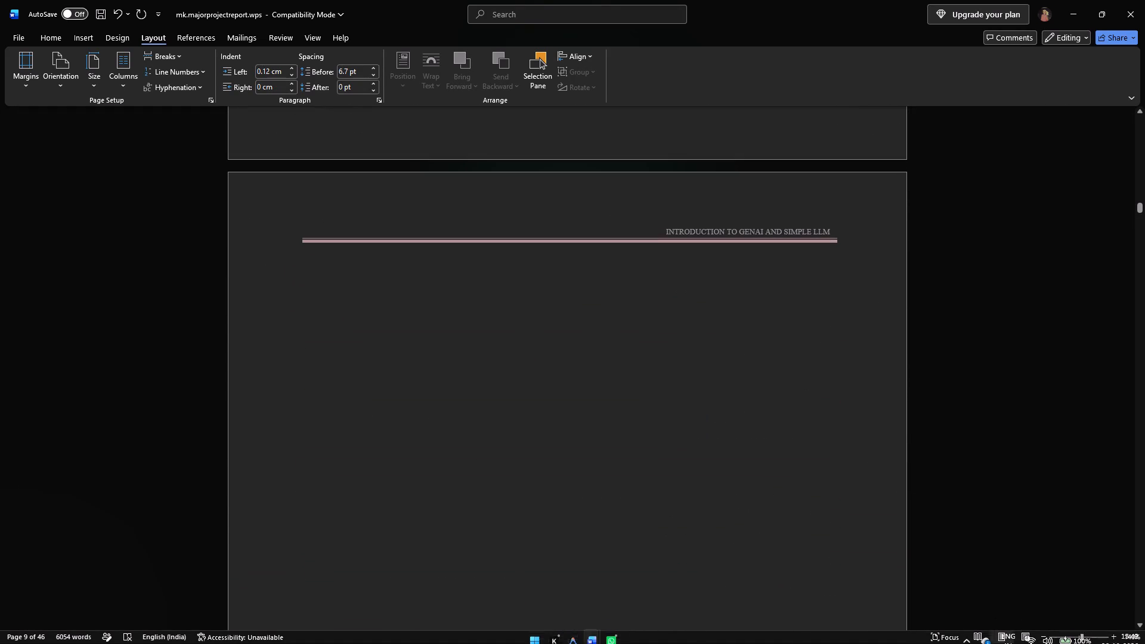
scroll(996, 543, "down", 4, "ctrl")
scroll(990, 591, "down", 7)
scroll(990, 591, "down", 6, "ctrl")
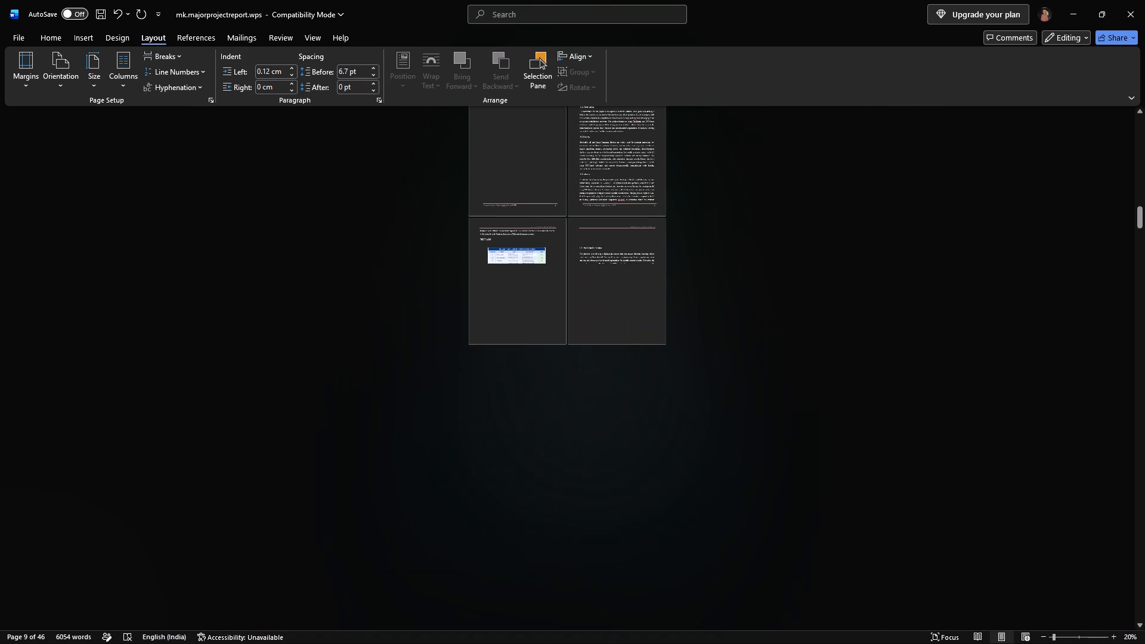
scroll(981, 596, "up", 2, "ctrl")
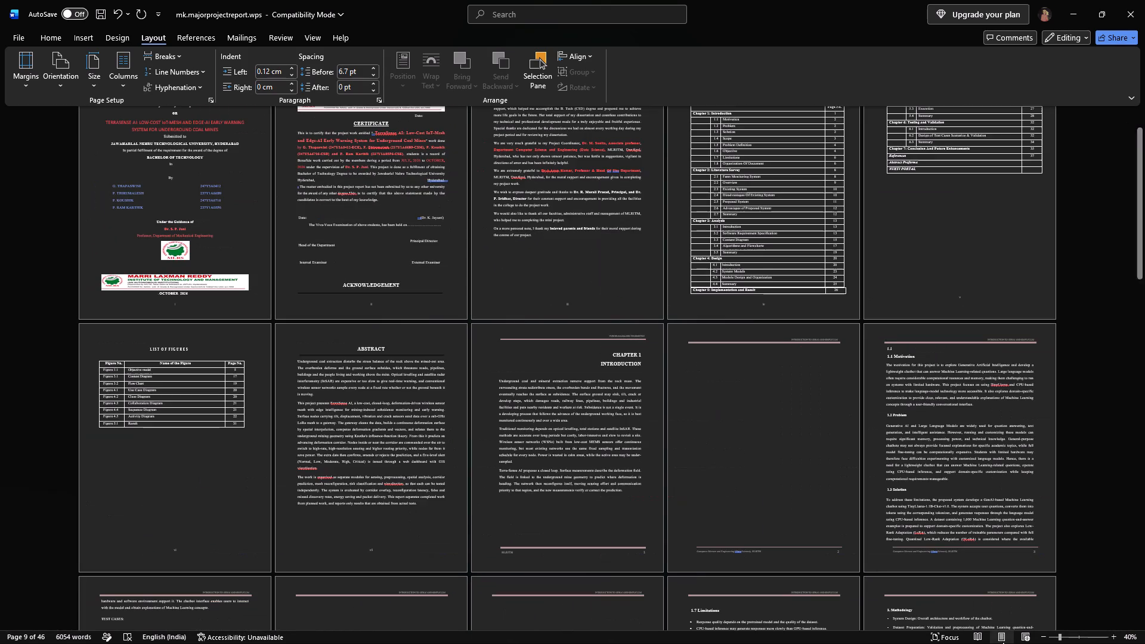
left_click(998, 634)
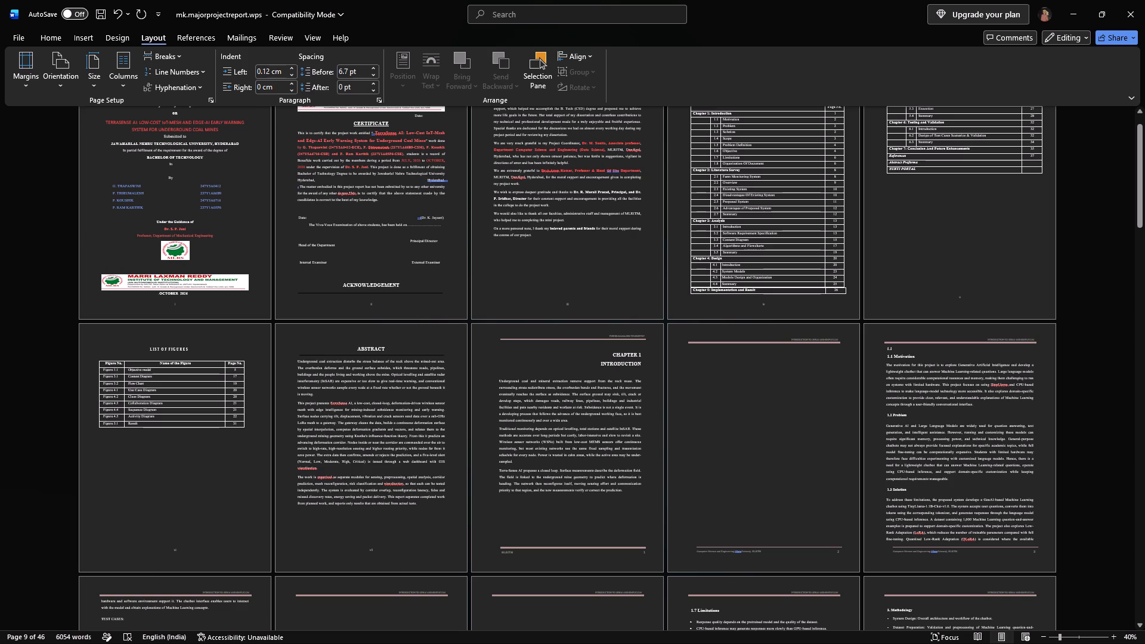
scroll(869, 475, "up", 5)
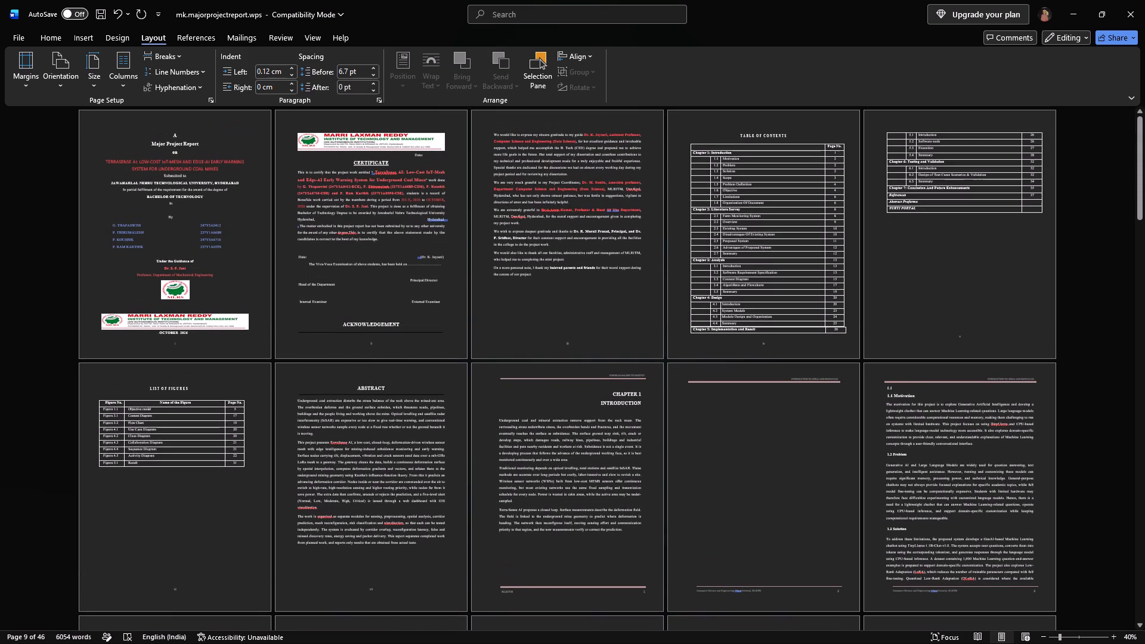
scroll(813, 431, "up", 3, "ctrl")
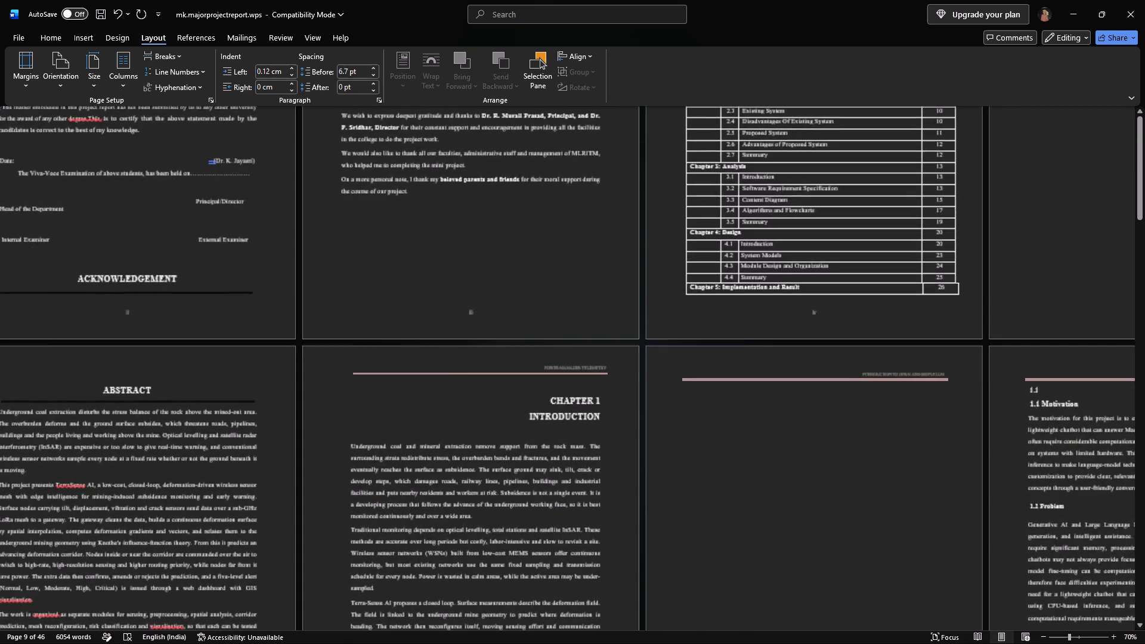
scroll(810, 429, "up", 2, "ctrl")
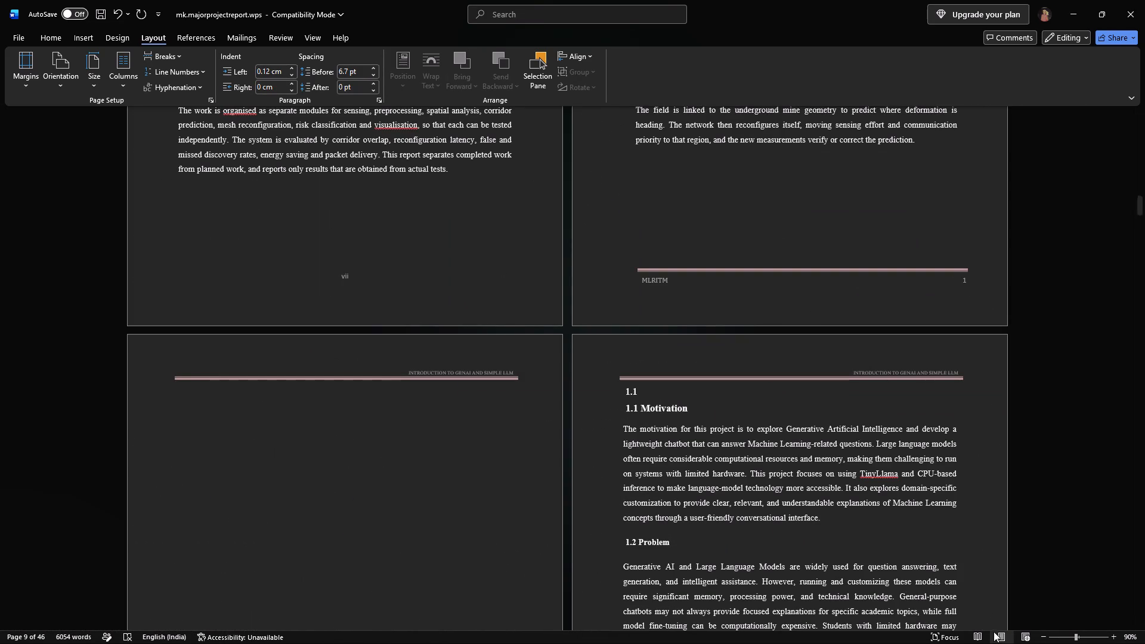
Compare Web Layout with Print Layout and check the pages from the Chapter 1 introduction to section 1.1.
left_click(998, 635)
left_click(1026, 639)
left_click(1008, 637)
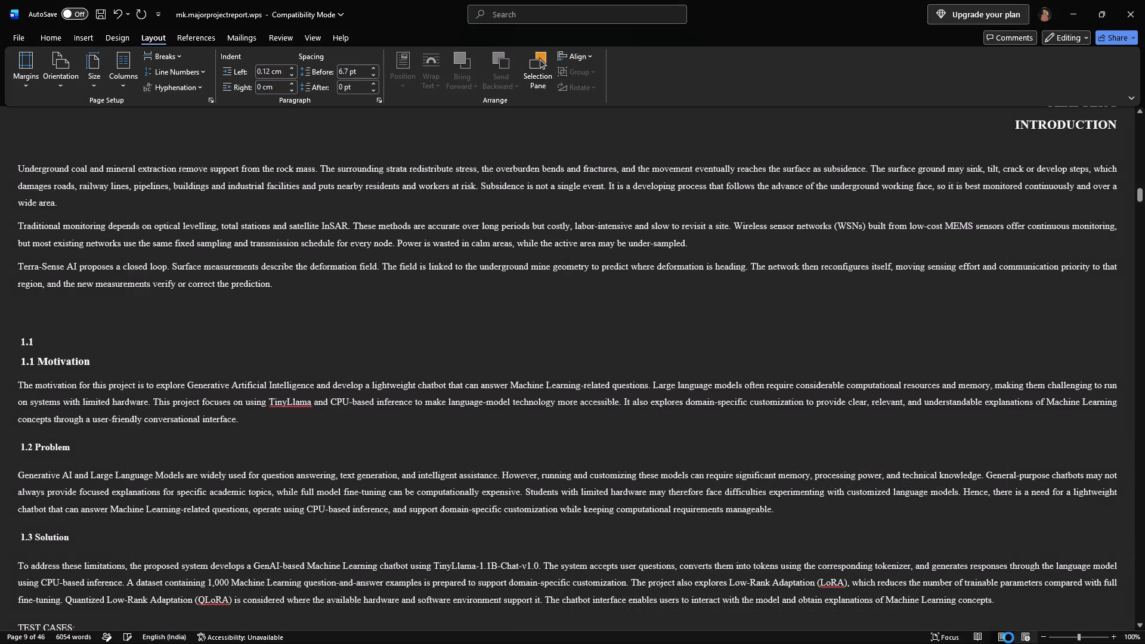
scroll(856, 468, "up", 20)
scroll(856, 468, "up", 4)
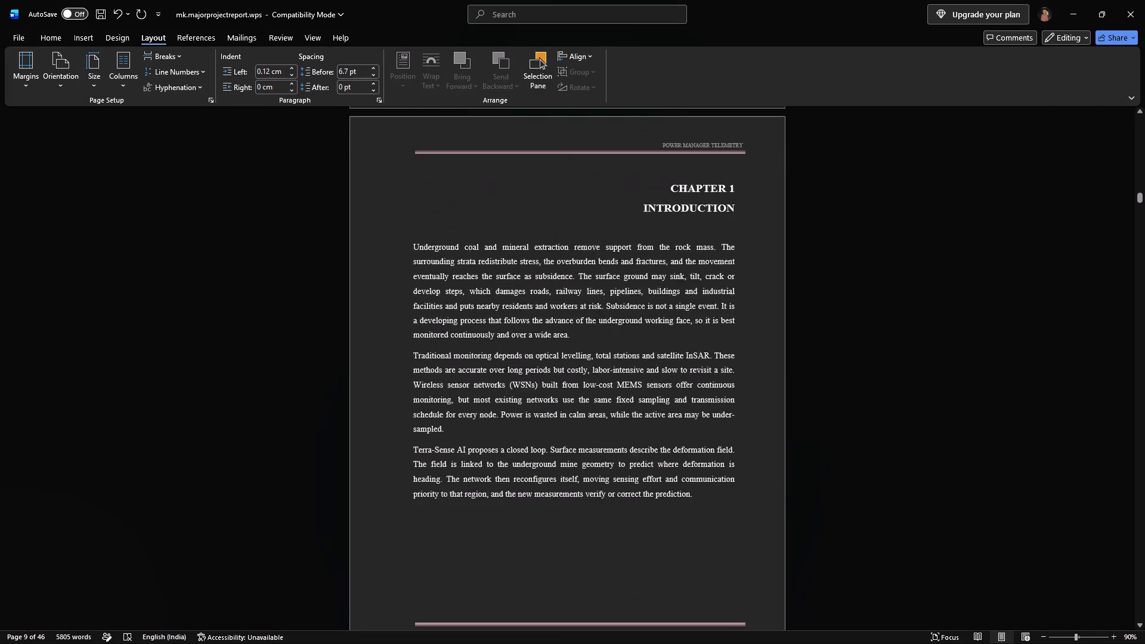
scroll(864, 459, "up", 13)
scroll(864, 459, "down", 18)
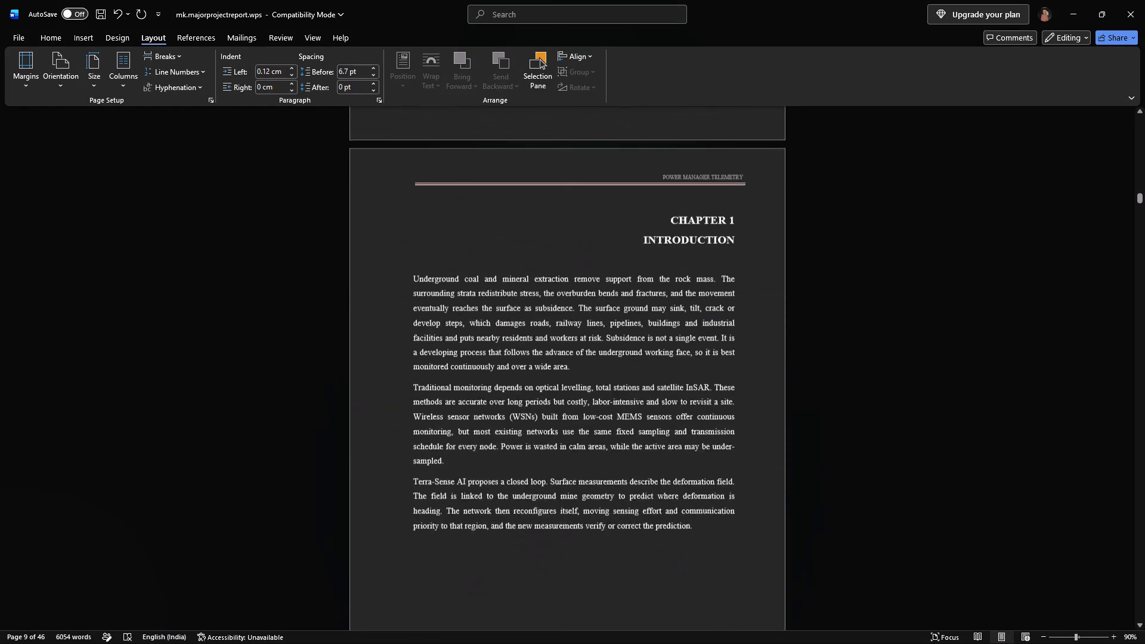
scroll(864, 459, "down", 12)
scroll(710, 428, "down", 14)
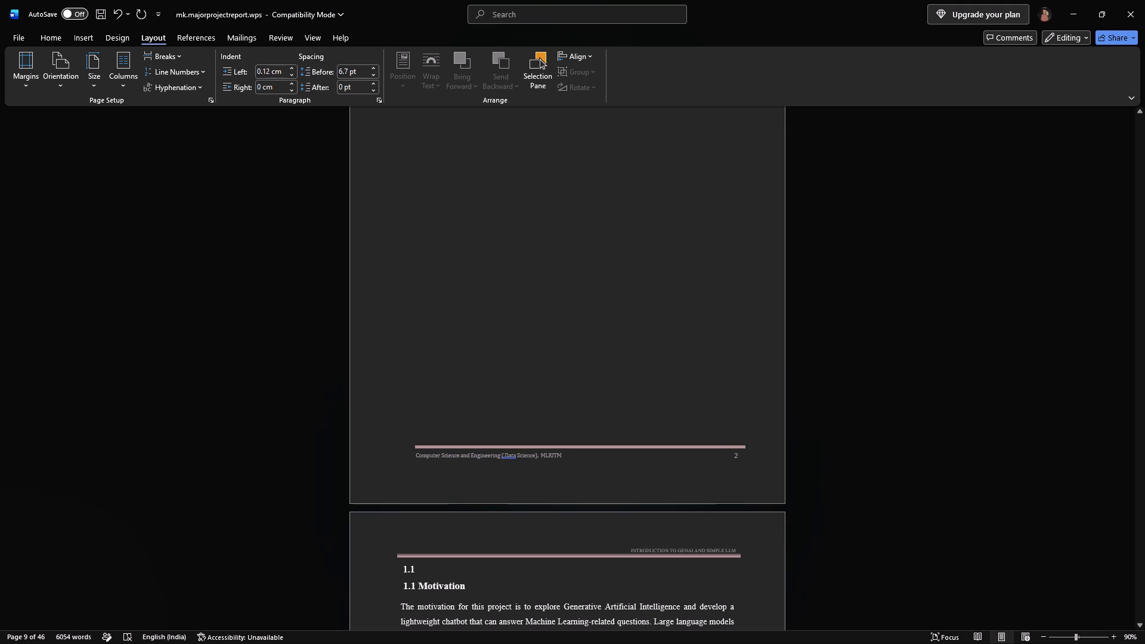
Switch to the TerraSense AI report document.
key("alt+Tab")
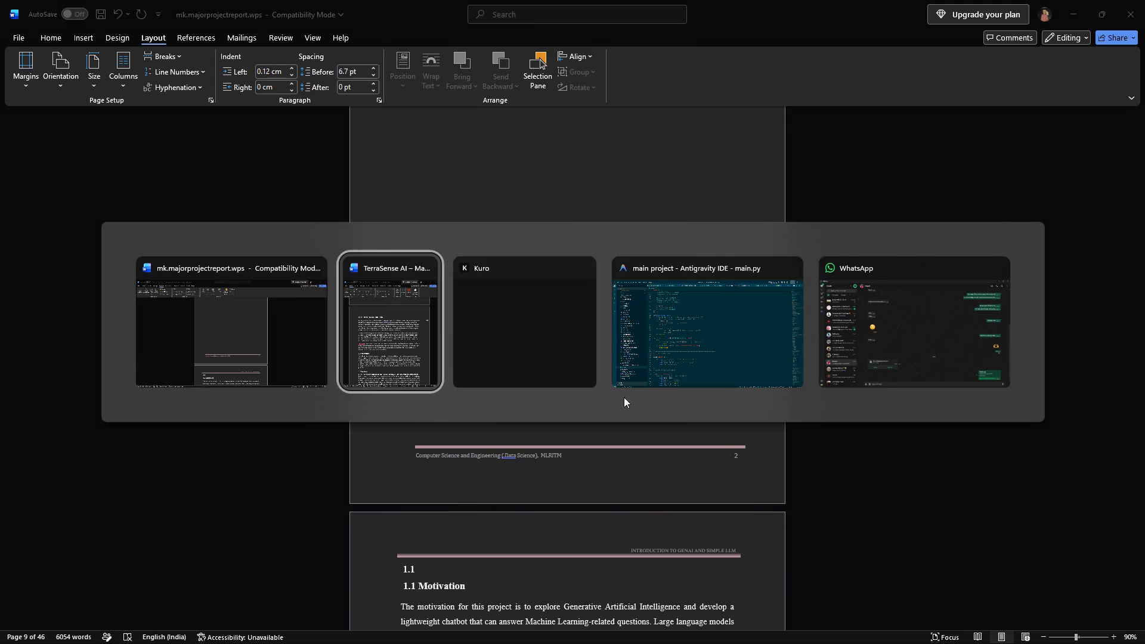
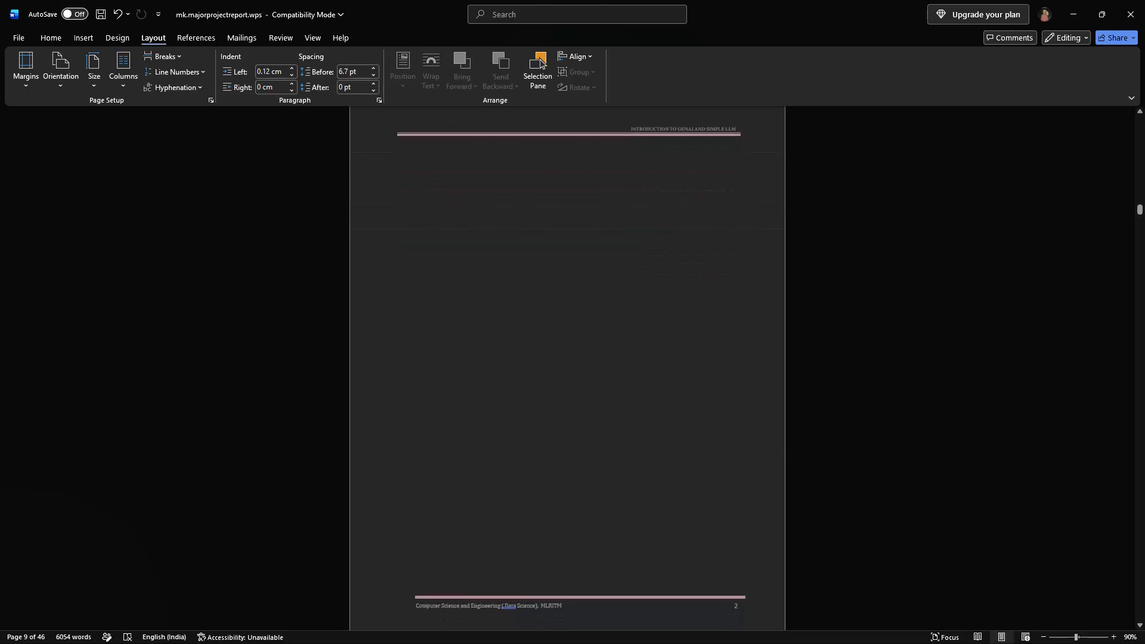
Delete the page break leaving a blank page before the 1.1 Motivation section, and check the pages through 1.3 Solution.
left_click_drag(669, 481, 398, 218)
left_click(475, 252)
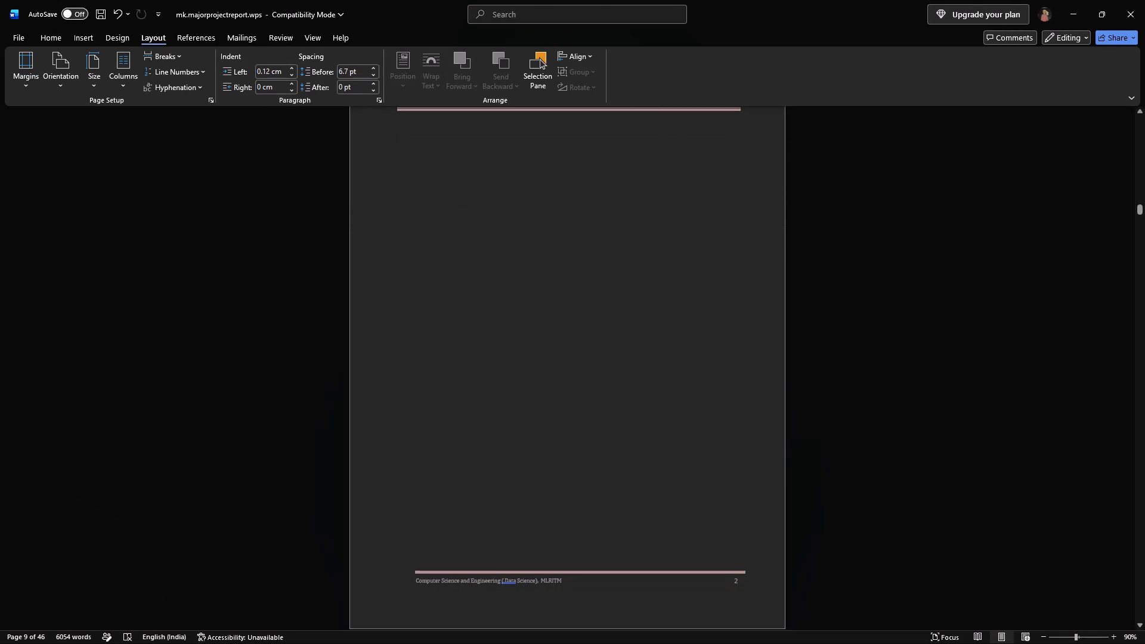
key("Delete")
scroll(696, 320, "up", 6)
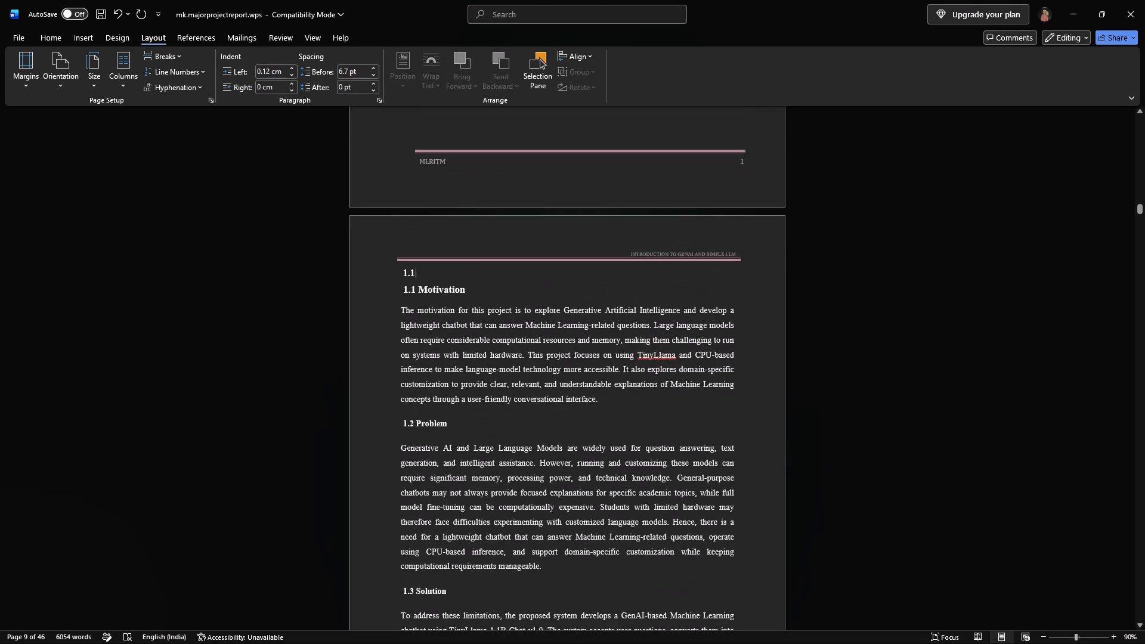
scroll(696, 320, "down", 11)
scroll(696, 320, "up", 5)
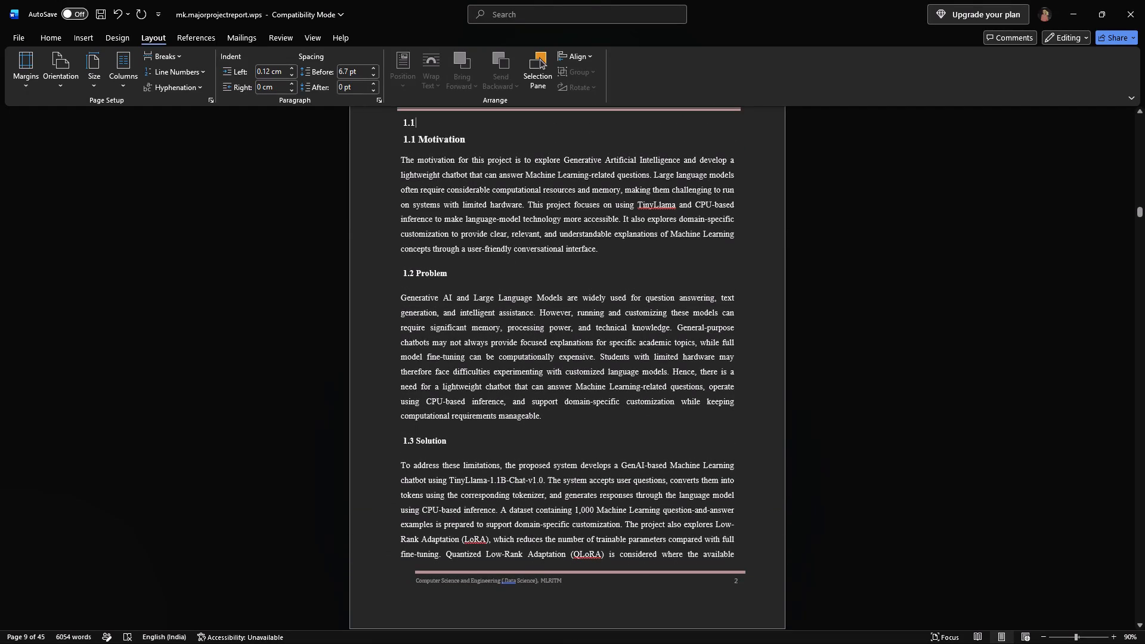
scroll(451, 210, "down", 7)
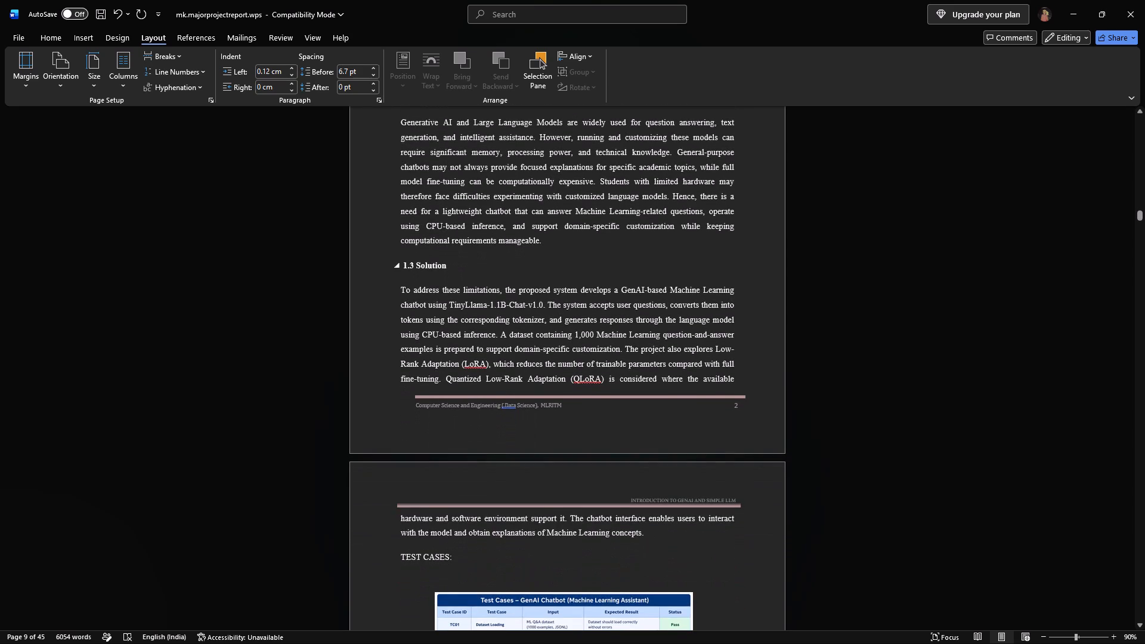
Arrange mk.majorprojectreport.wps and the TerraSense AI report side by side.
key("super+Left")
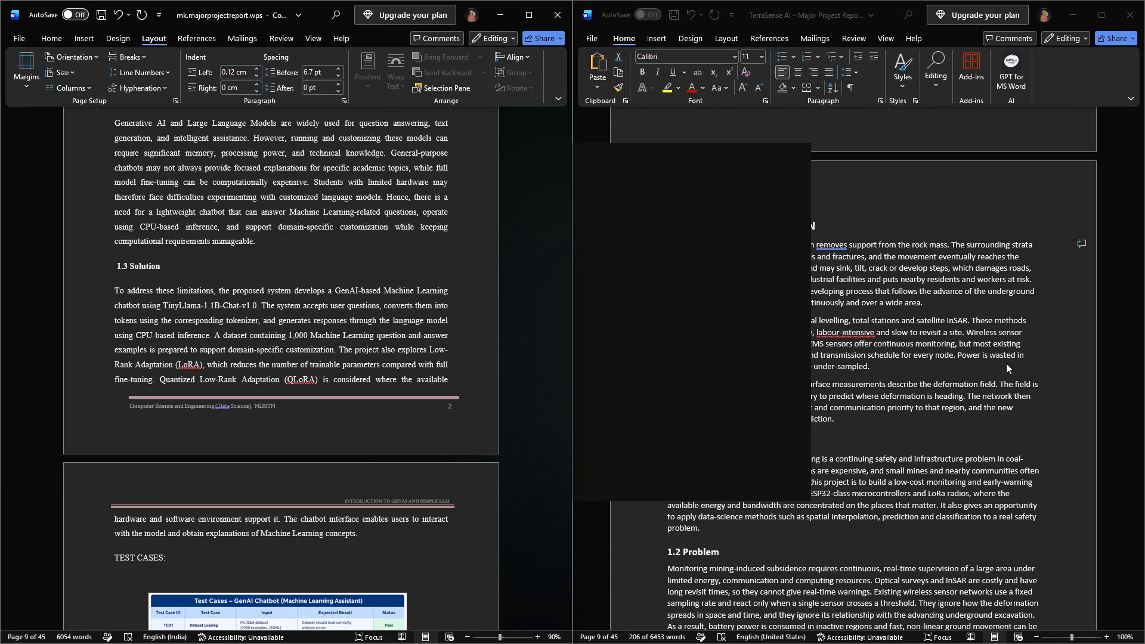
left_click(1006, 363)
Copy the TerraSense AI report's text from the CHAPTER 1: INTRODUCTION heading through the last entry in the references.
left_click(674, 243)
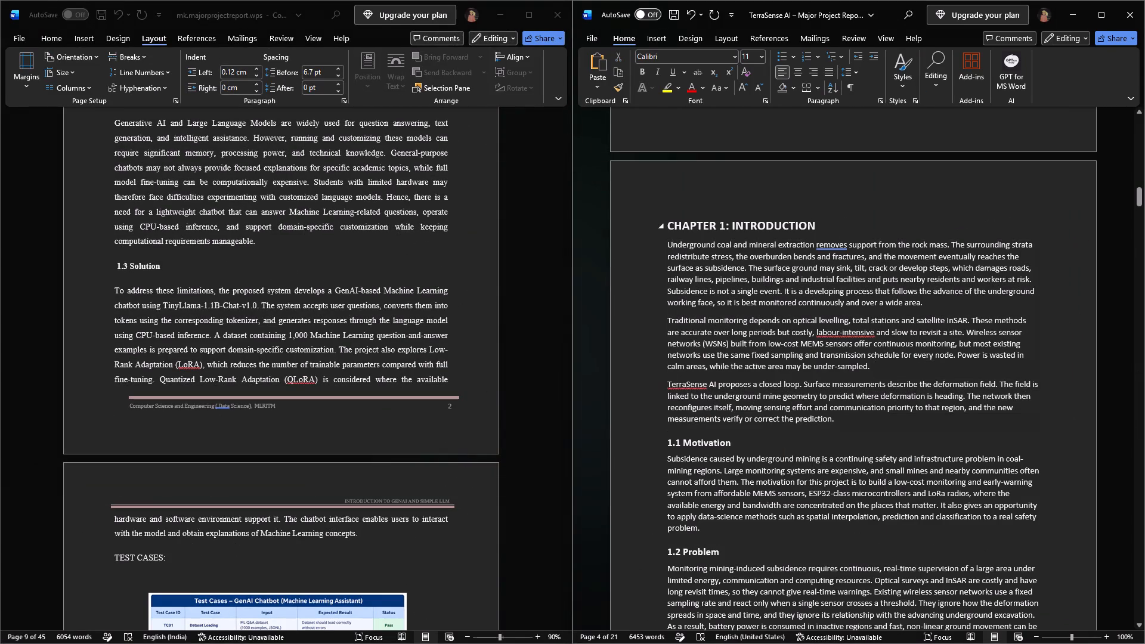
left_click_drag(670, 228, 855, 643)
scroll(830, 410, "down", 13)
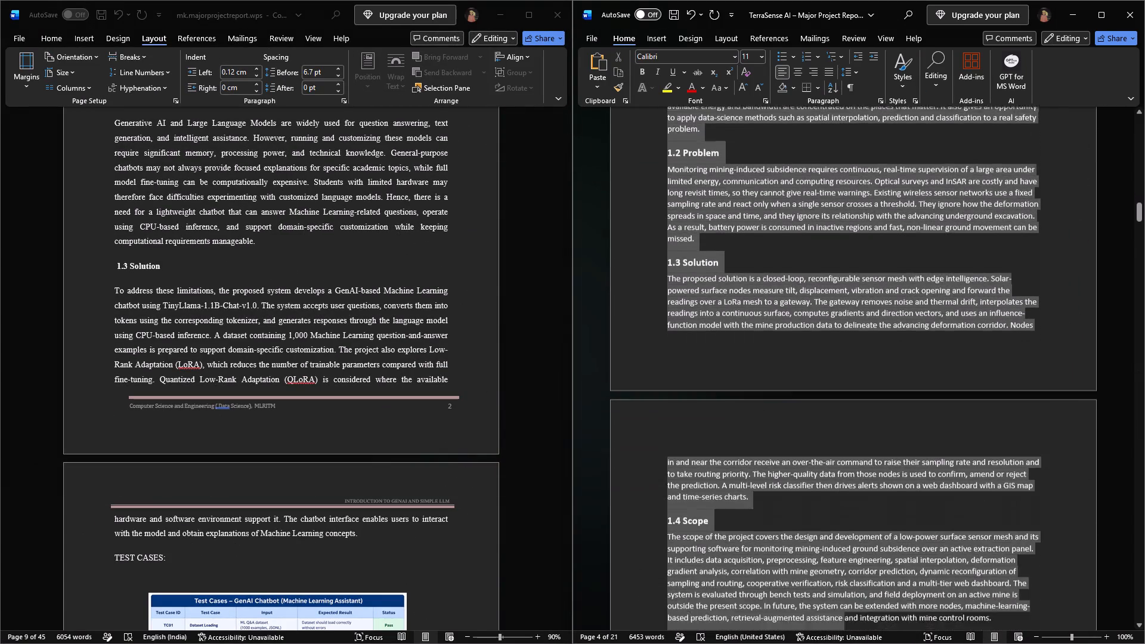
left_click_drag(855, 643, 920, 488)
scroll(860, 643, "down", 20)
scroll(860, 643, "down", 20)
scroll(860, 643, "down", 6)
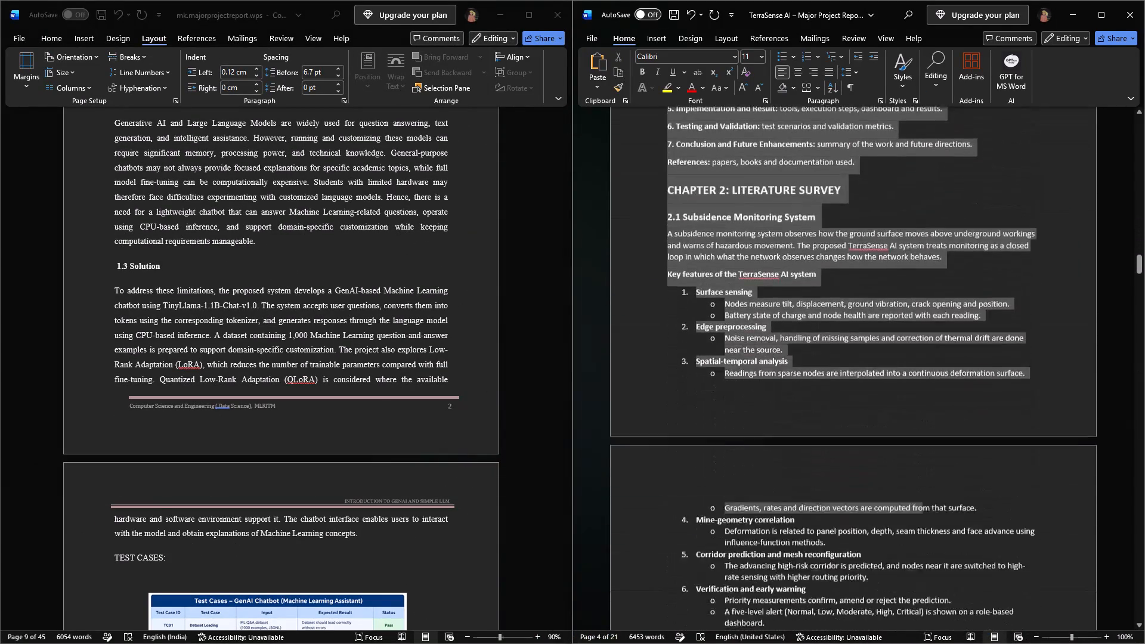
left_click_drag(920, 488, 920, 488)
scroll(920, 488, "down", 20)
scroll(920, 488, "down", 20)
scroll(920, 488, "down", 8)
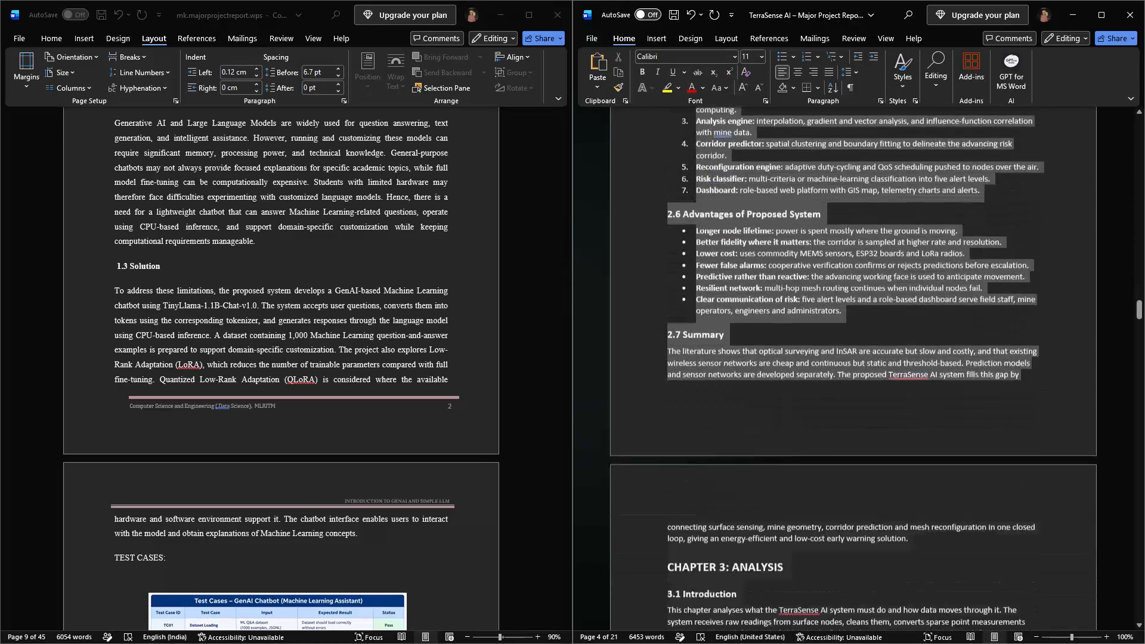
left_click_drag(920, 488, 918, 488)
scroll(920, 488, "down", 20)
scroll(920, 488, "down", 20)
scroll(920, 488, "down", 8)
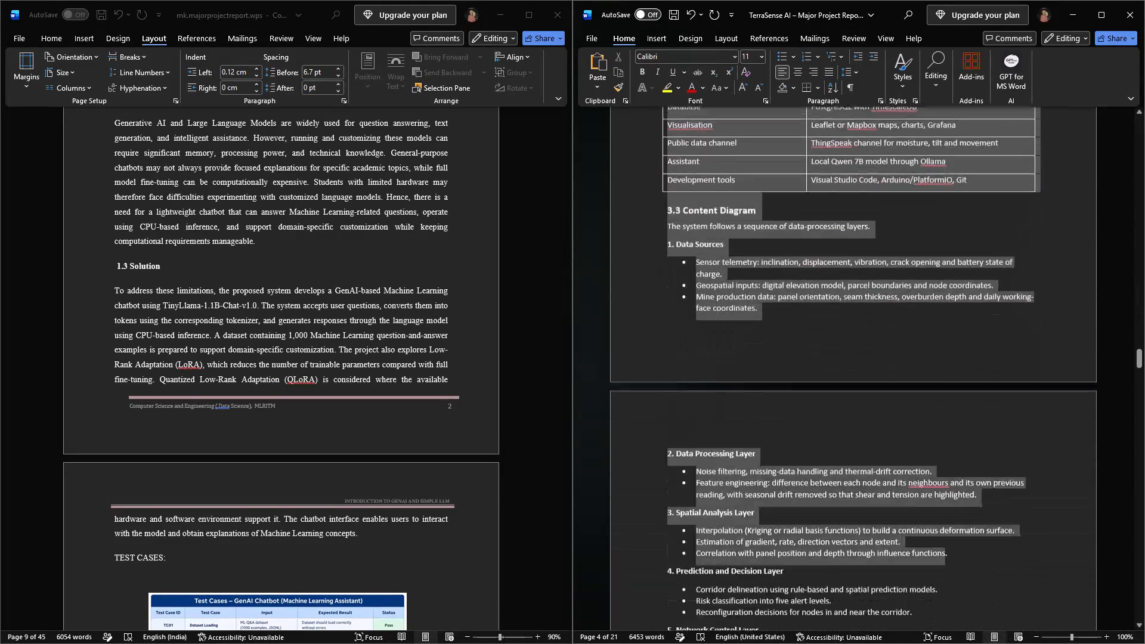
scroll(918, 488, "down", 20)
scroll(918, 488, "down", 2)
left_click_drag(918, 488, 918, 488)
scroll(920, 488, "down", 15)
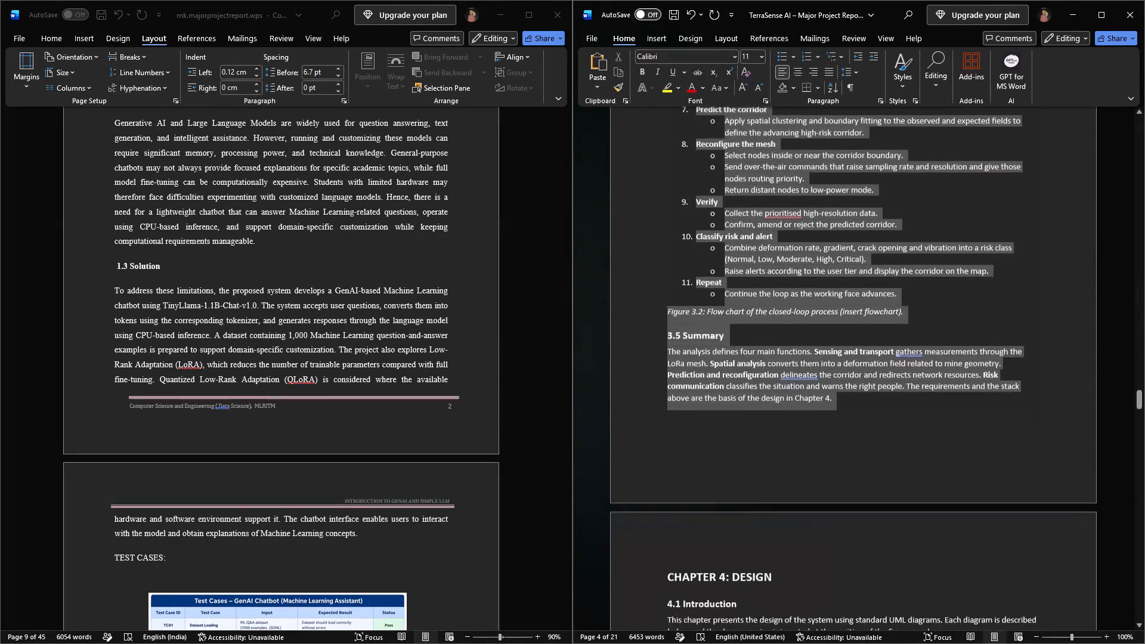
left_click_drag(918, 488, 914, 486)
scroll(918, 488, "down", 20)
scroll(918, 488, "down", 20)
scroll(918, 488, "down", 9)
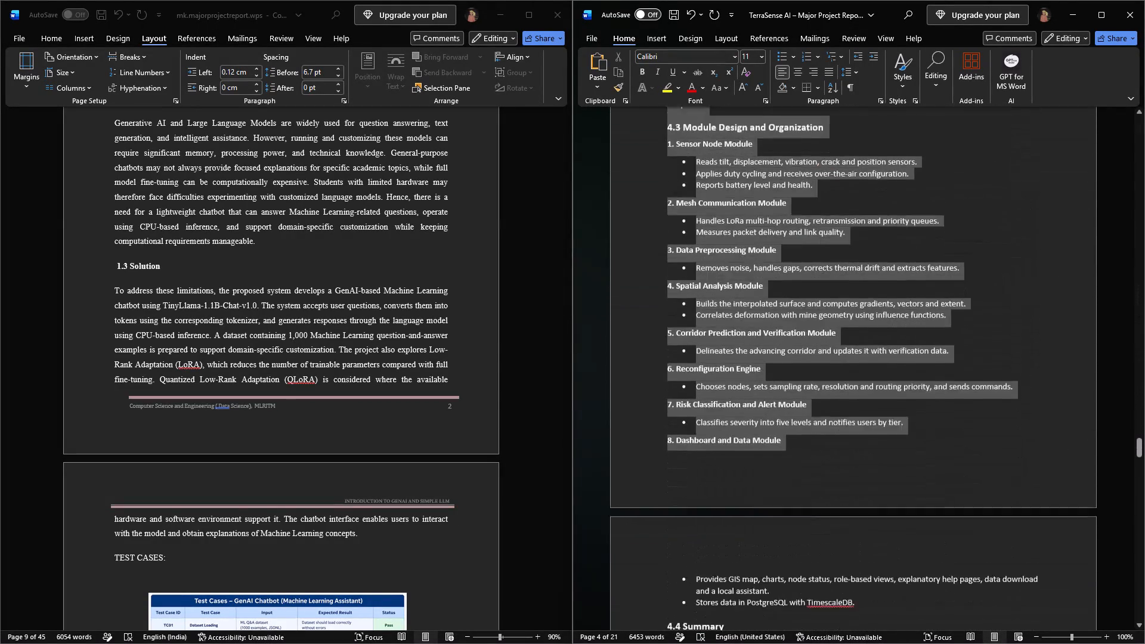
scroll(914, 486, "down", 14)
left_click_drag(914, 486, 914, 485)
scroll(917, 487, "down", 18)
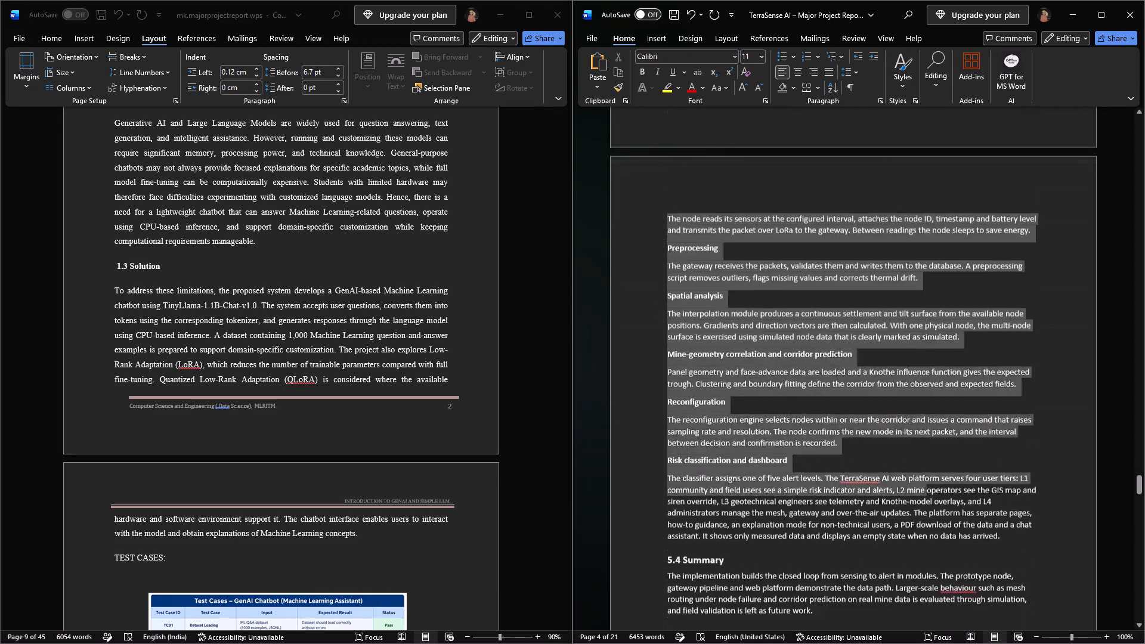
scroll(914, 485, "down", 14)
left_click_drag(914, 485, 912, 487)
scroll(914, 487, "down", 14)
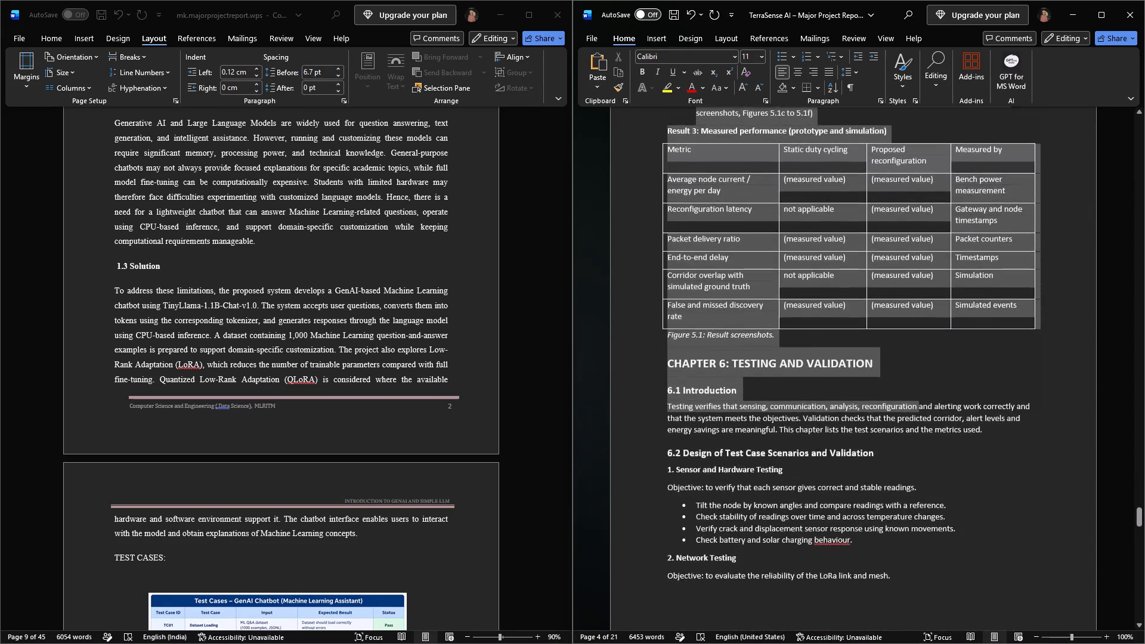
left_click_drag(912, 487, 911, 488)
scroll(912, 487, "down", 9)
scroll(912, 487, "down", 17)
scroll(911, 488, "down", 9)
scroll(911, 488, "down", 16)
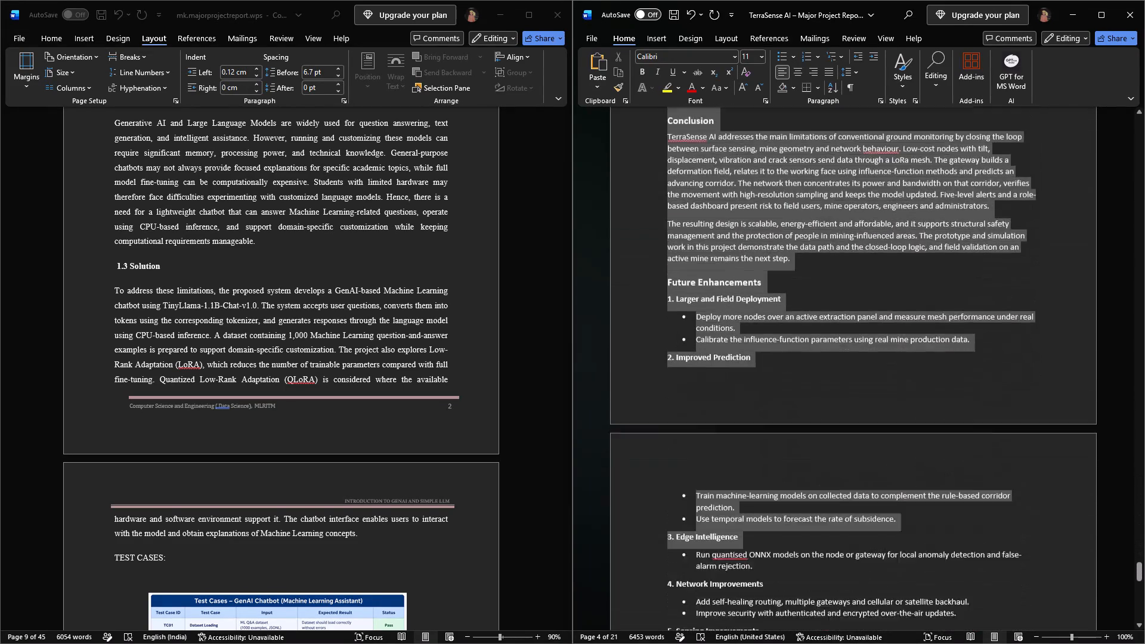
left_click_drag(911, 488, 910, 493)
scroll(911, 488, "down", 19)
scroll(911, 488, "down", 19)
key("ctrl+c")
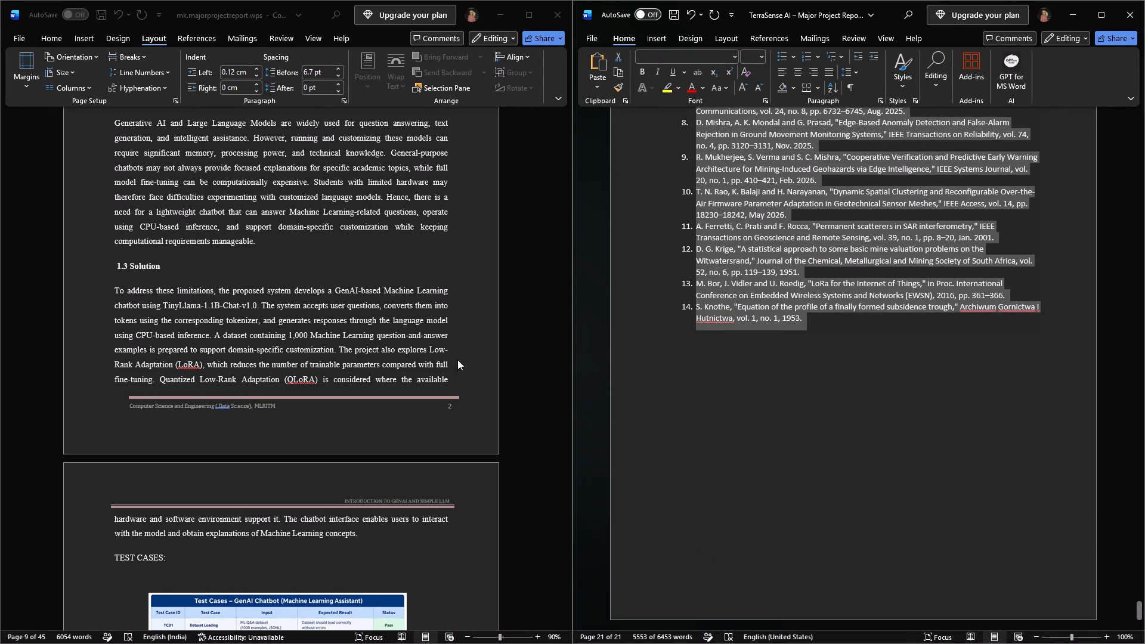
Examine the project report's pages from section 1.3 Solution through 1.6 Objective.
scroll(219, 332, "down", 4)
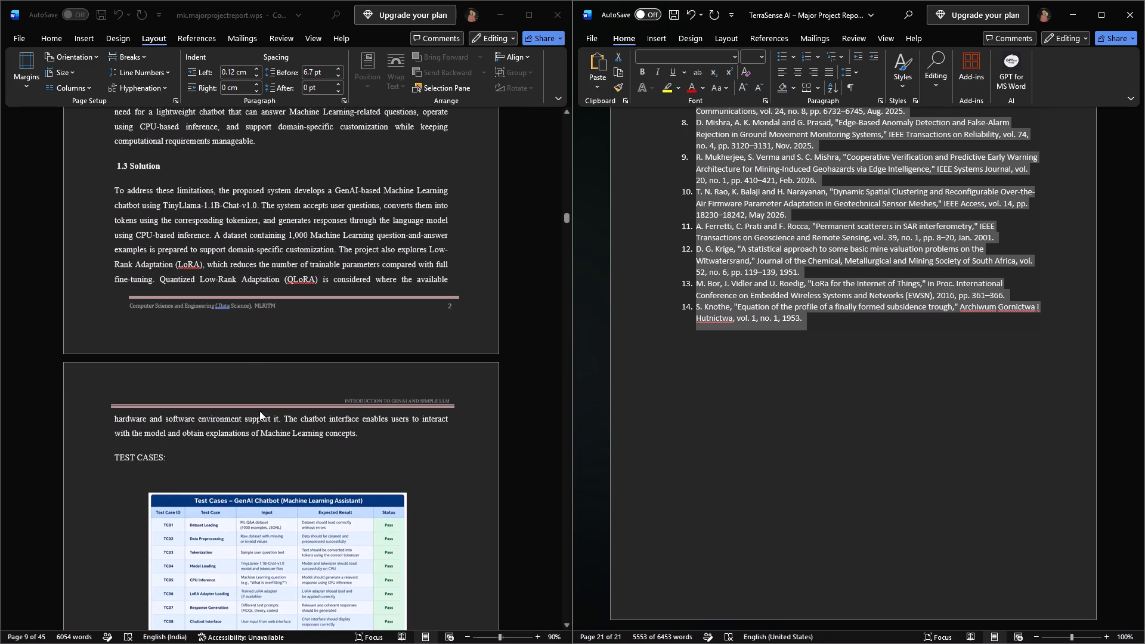
left_click(262, 450)
scroll(262, 450, "down", 15)
scroll(267, 447, "down", 8)
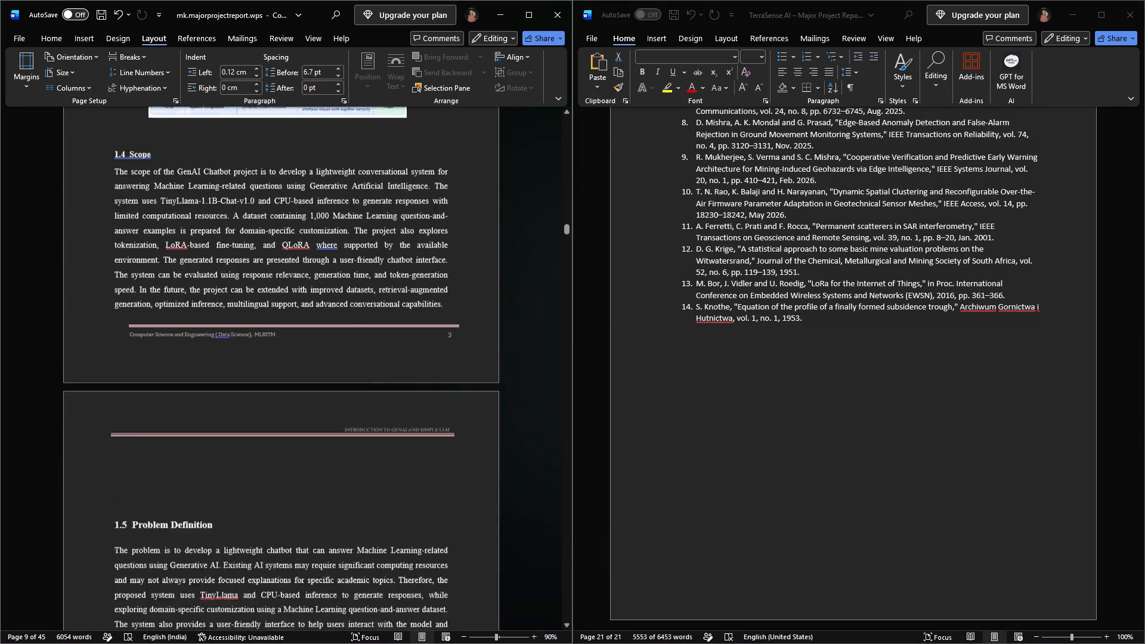
scroll(267, 446, "down", 6)
scroll(809, 266, "down", 1)
scroll(809, 266, "up", 6)
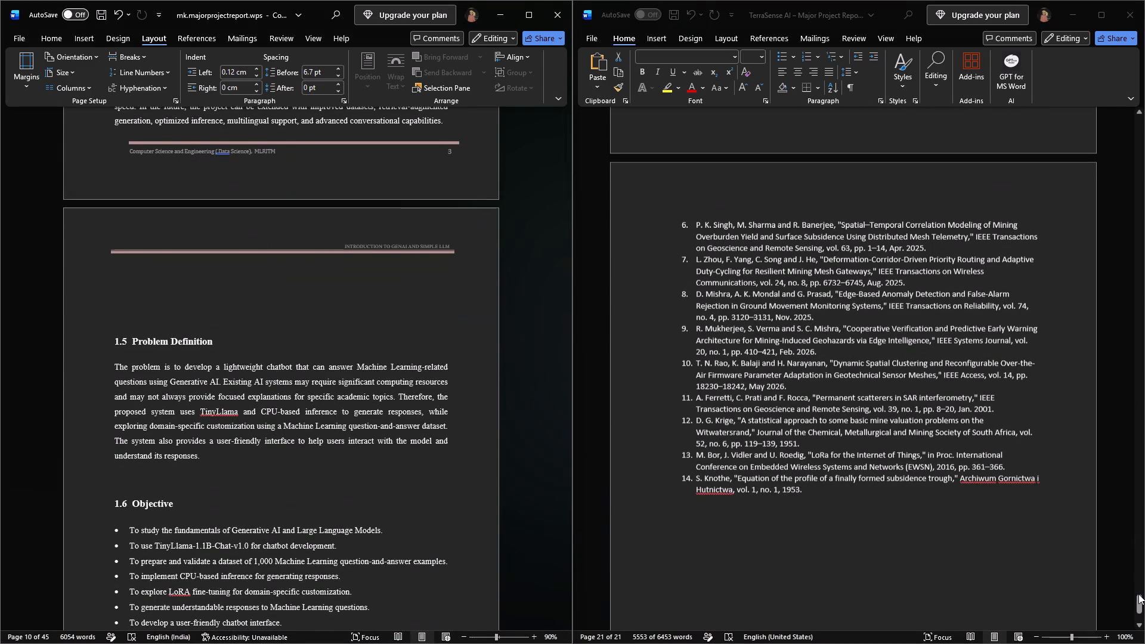
Return to the start of Chapter 1 in the TerraSense AI report and copy the selected chapter and reference text again.
left_click_drag(1137, 599, 1120, 92)
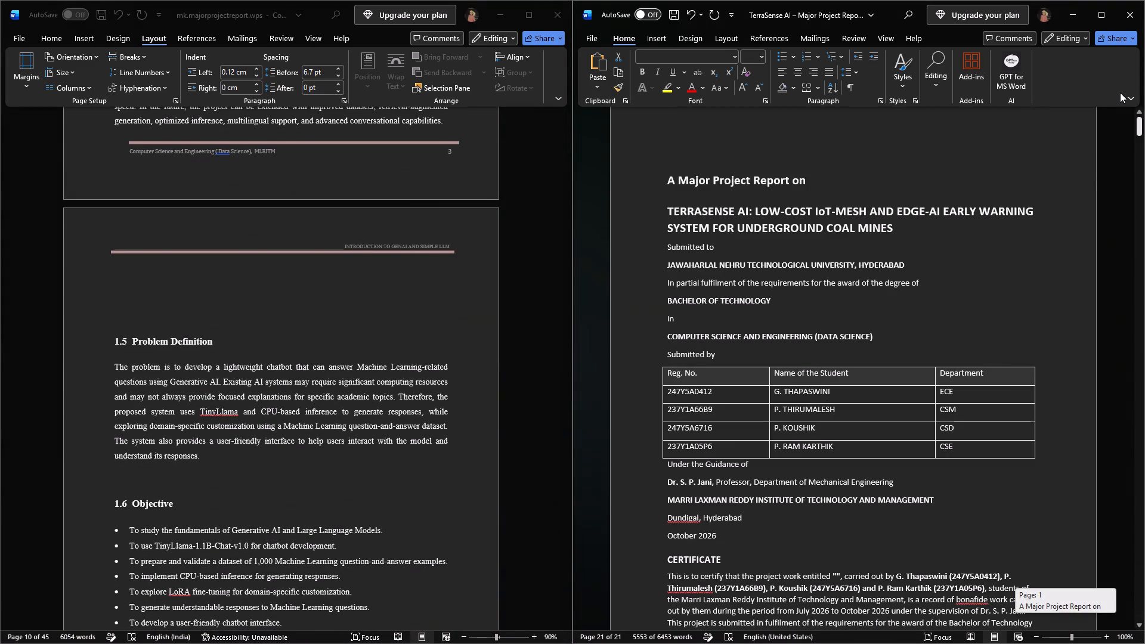
left_click_drag(1120, 92, 1134, 169)
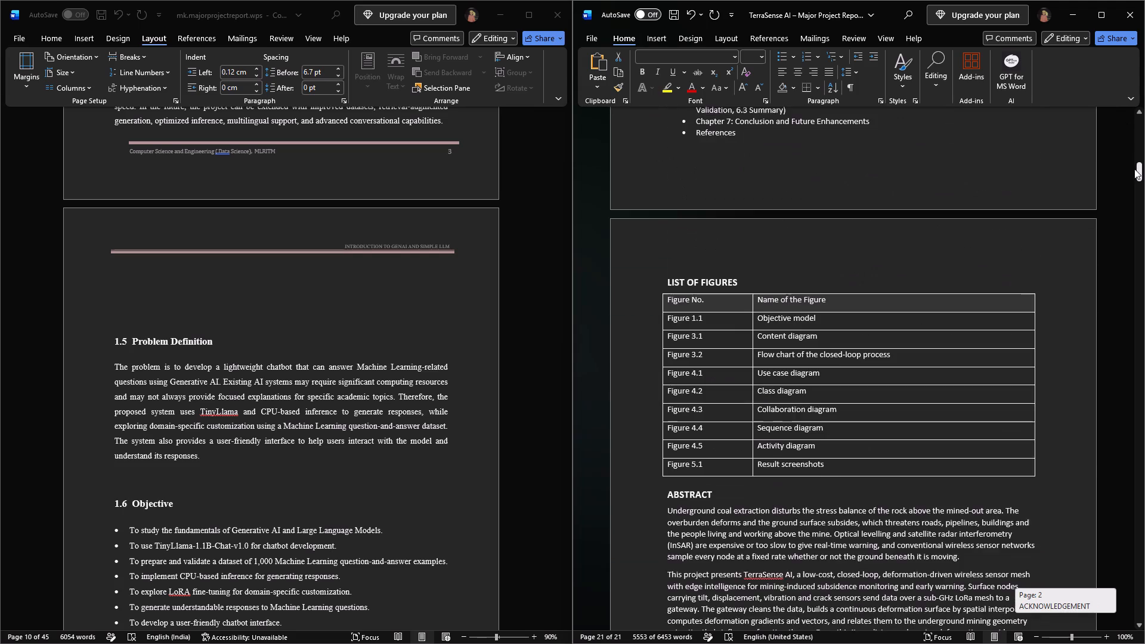
left_click_drag(1134, 169, 1136, 184)
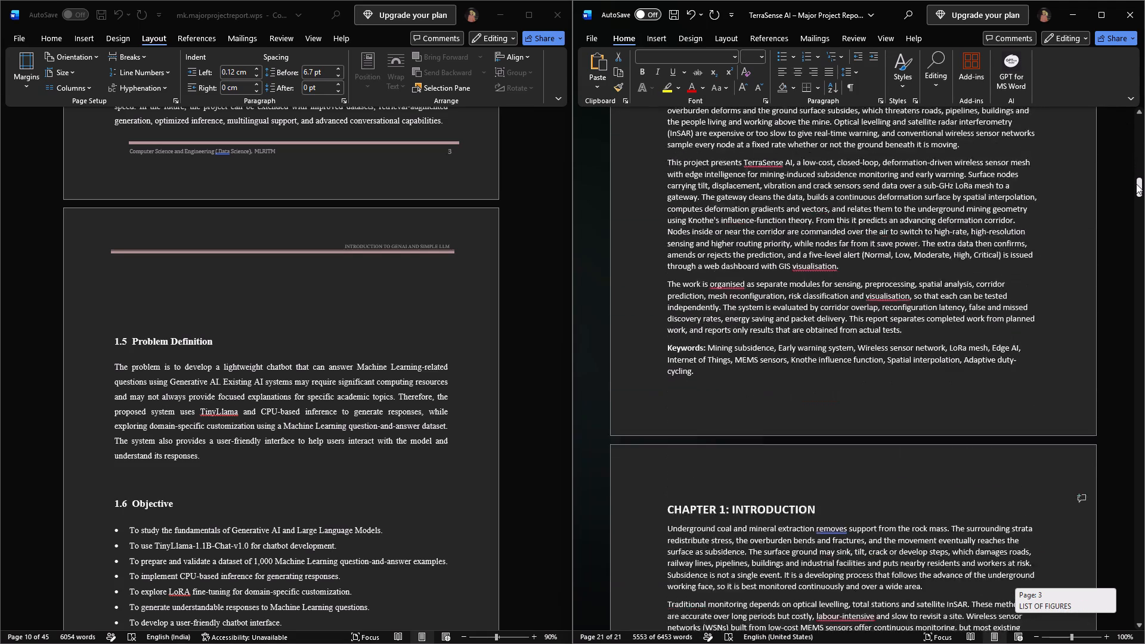
left_click_drag(1136, 184, 1136, 189)
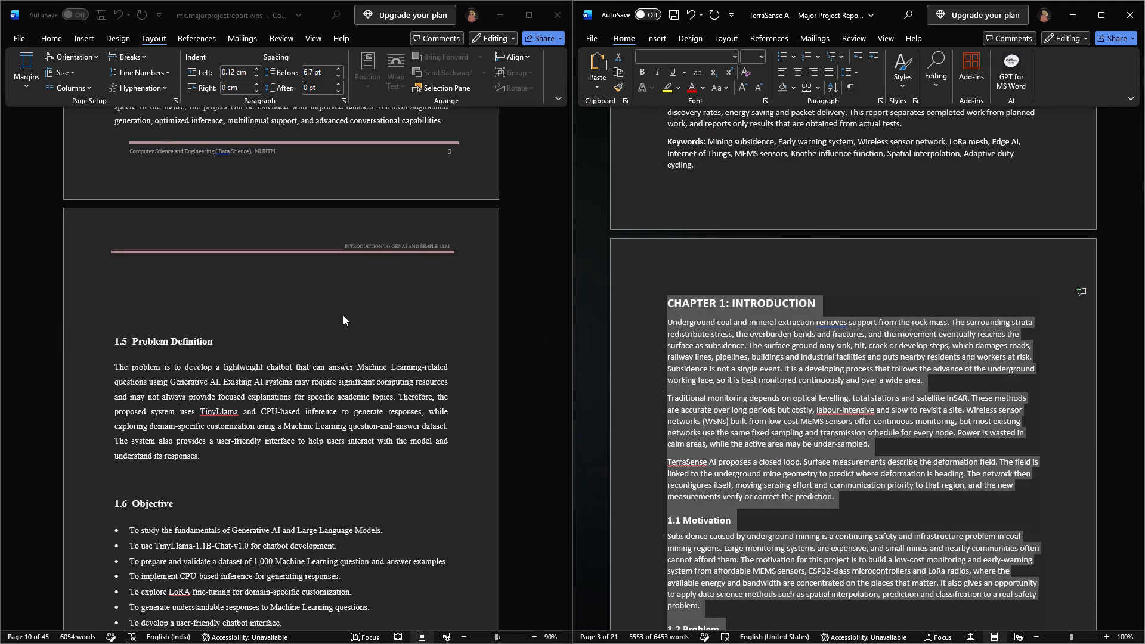
right_click(705, 342)
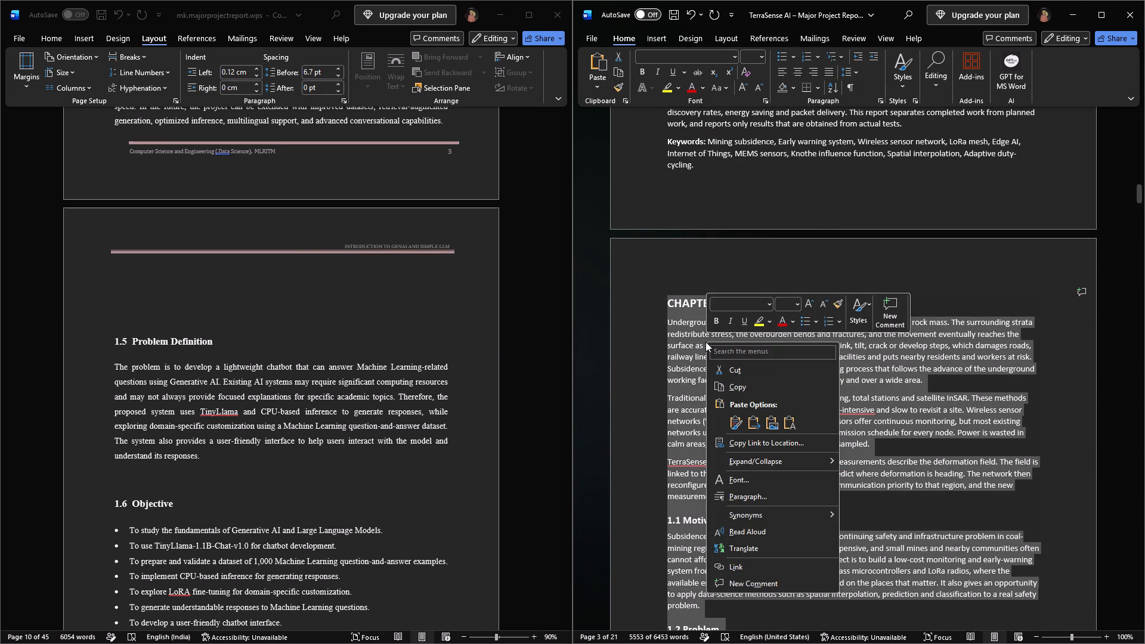
left_click(732, 385)
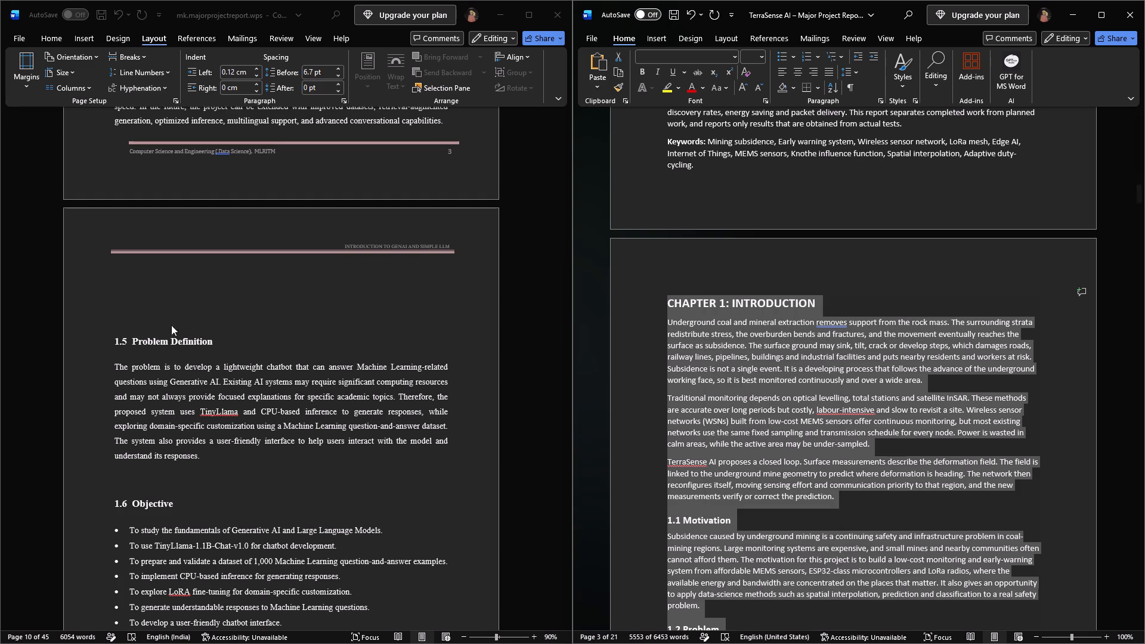
Replace the project report's content from the first Chapter 1 introduction paragraph through the last reference with the copied TerraSense AI text.
scroll(194, 317, "up", 20)
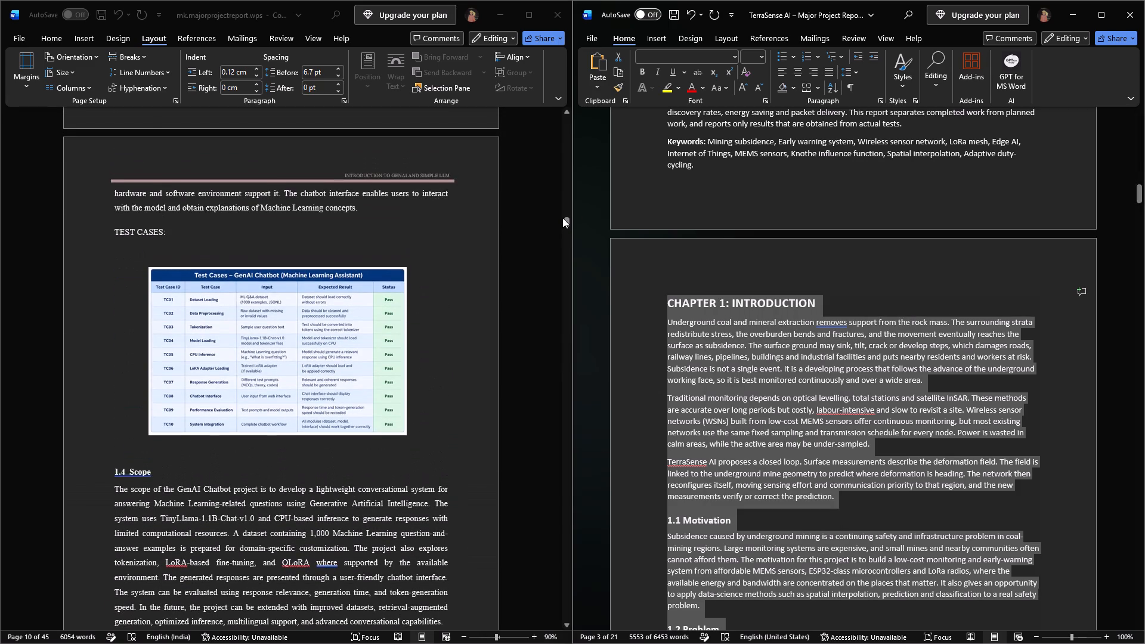
left_click_drag(565, 219, 574, 174)
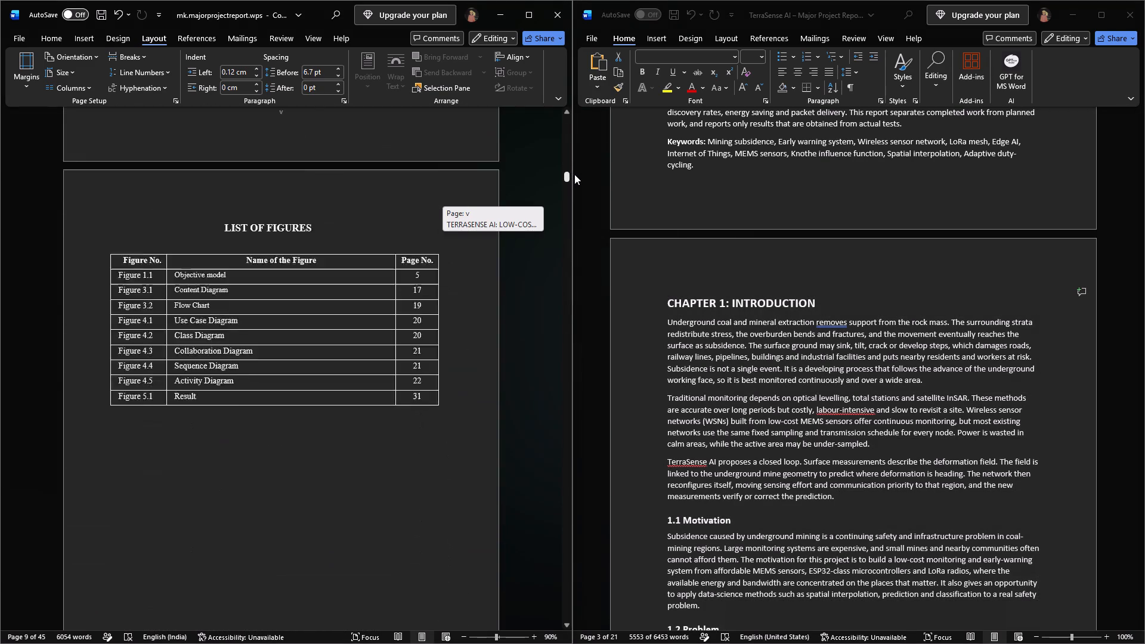
left_click_drag(574, 174, 580, 197)
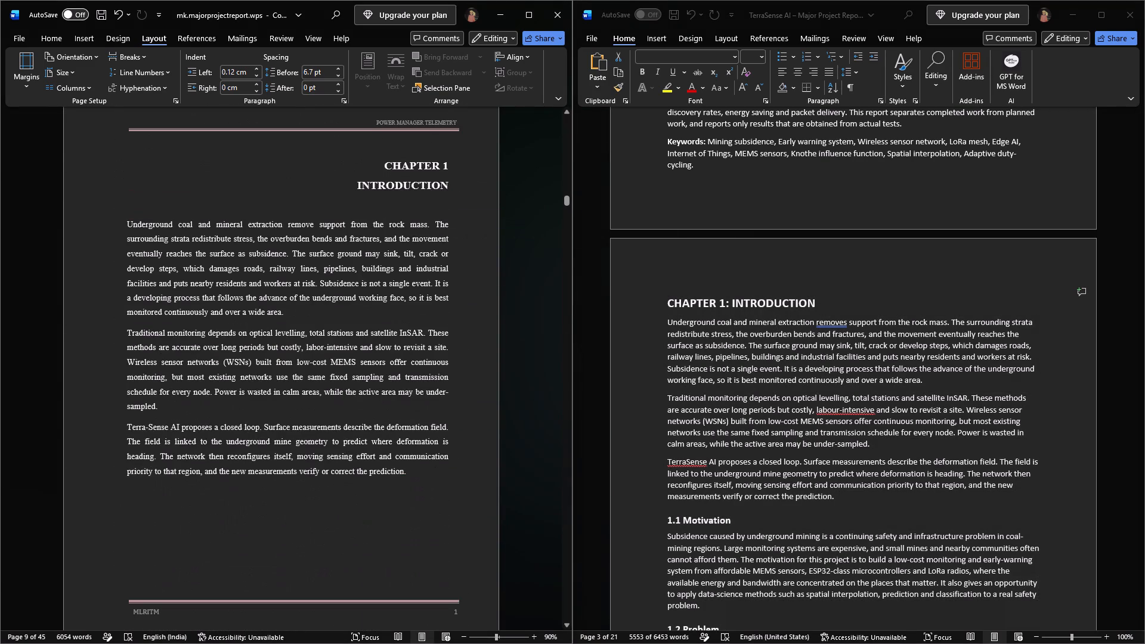
left_click_drag(126, 222, 174, 256)
left_click_drag(174, 256, 477, 485)
scroll(457, 643, "down", 1)
scroll(425, 595, "down", 5)
scroll(435, 581, "down", 16)
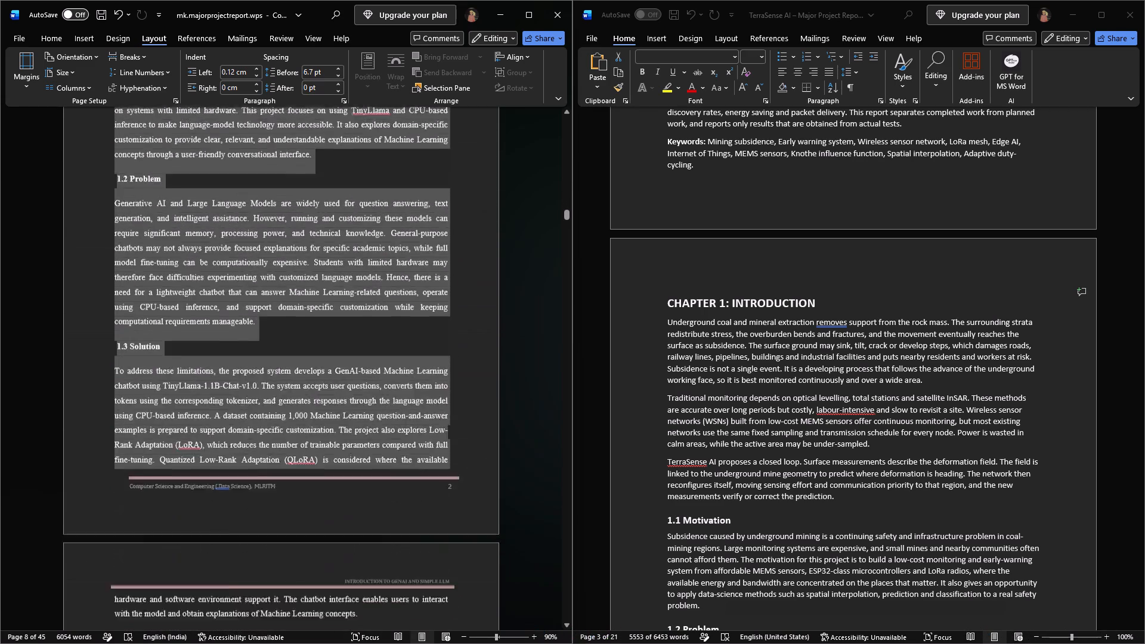
scroll(477, 485, "down", 9)
left_click_drag(477, 485, 465, 481)
scroll(477, 485, "down", 20)
scroll(477, 485, "down", 18)
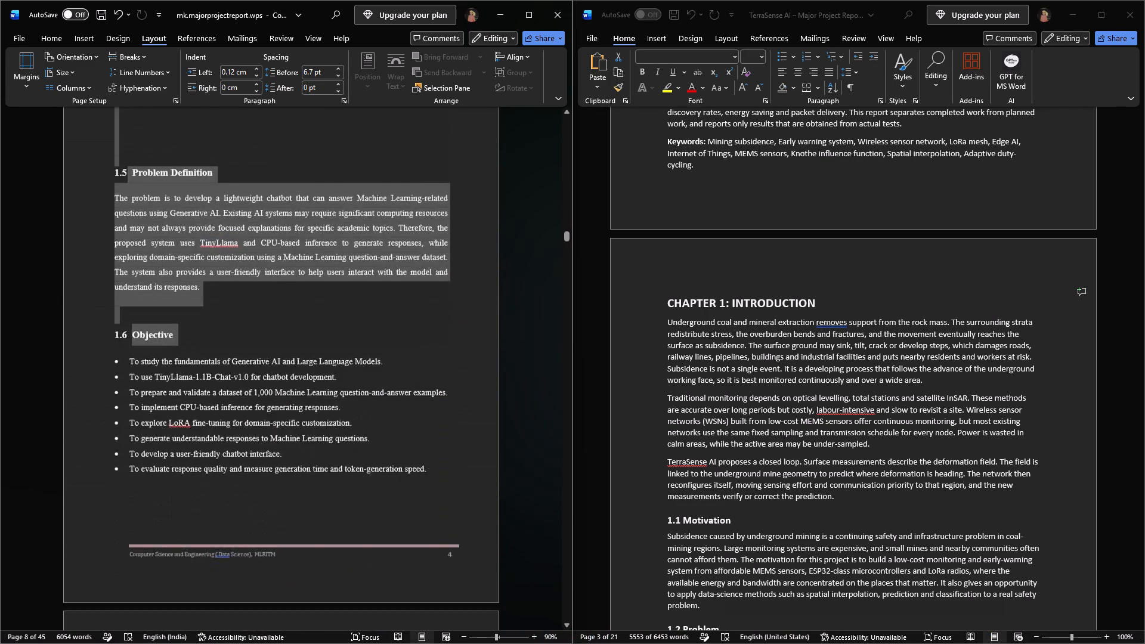
scroll(465, 481, "down", 5)
left_click_drag(465, 481, 451, 496)
scroll(459, 492, "down", 20)
scroll(459, 492, "down", 14)
scroll(451, 493, "down", 8)
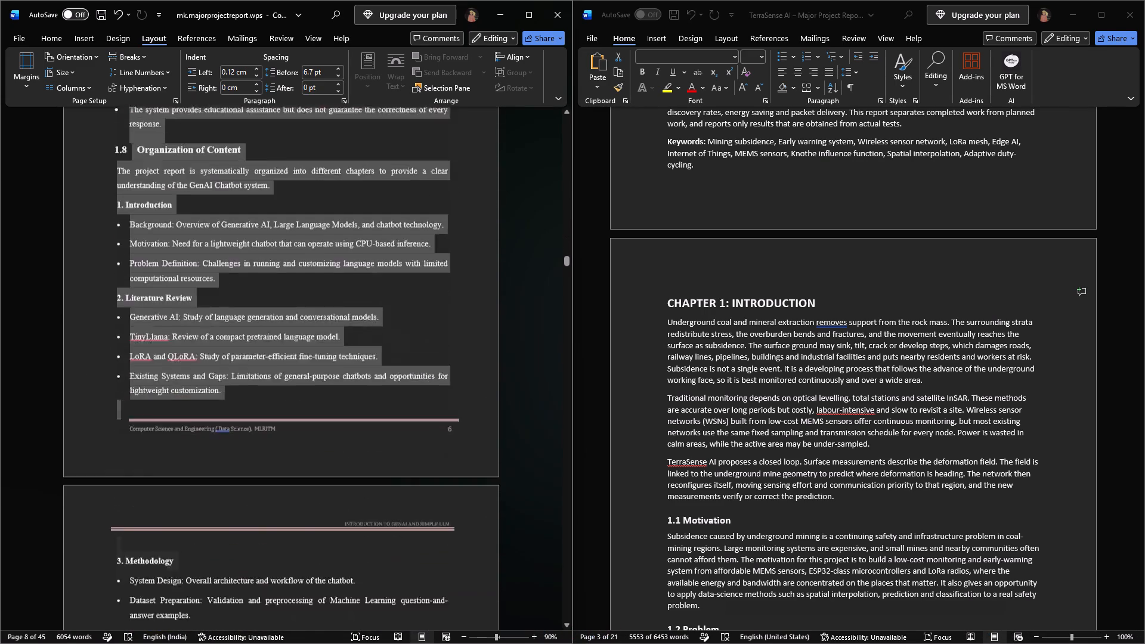
left_click_drag(451, 496, 452, 499)
scroll(451, 496, "down", 17)
scroll(452, 499, "down", 8)
scroll(452, 499, "down", 20)
scroll(452, 499, "down", 4)
scroll(452, 499, "down", 20)
scroll(452, 499, "down", 20)
scroll(452, 499, "down", 17)
scroll(452, 499, "down", 20)
scroll(452, 499, "down", 12)
scroll(452, 499, "down", 20)
scroll(452, 499, "down", 12)
scroll(452, 499, "down", 11)
scroll(452, 499, "down", 14)
scroll(452, 499, "down", 17)
scroll(452, 499, "down", 16)
scroll(452, 499, "down", 8)
scroll(452, 499, "down", 13)
scroll(452, 499, "down", 16)
scroll(452, 499, "down", 16)
scroll(452, 499, "down", 15)
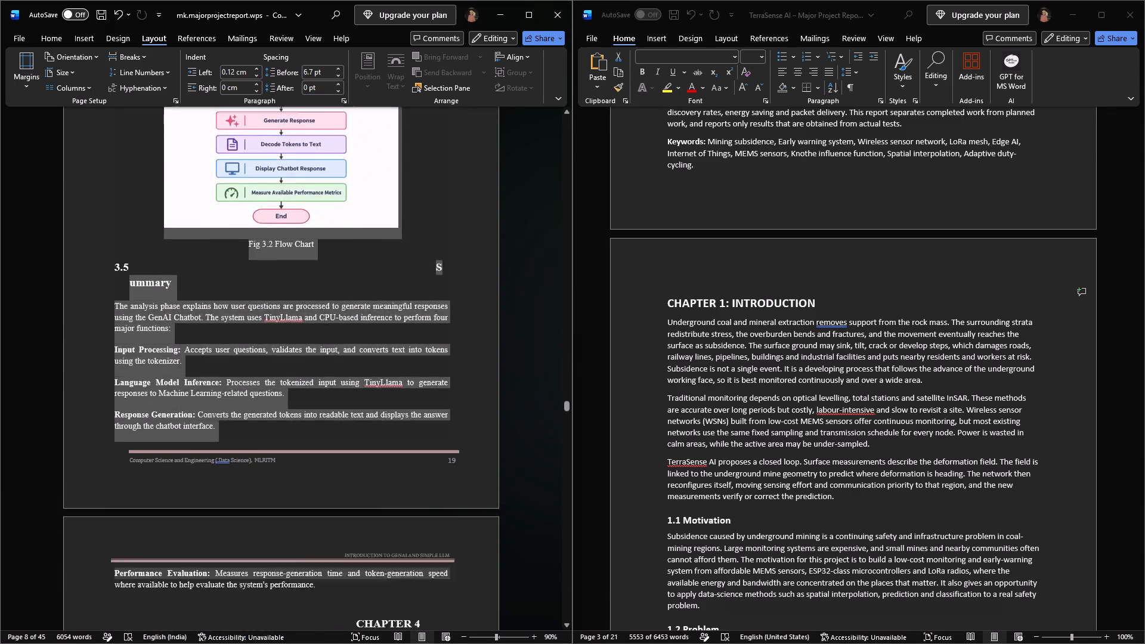
left_click_drag(452, 499, 450, 498)
scroll(453, 499, "down", 16)
scroll(450, 498, "down", 14)
scroll(450, 498, "down", 7)
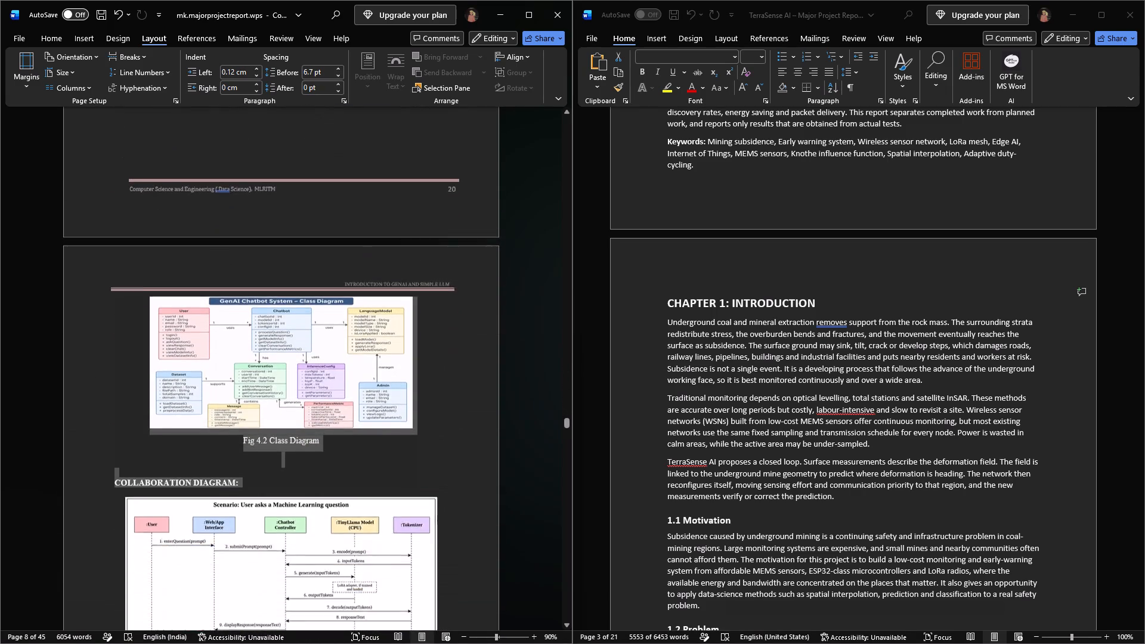
left_click_drag(450, 498, 449, 500)
scroll(450, 498, "down", 15)
scroll(449, 500, "down", 15)
scroll(449, 500, "up", 1)
scroll(449, 500, "down", 5)
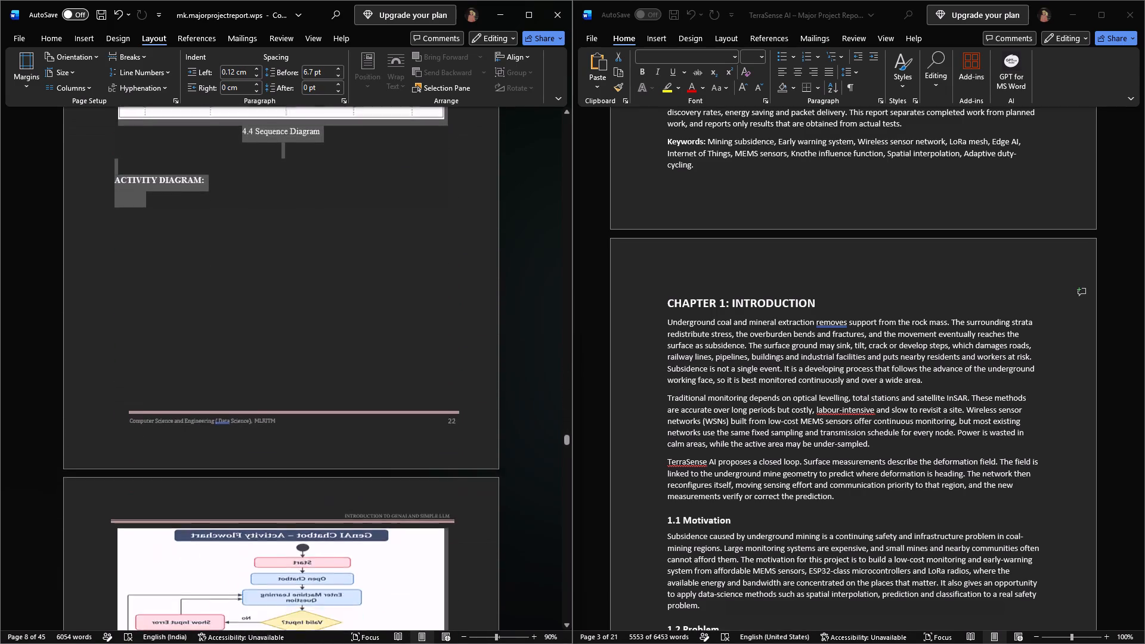
scroll(449, 500, "down", 2)
left_click_drag(449, 500, 443, 497)
scroll(449, 500, "down", 15)
scroll(444, 497, "down", 8)
scroll(443, 497, "down", 16)
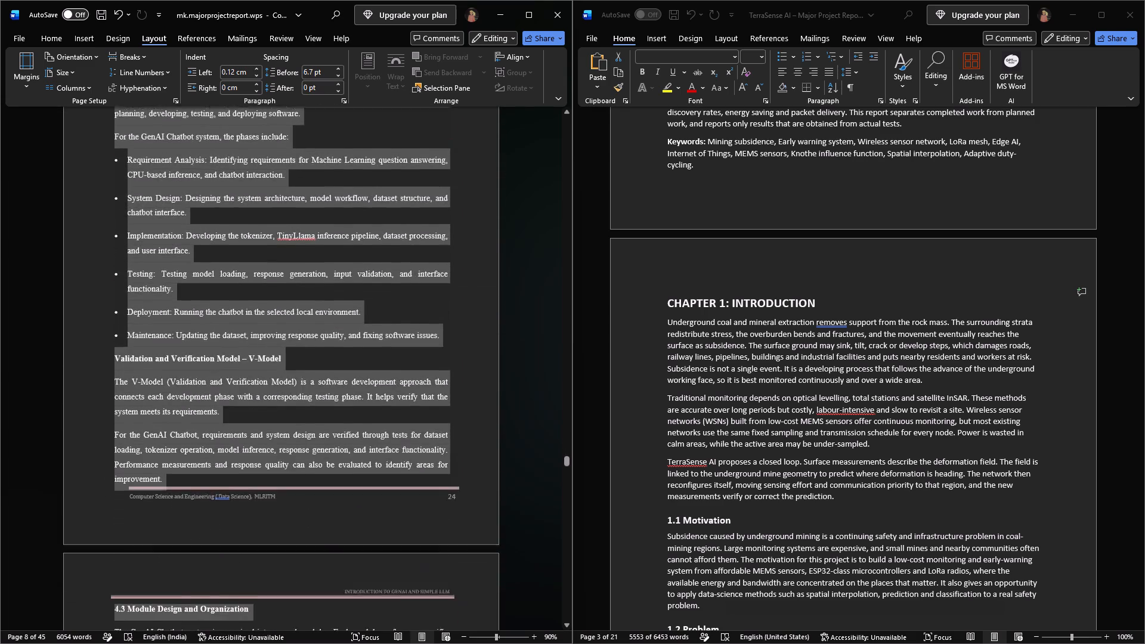
left_click_drag(443, 497, 443, 494)
scroll(443, 497, "down", 18)
scroll(443, 497, "down", 19)
scroll(442, 494, "down", 10)
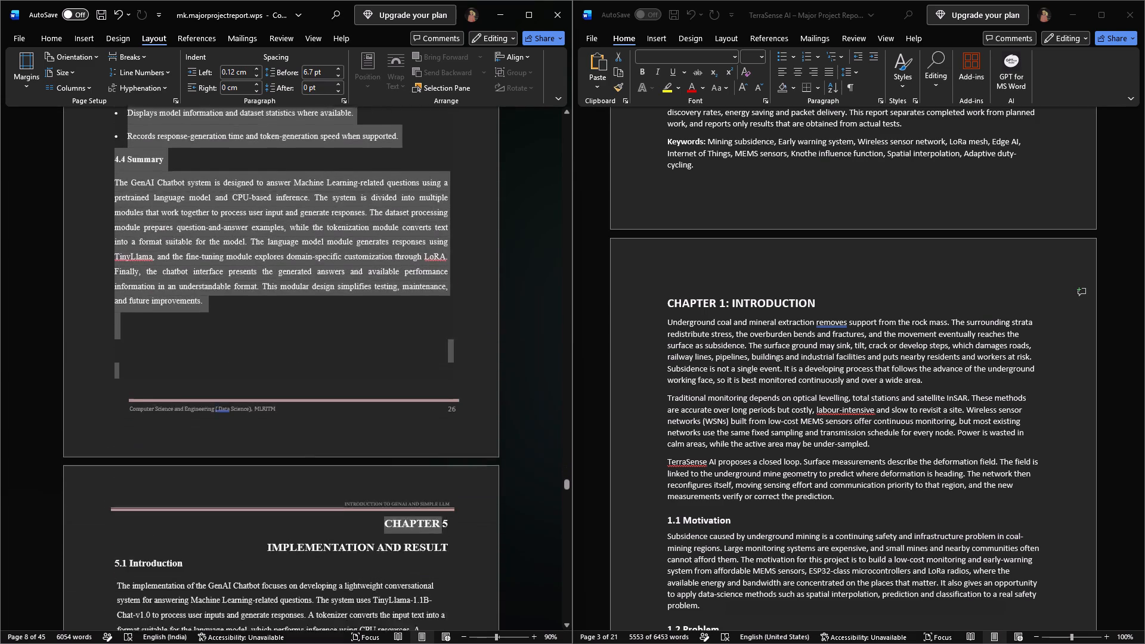
left_click_drag(443, 494, 447, 492)
scroll(443, 494, "down", 20)
scroll(445, 493, "down", 8)
scroll(445, 493, "down", 20)
scroll(445, 493, "down", 4)
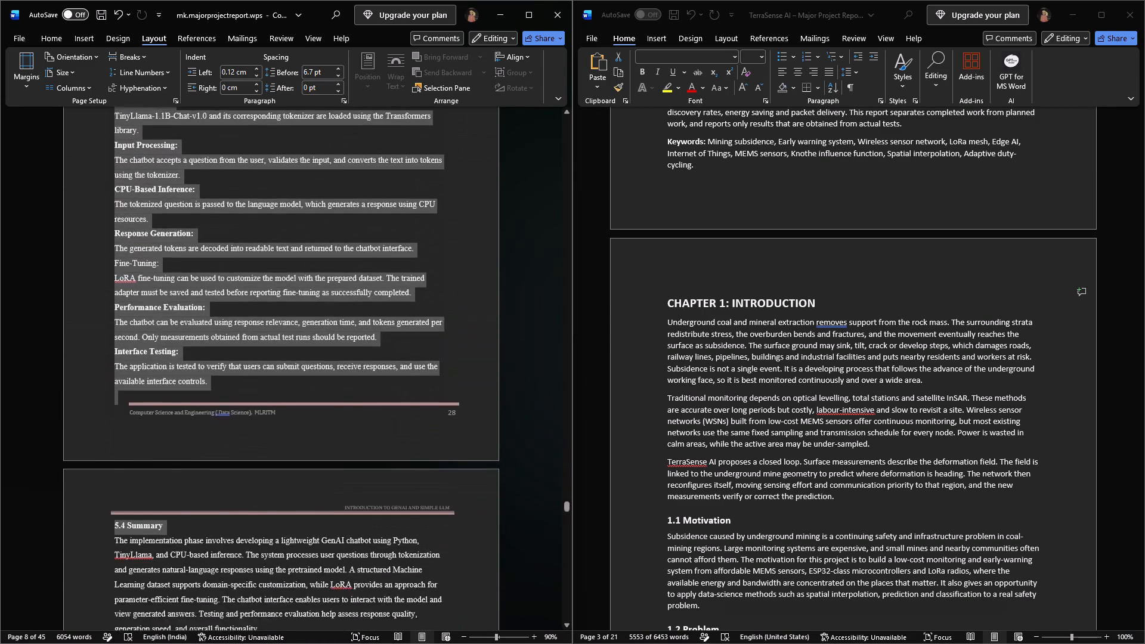
scroll(447, 492, "down", 12)
left_click_drag(447, 492, 359, 643)
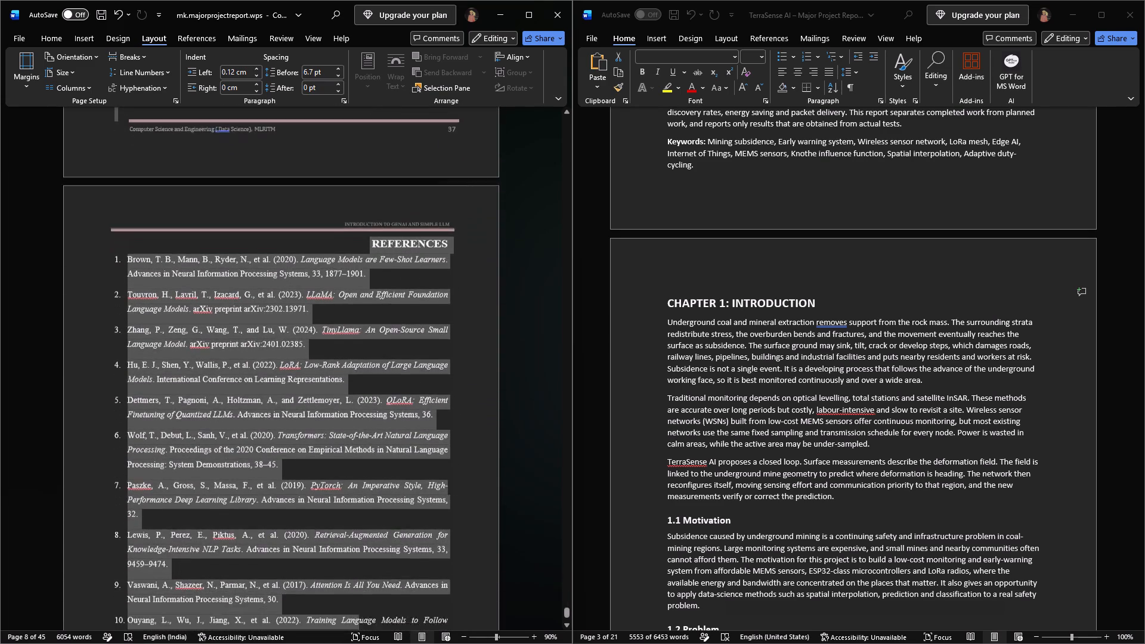
left_click_drag(359, 643, 348, 529)
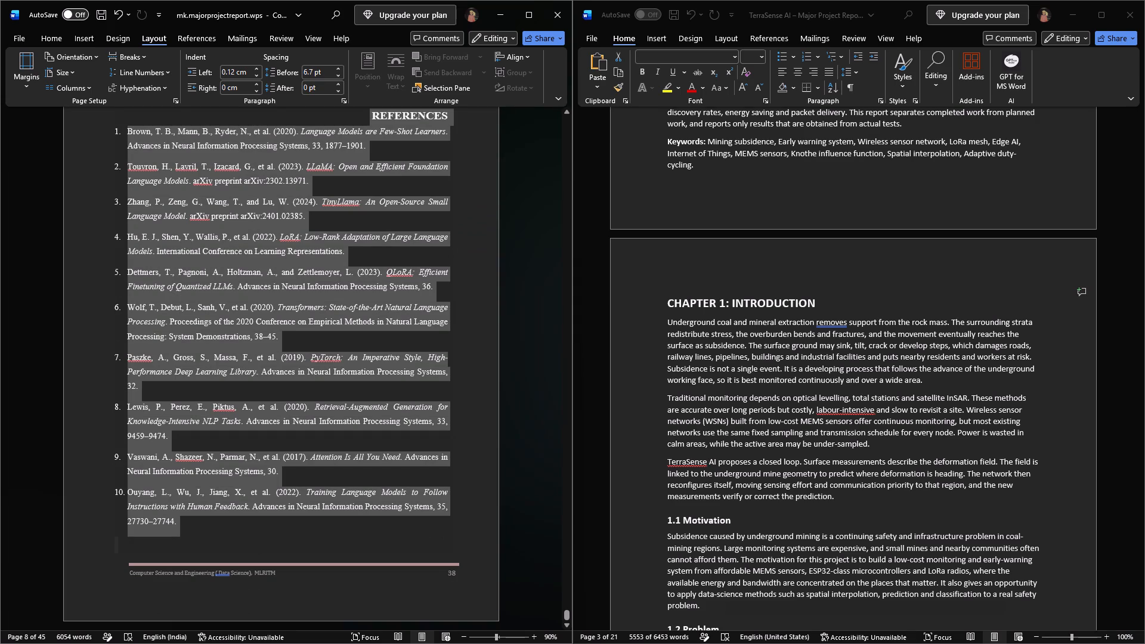
left_click_drag(348, 529, 336, 521)
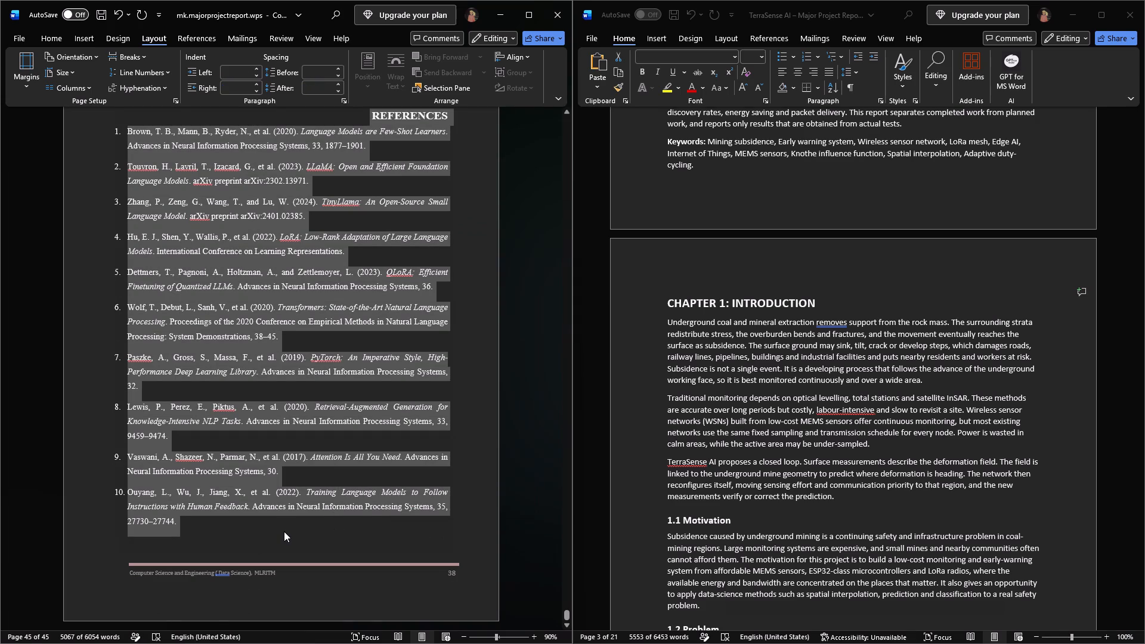
key("ctrl+v")
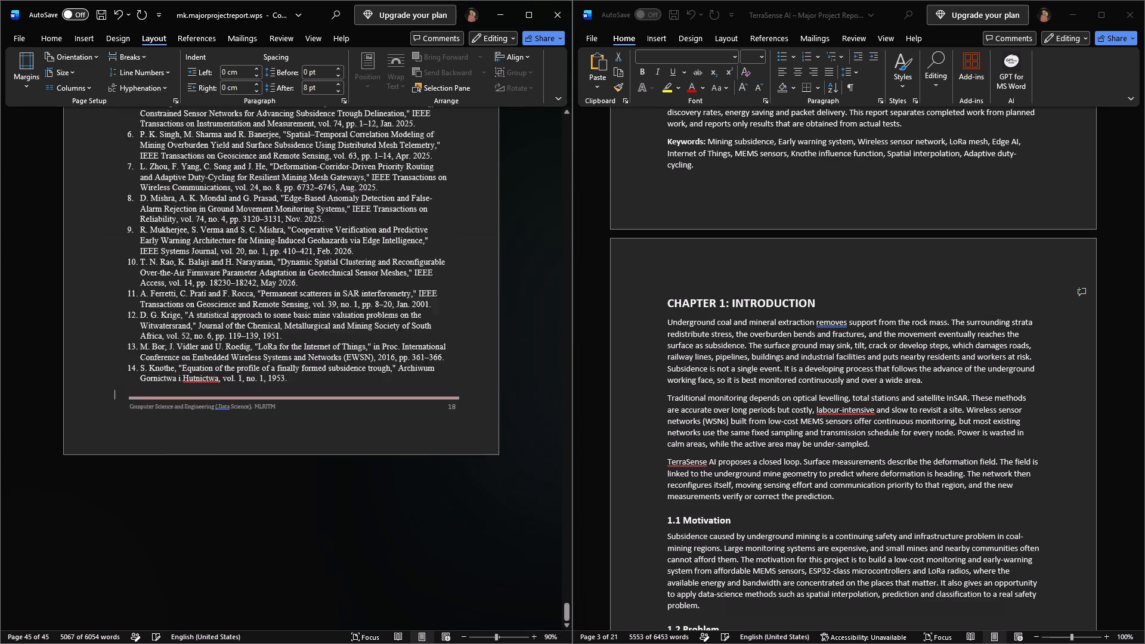
Narrow the contents table section starting at Chapter 5 so its outer edge lines up with the table rows above.
scroll(414, 490, "up", 5)
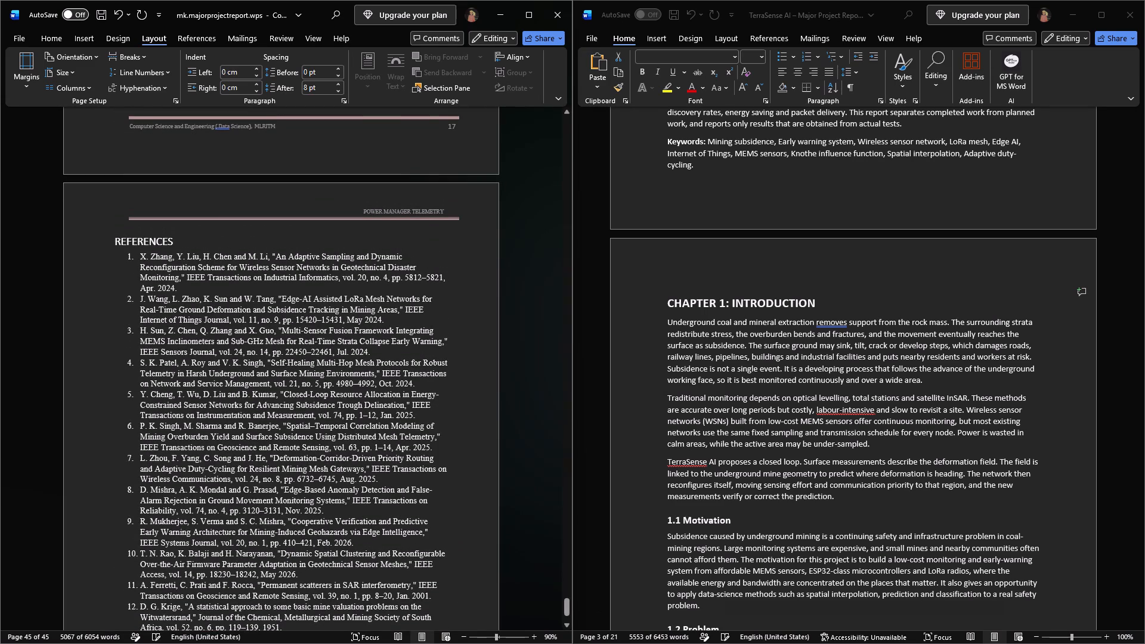
left_click_drag(568, 605, 575, 426)
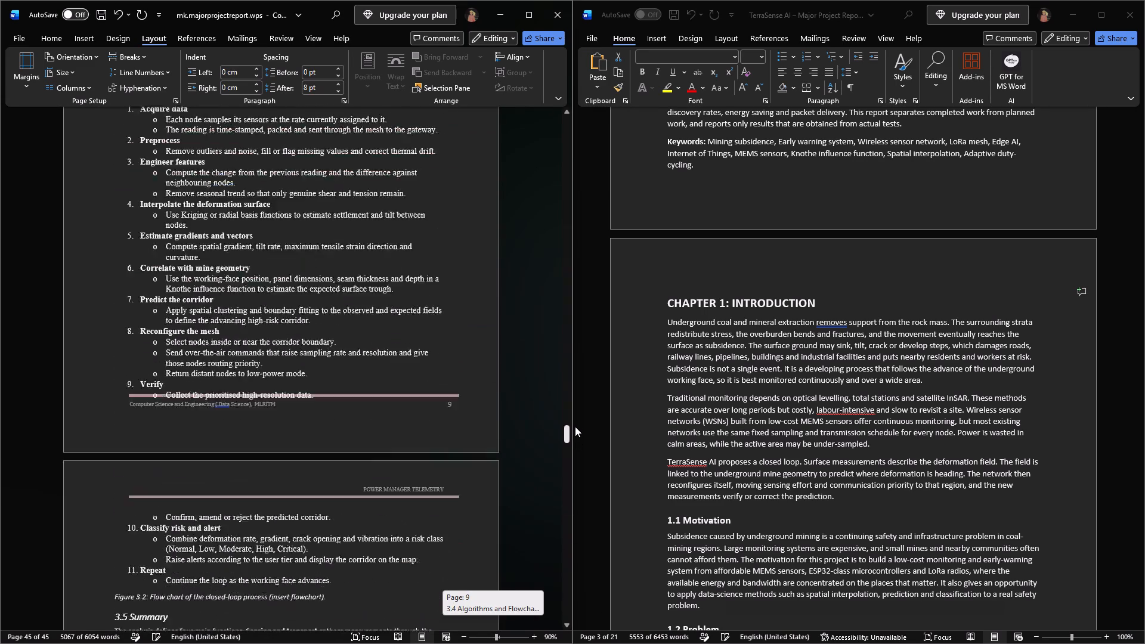
left_click_drag(575, 426, 570, 168)
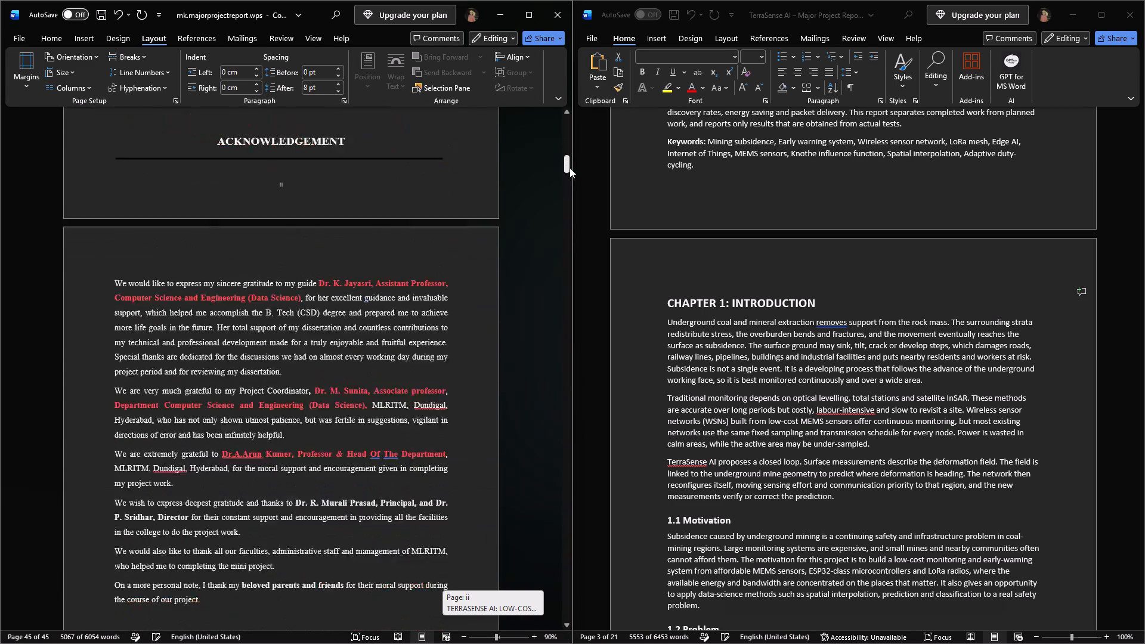
left_click_drag(570, 168, 571, 200)
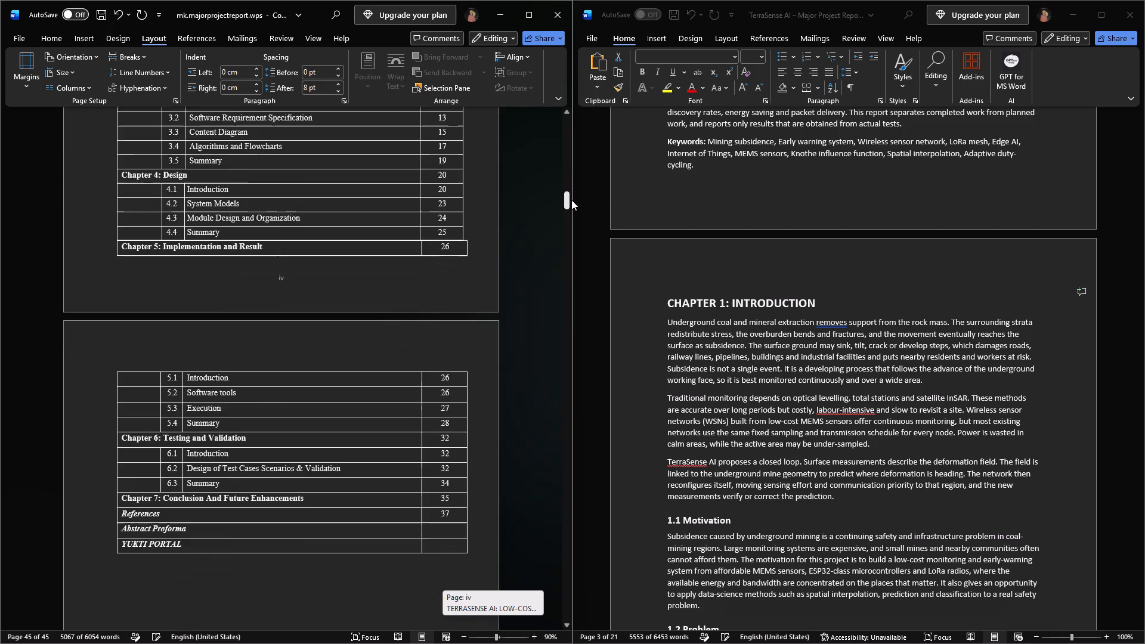
left_click_drag(571, 200, 575, 215)
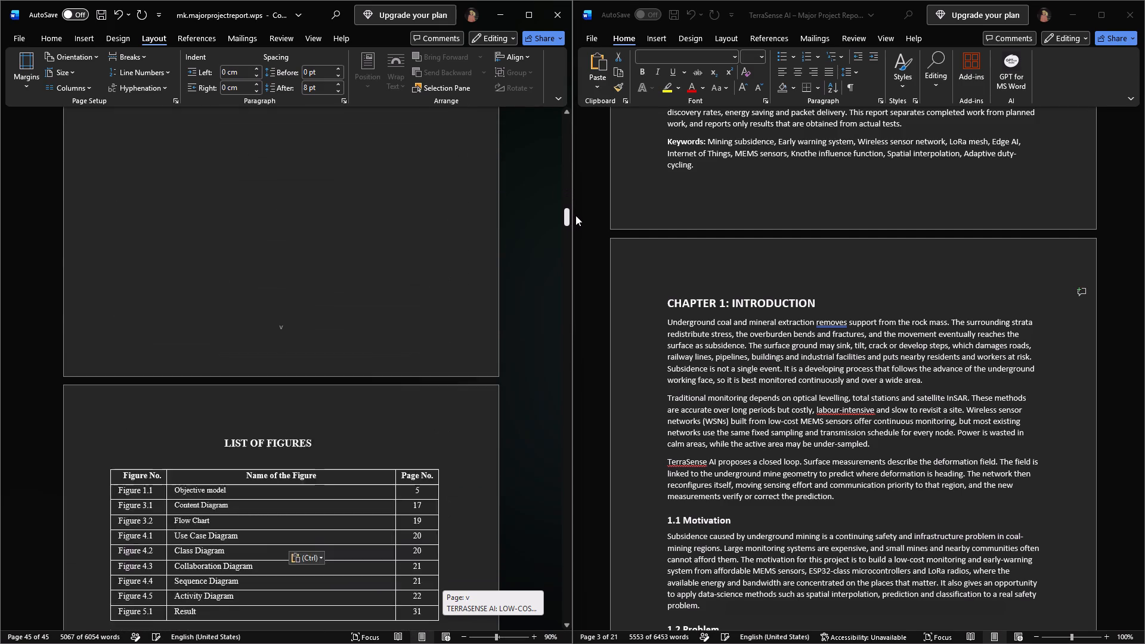
left_click_drag(575, 215, 572, 197)
left_click(474, 243)
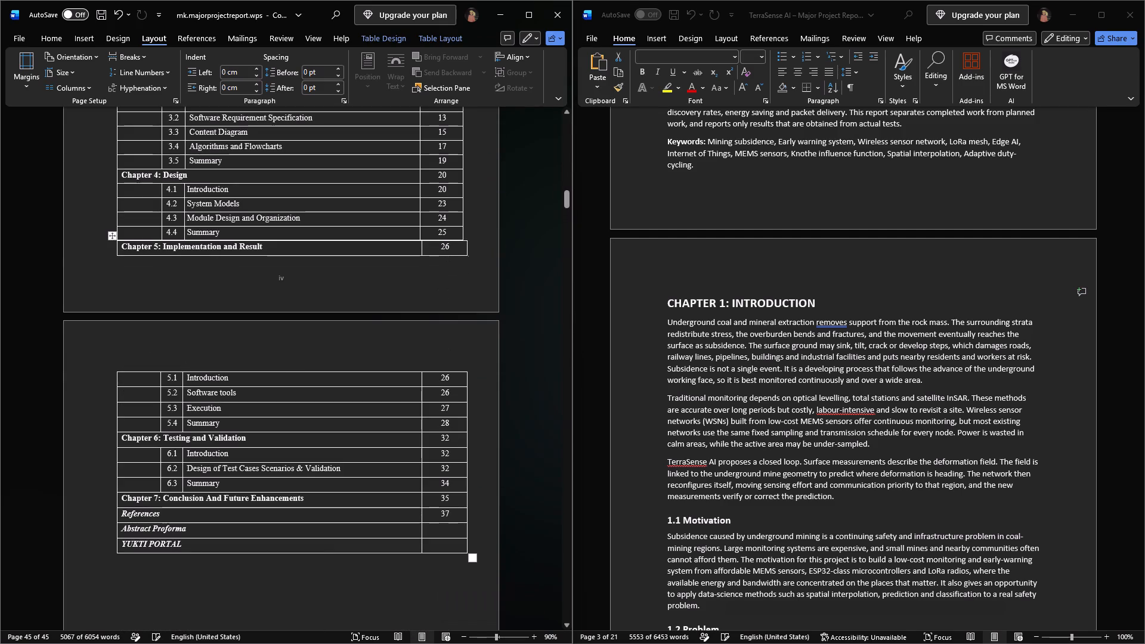
left_click(466, 249)
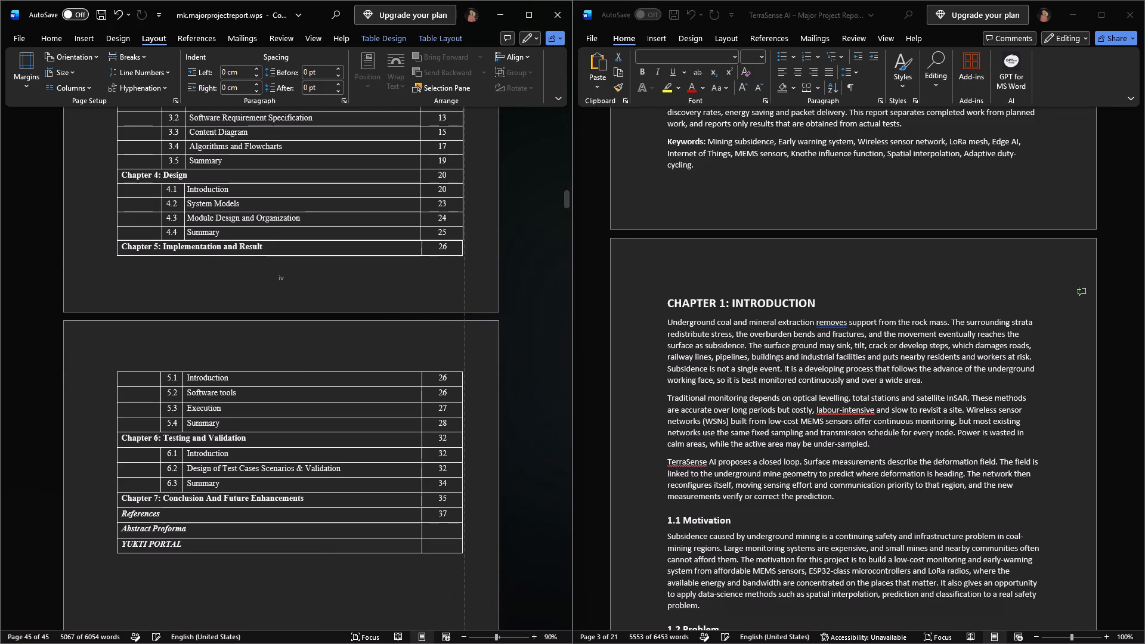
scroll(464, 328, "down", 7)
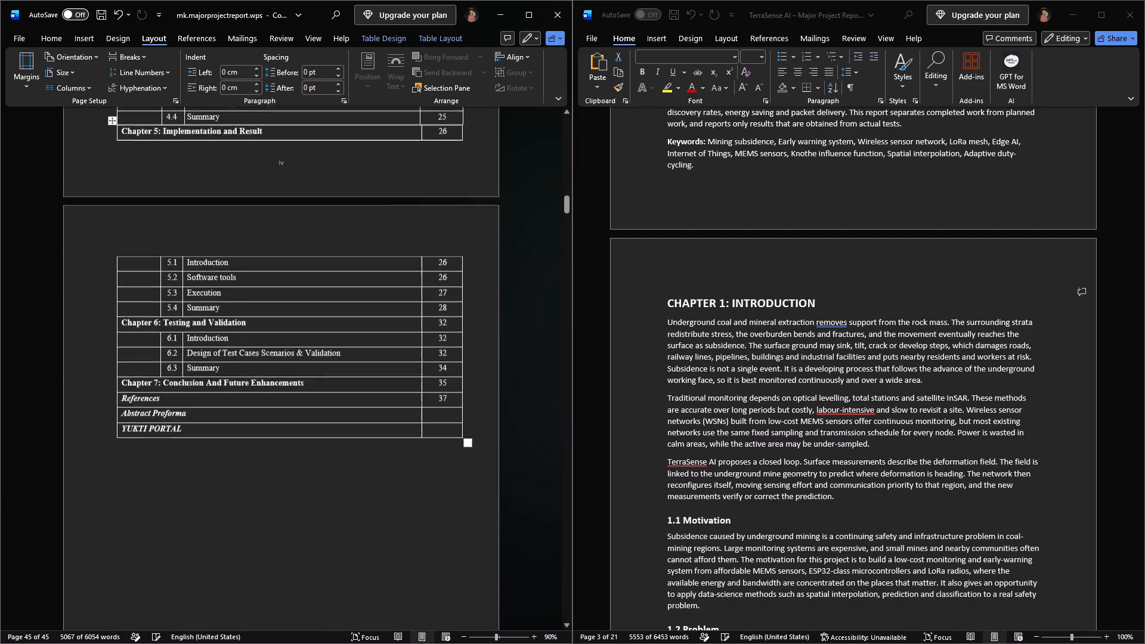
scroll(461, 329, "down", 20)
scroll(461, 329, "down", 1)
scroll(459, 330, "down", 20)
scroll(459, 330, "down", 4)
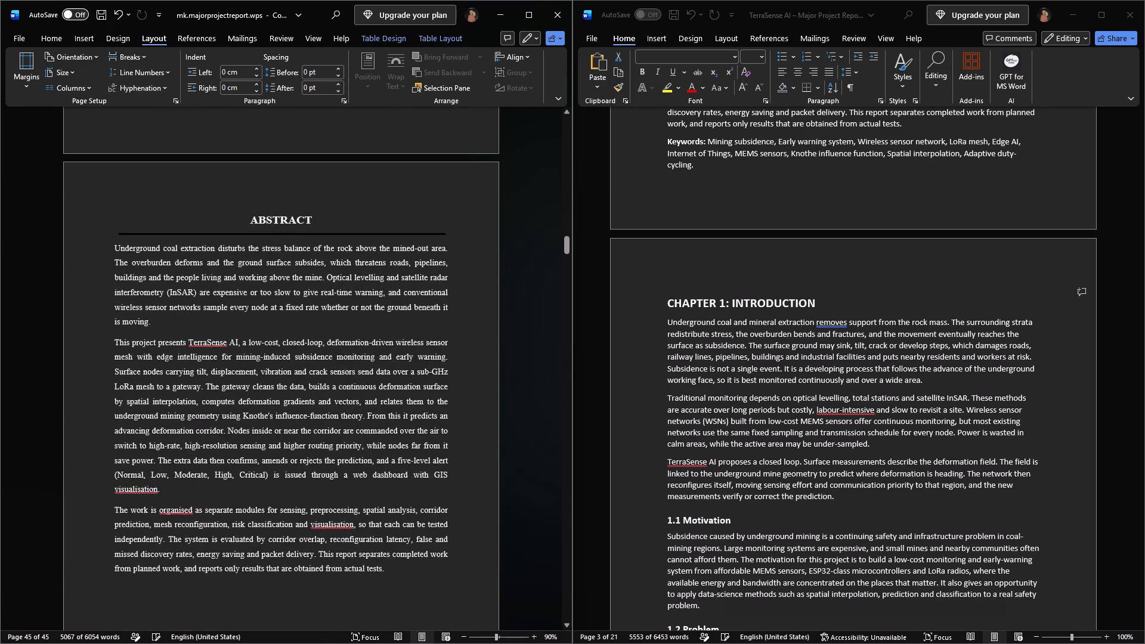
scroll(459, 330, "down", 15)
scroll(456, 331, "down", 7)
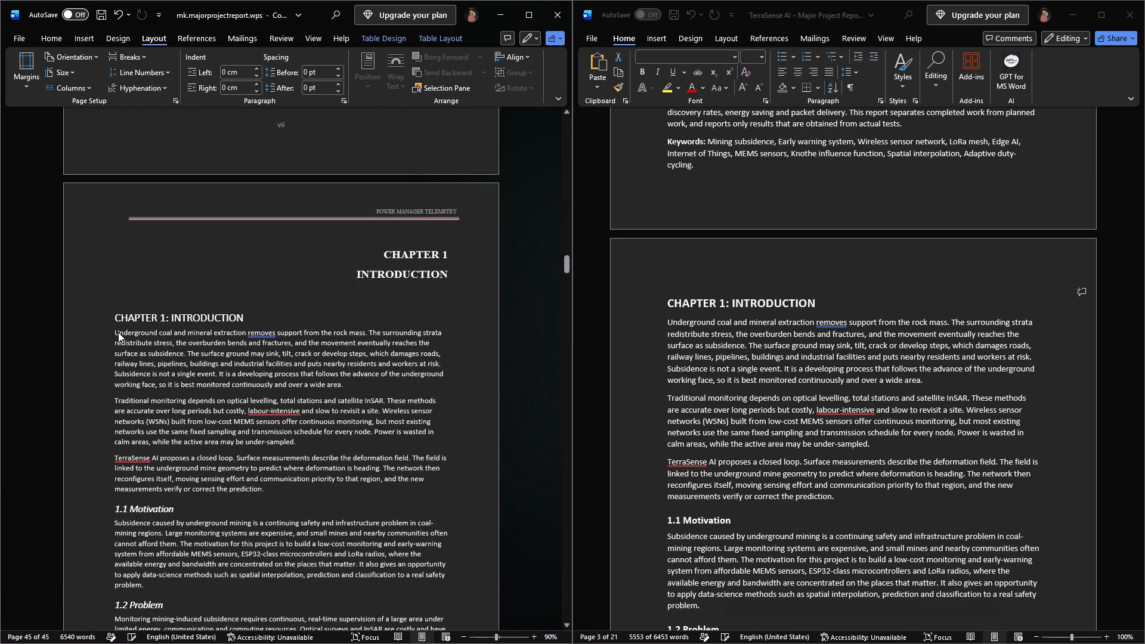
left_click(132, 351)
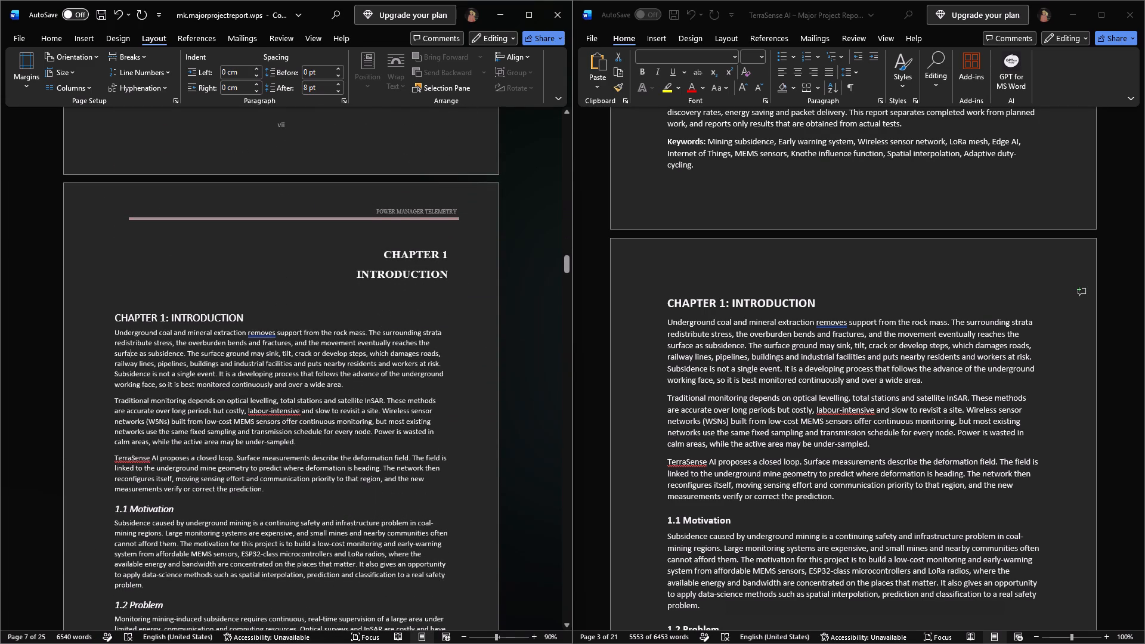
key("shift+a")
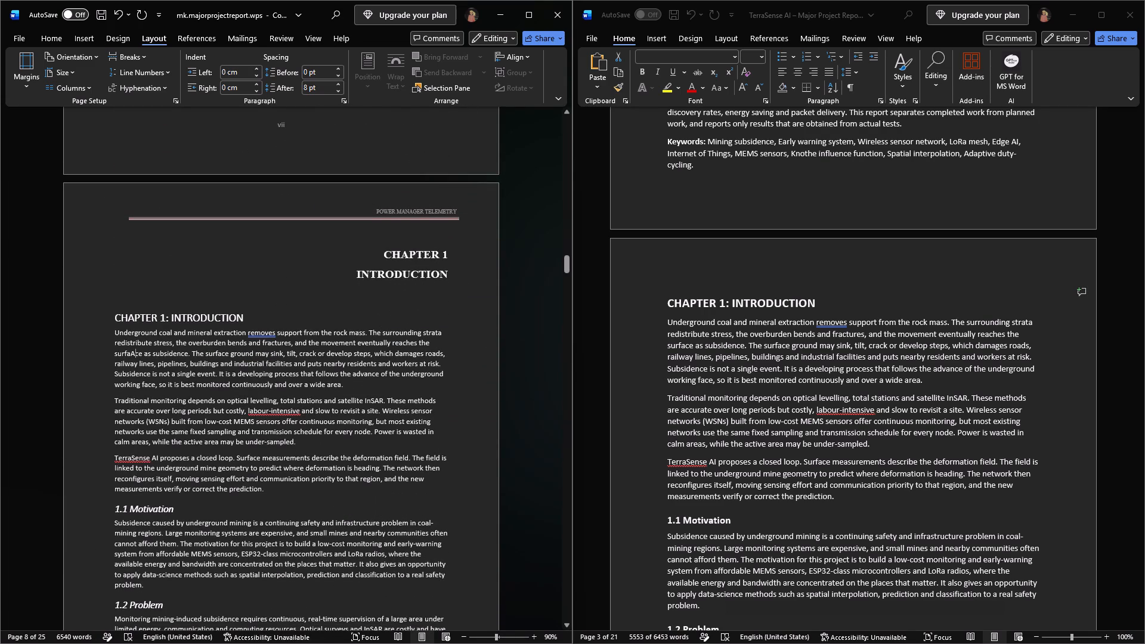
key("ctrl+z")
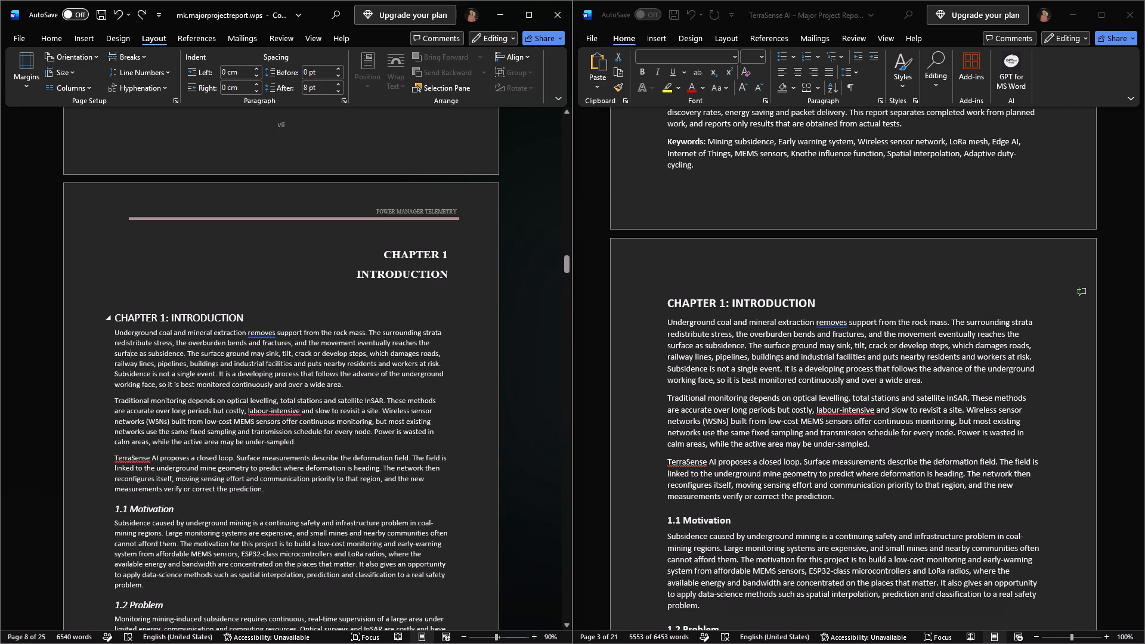
Collapse the pasted headings CHAPTER 1: INTRODUCTION through CHAPTER 7: CONCLUSION AND FUTURE ENHANCEMENTS, and REFERENCES.
left_click(109, 318)
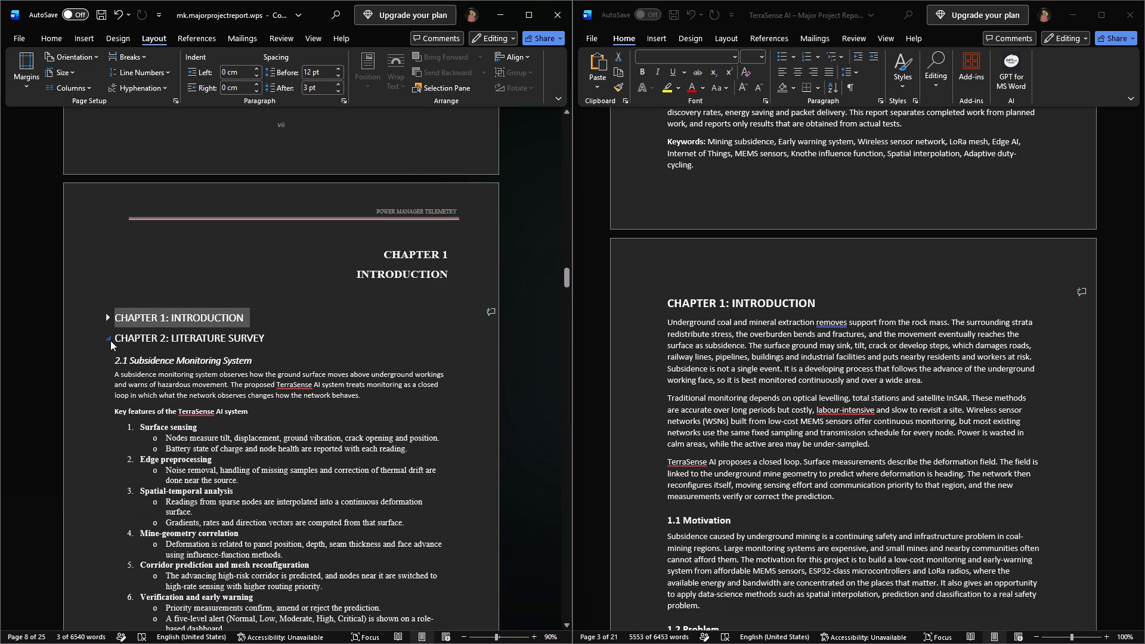
left_click(110, 340)
left_click(109, 360)
left_click(109, 380)
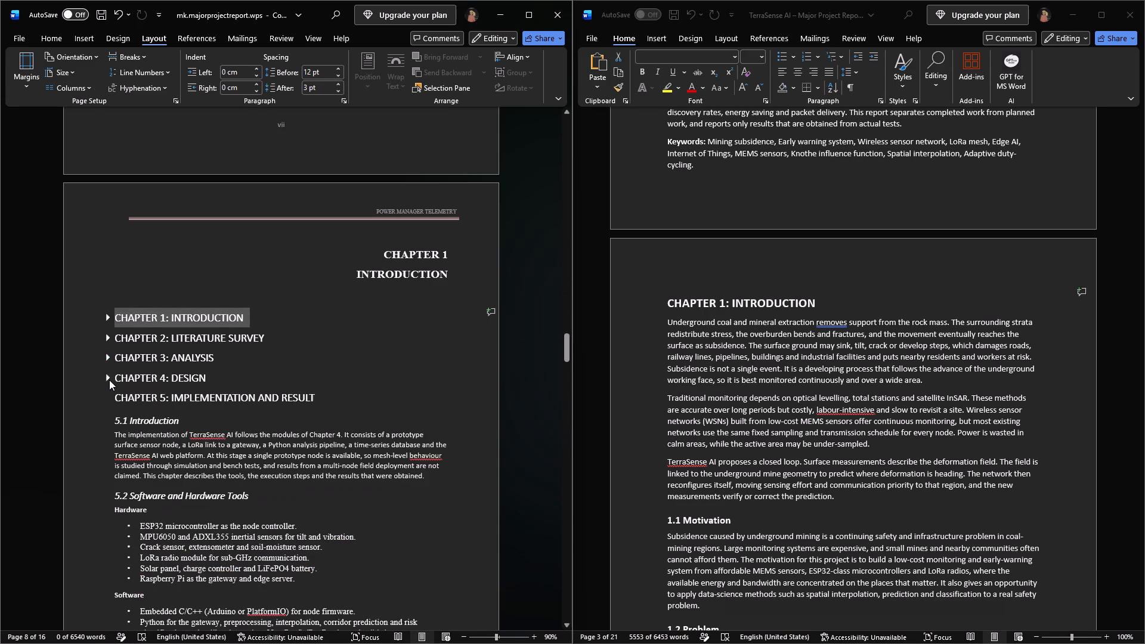
left_click(109, 397)
left_click(106, 418)
left_click(110, 438)
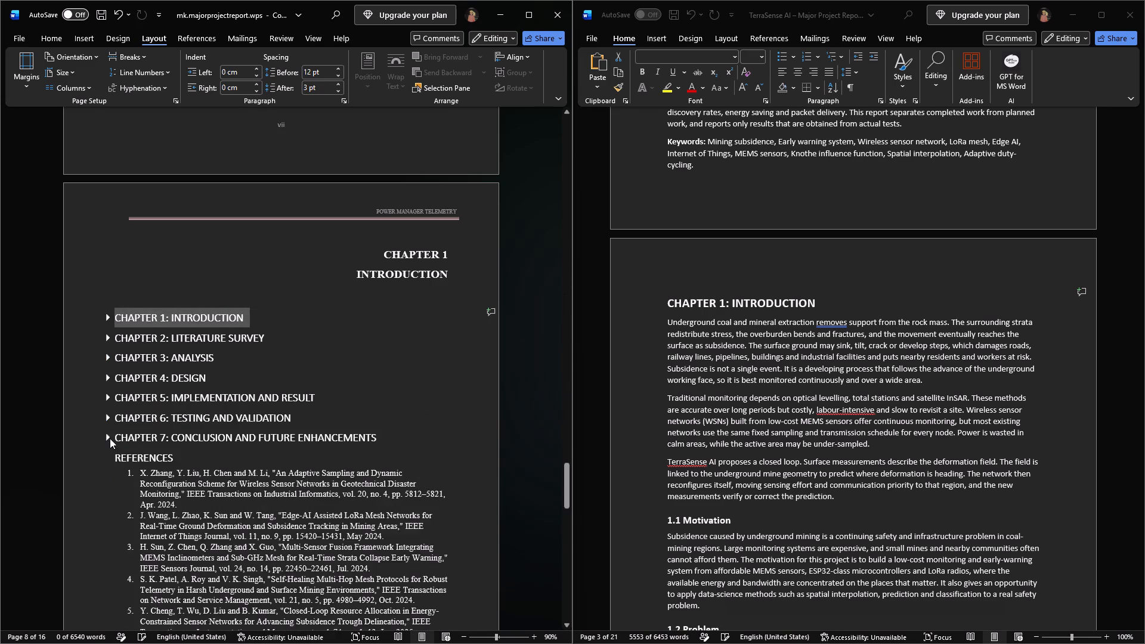
scroll(110, 438, "down", 4)
left_click(111, 359)
Change the font of all collapsed headings, from CHAPTER 1: INTRODUCTION through REFERENCES, to Times New Roman.
left_click_drag(237, 364, 207, 338)
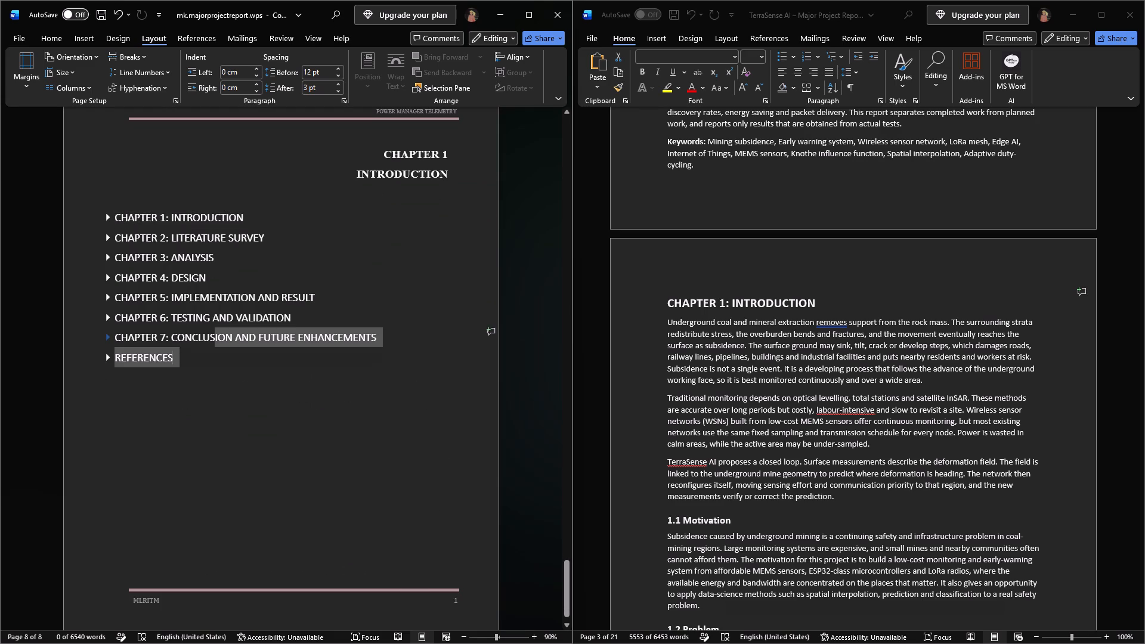
left_click_drag(207, 338, 110, 198)
left_click(150, 162)
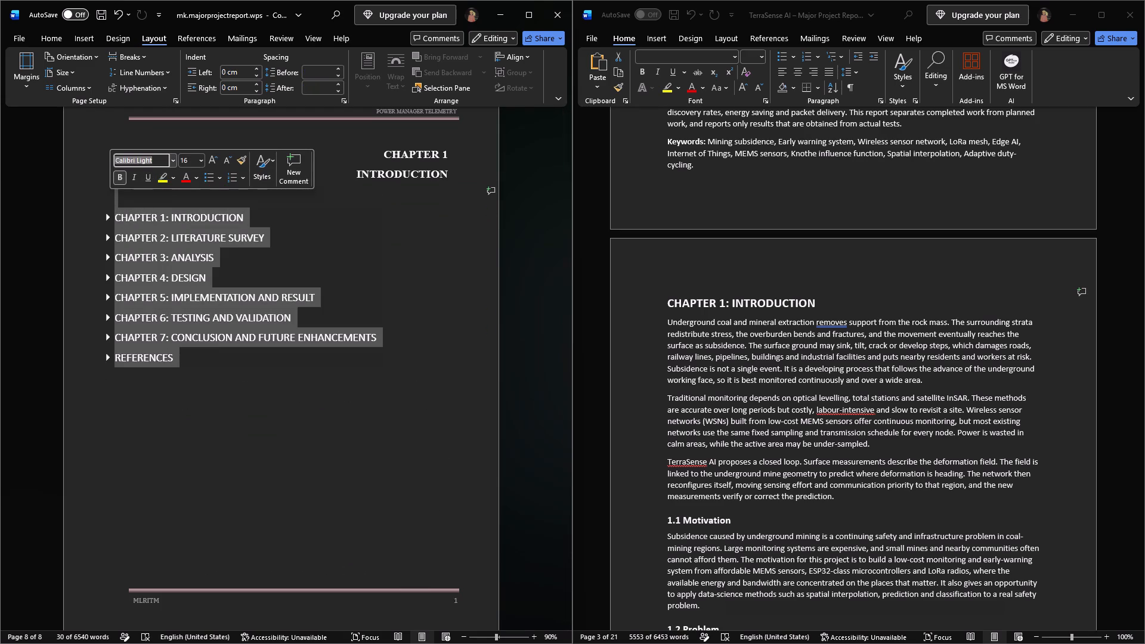
key("t")
key("Tab")
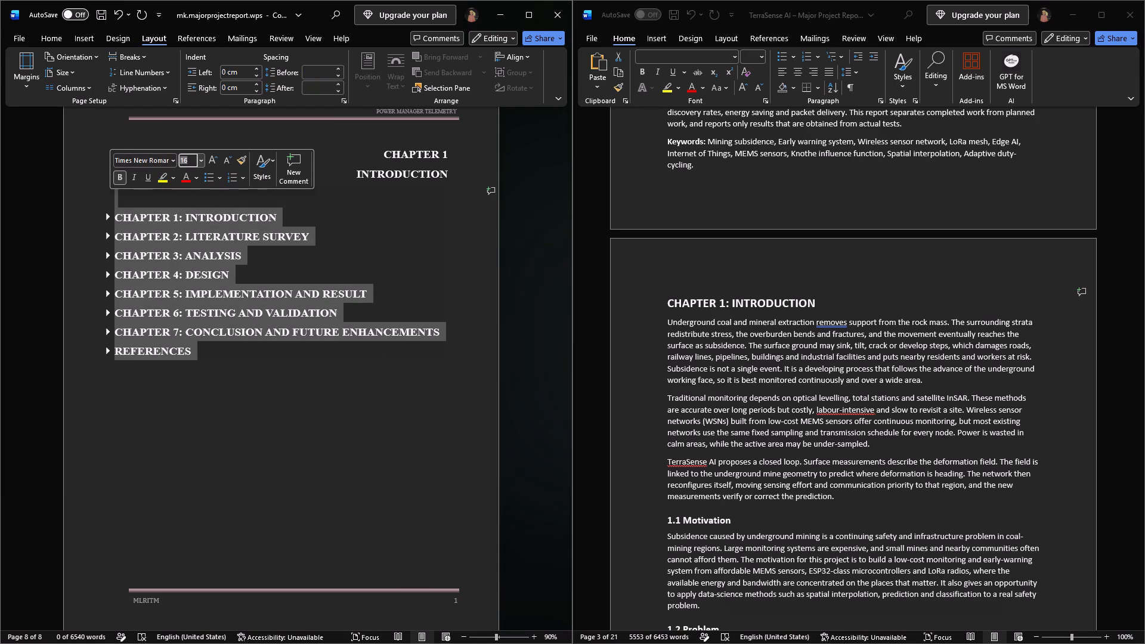
left_click(369, 271)
Expand Chapter 1 and set everything below its title, through the end of section 1.8, to Times New Roman at 12 pt.
left_click(106, 214)
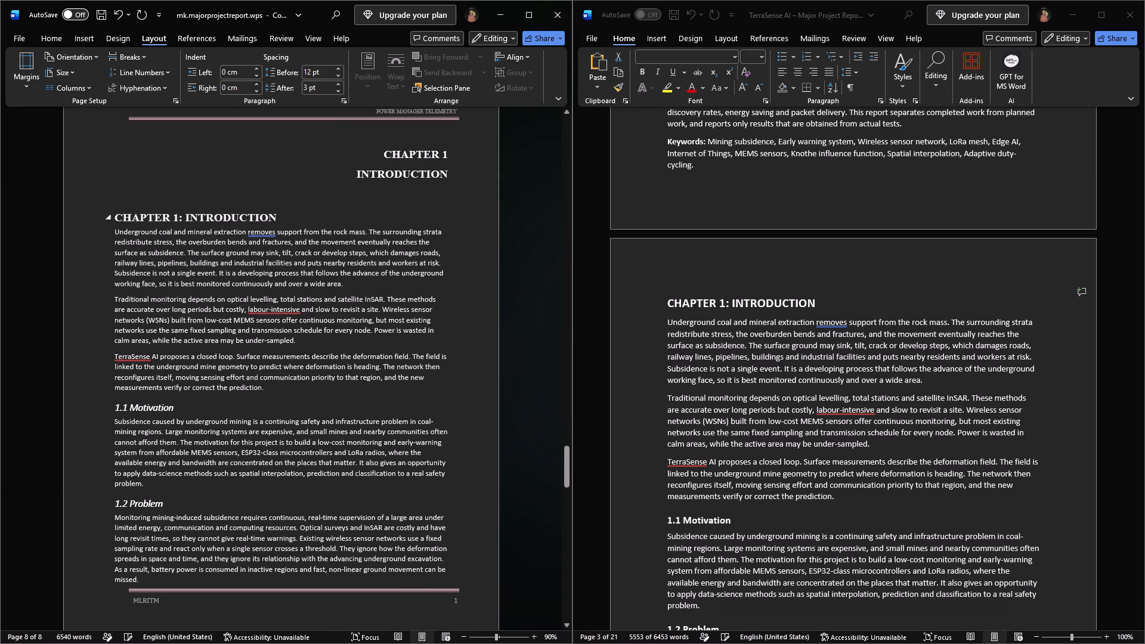
left_click(120, 233)
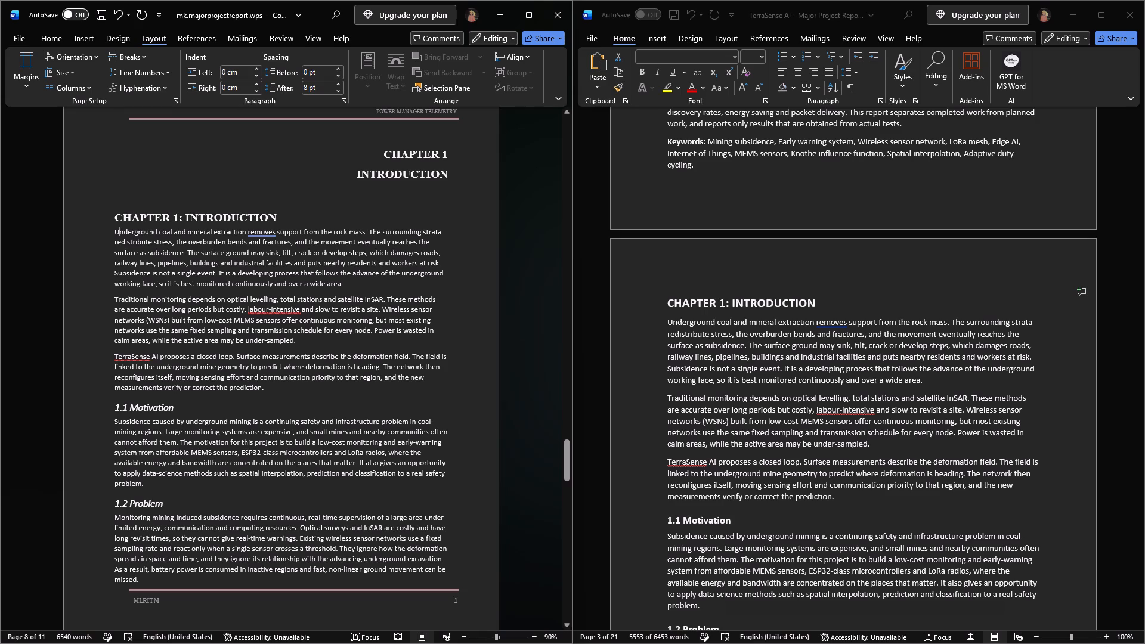
left_click_drag(111, 230, 323, 523)
scroll(312, 554, "down", 9)
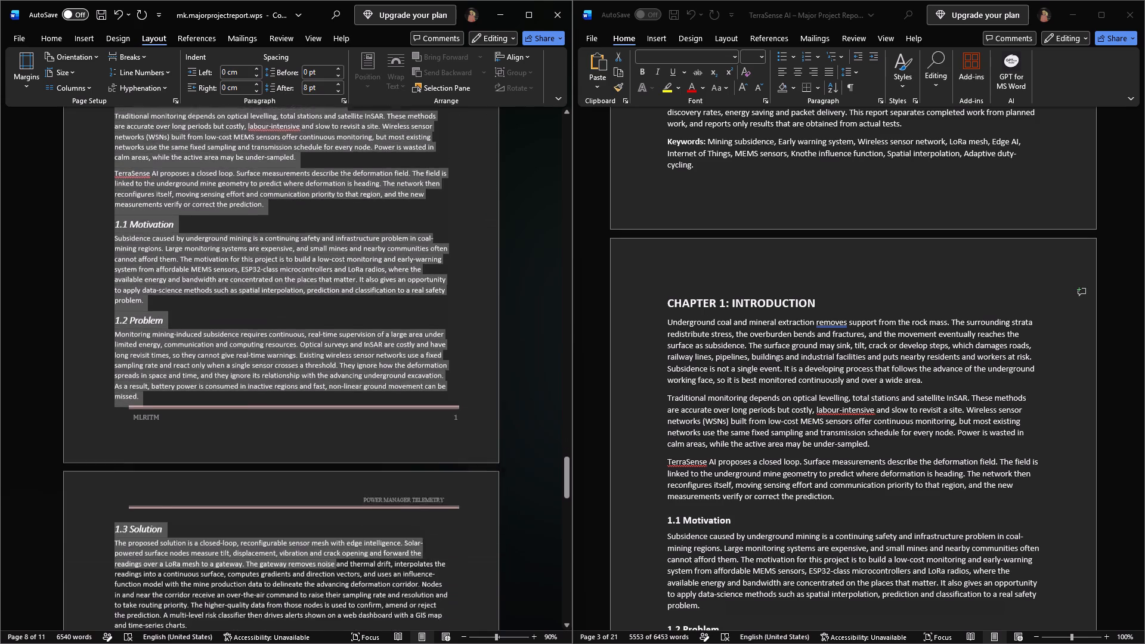
left_click_drag(323, 523, 314, 487)
scroll(316, 504, "down", 20)
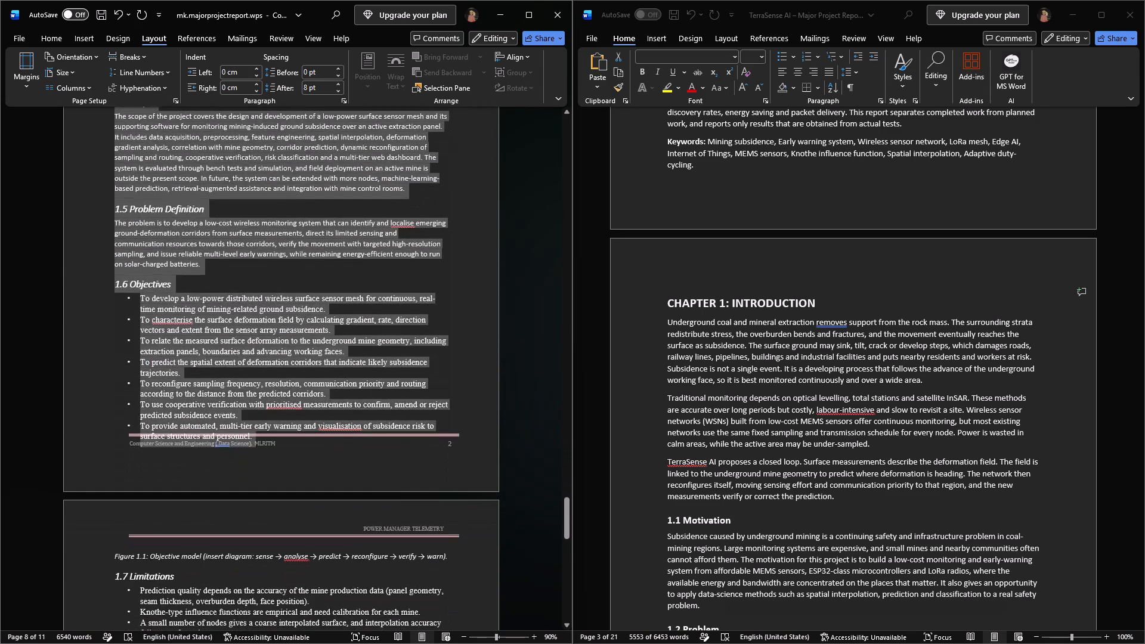
left_click_drag(314, 487, 305, 271)
scroll(314, 487, "down", 6)
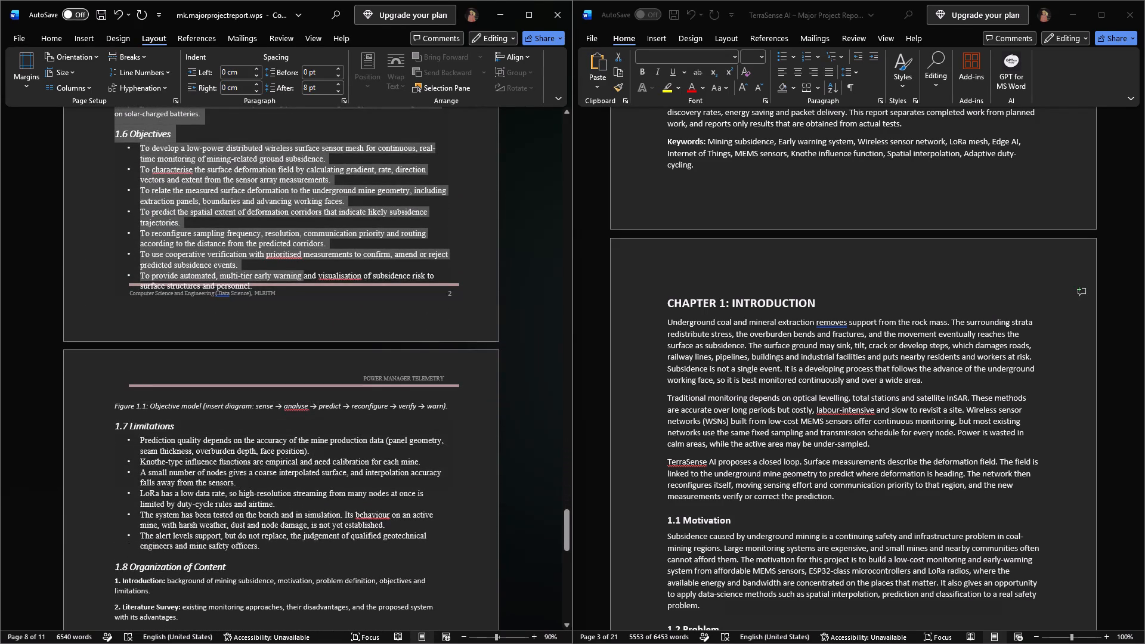
left_click_drag(305, 271, 318, 472)
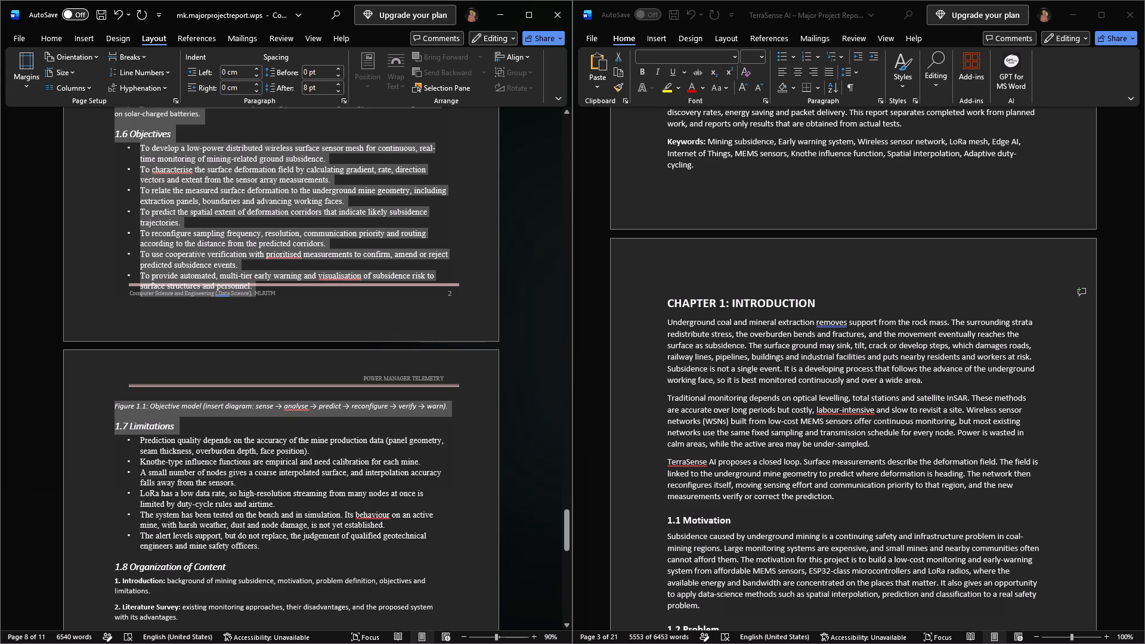
left_click_drag(318, 472, 363, 433)
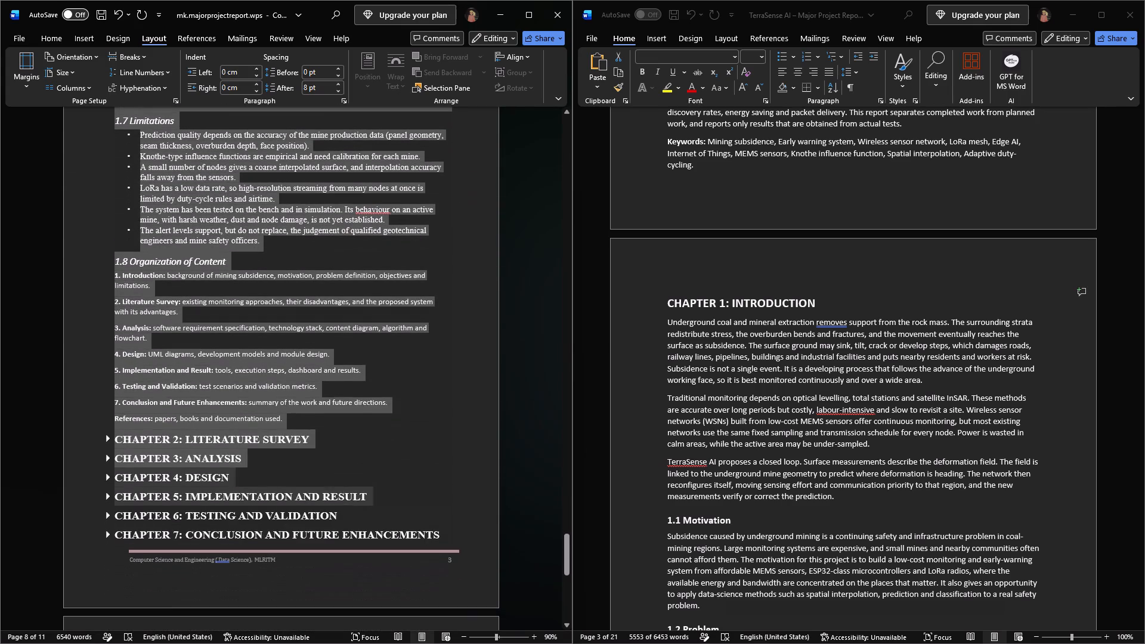
left_click_drag(363, 433, 343, 413)
left_click(366, 378)
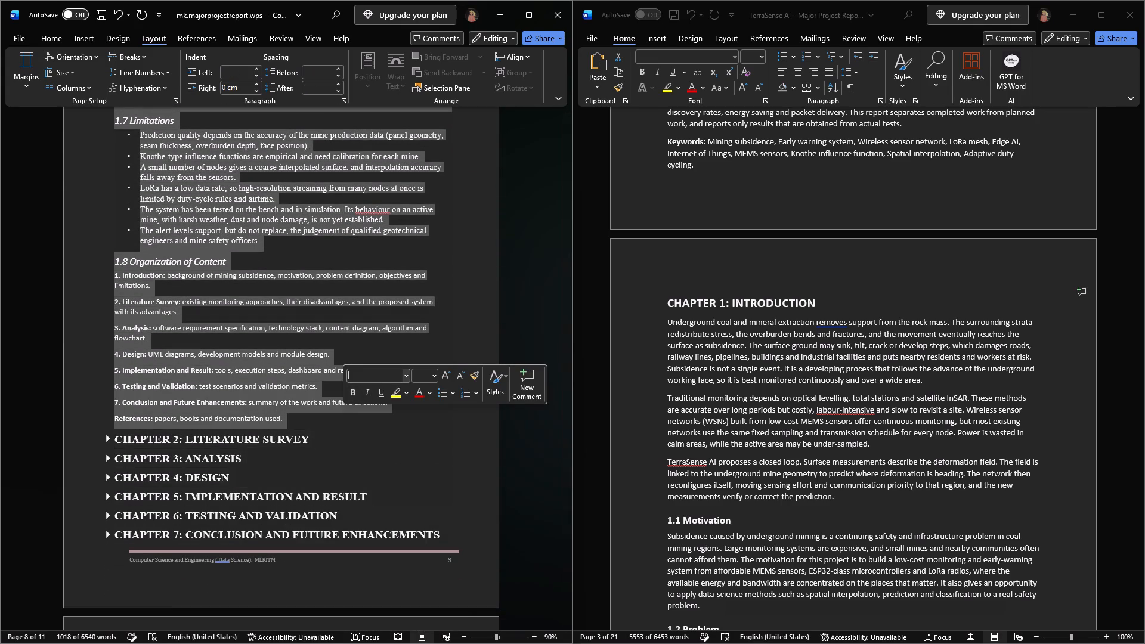
key("t")
key("Tab")
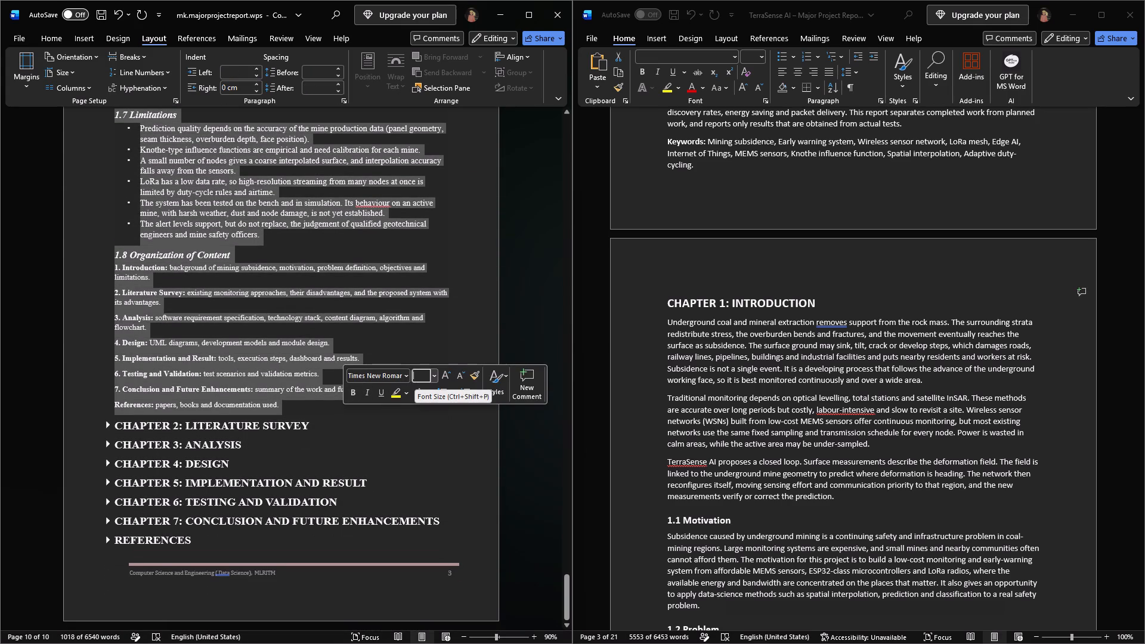
key("1")
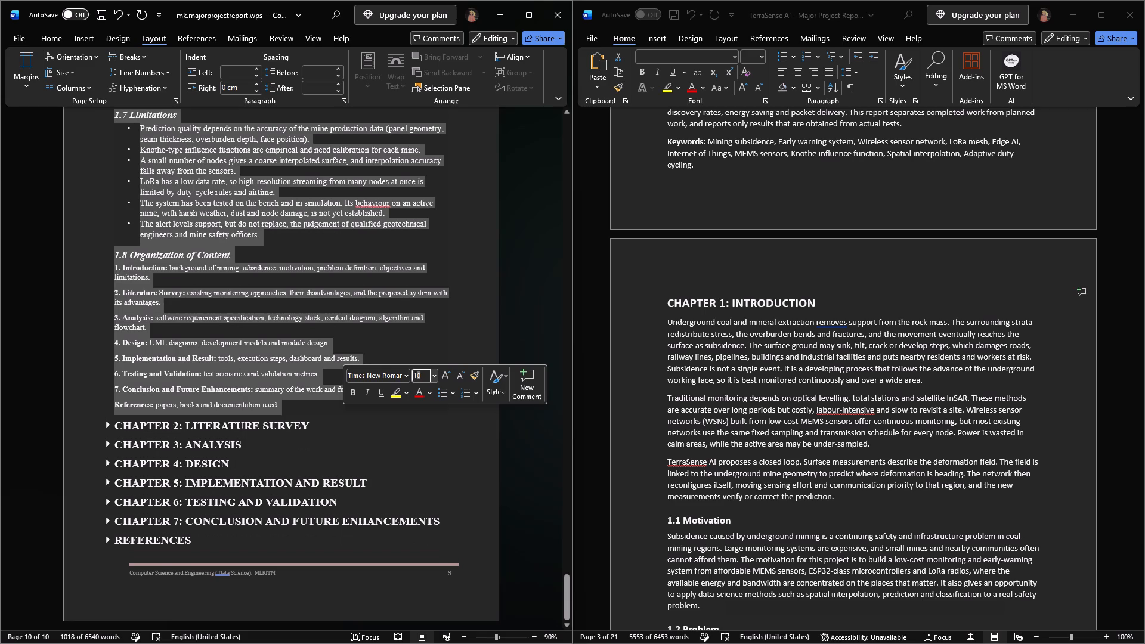
key("2")
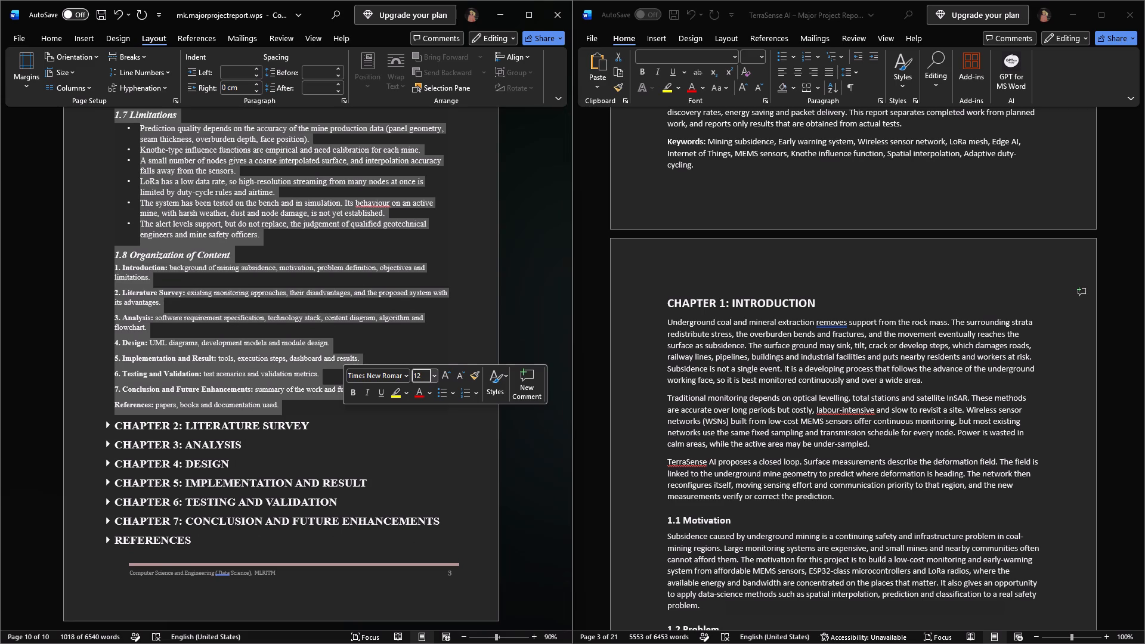
left_click(432, 434)
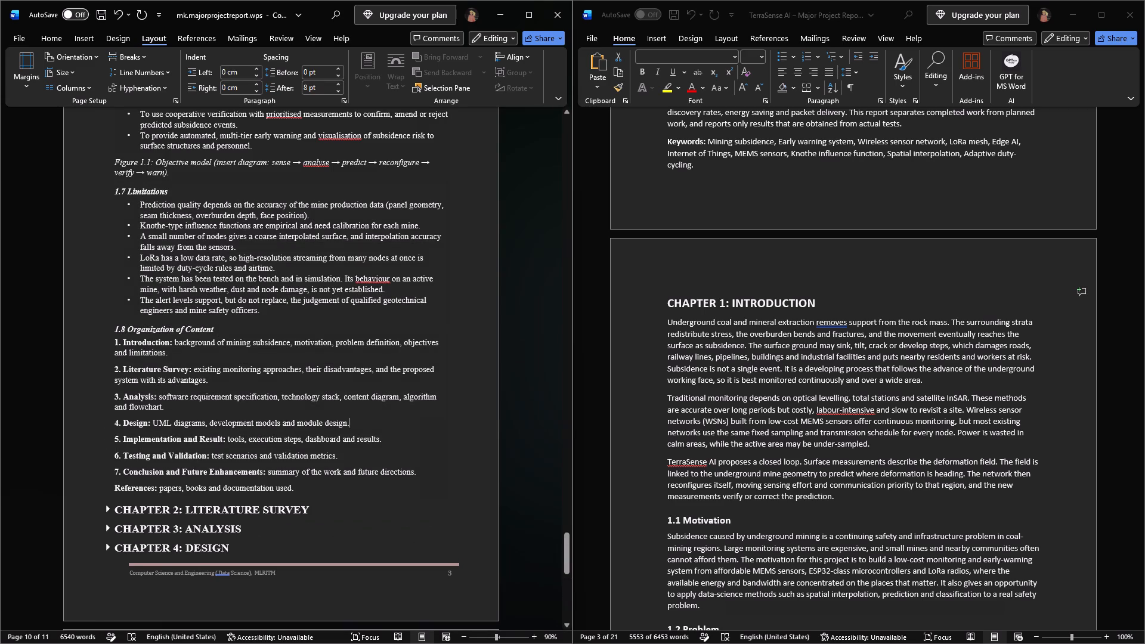
Set the heading 1.8 Organization of Content to a font size of 14 pt.
left_click(109, 329)
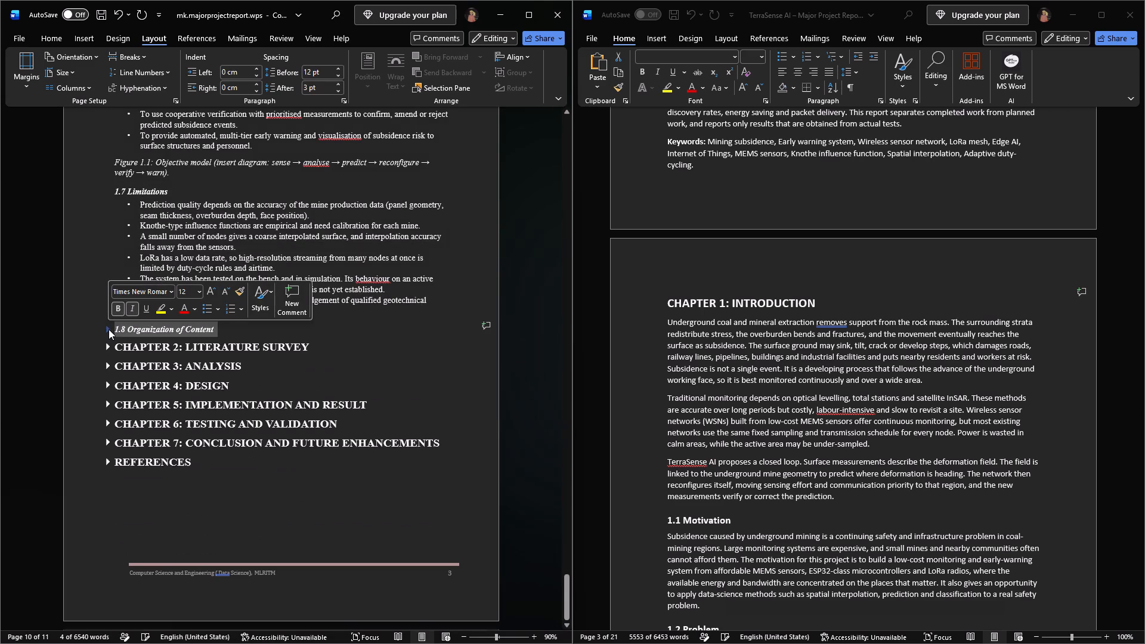
left_click(109, 329)
right_click(158, 330)
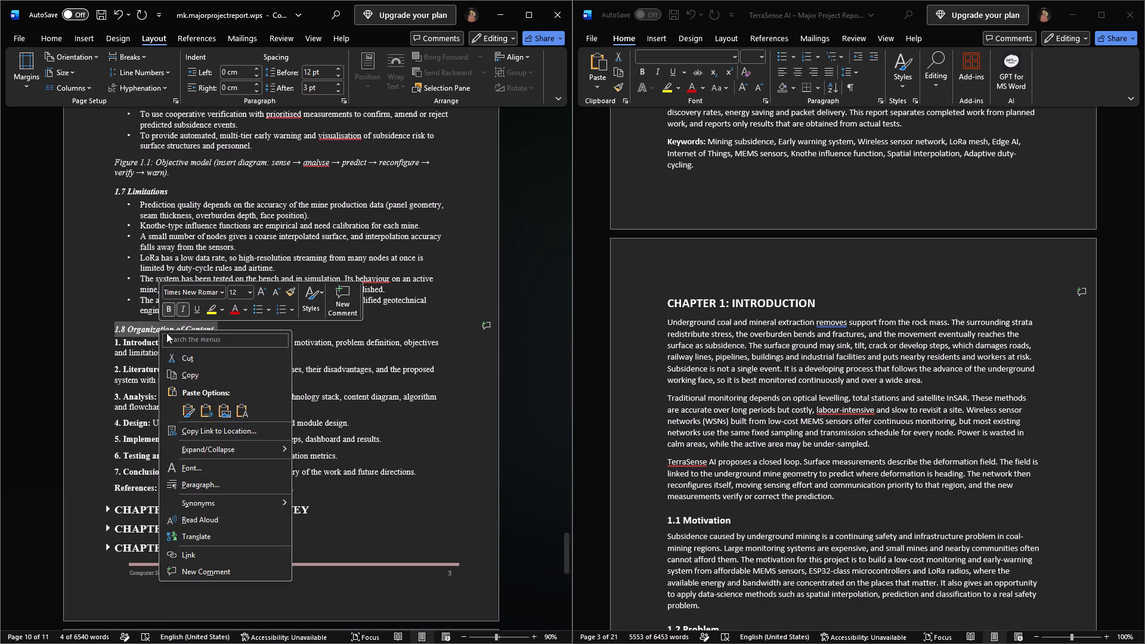
left_click(237, 296)
left_click(238, 292)
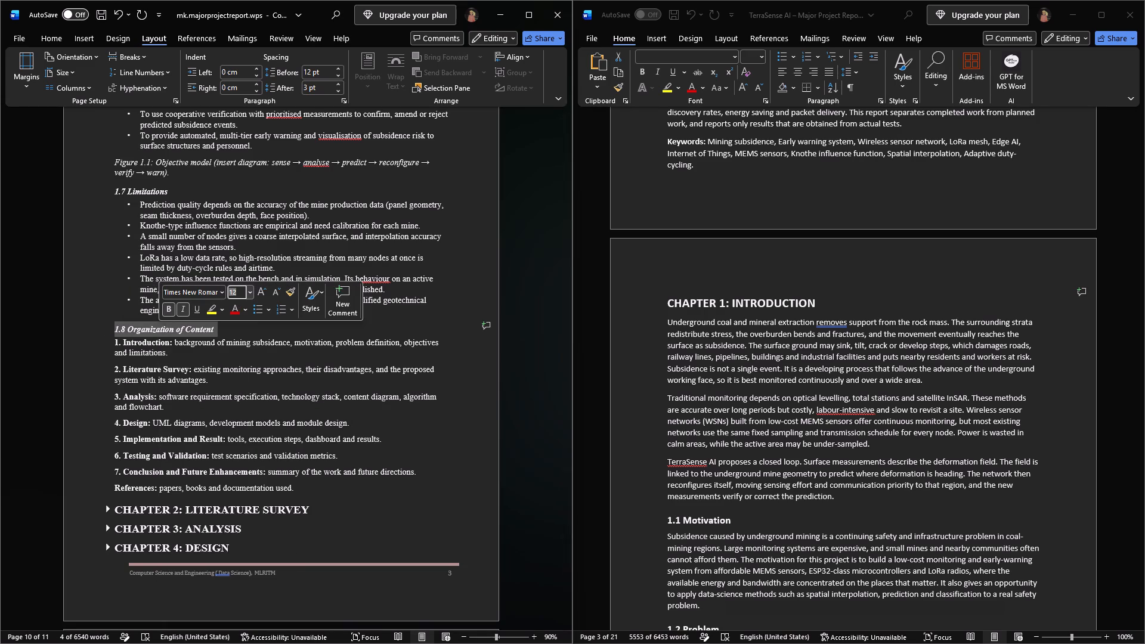
key("4")
key("BackSpace")
key("BackSpace")
type("14")
left_click(281, 352)
Set the heading 1.7 Limitations to a font size of 14 pt.
scroll(216, 339, "up", 3)
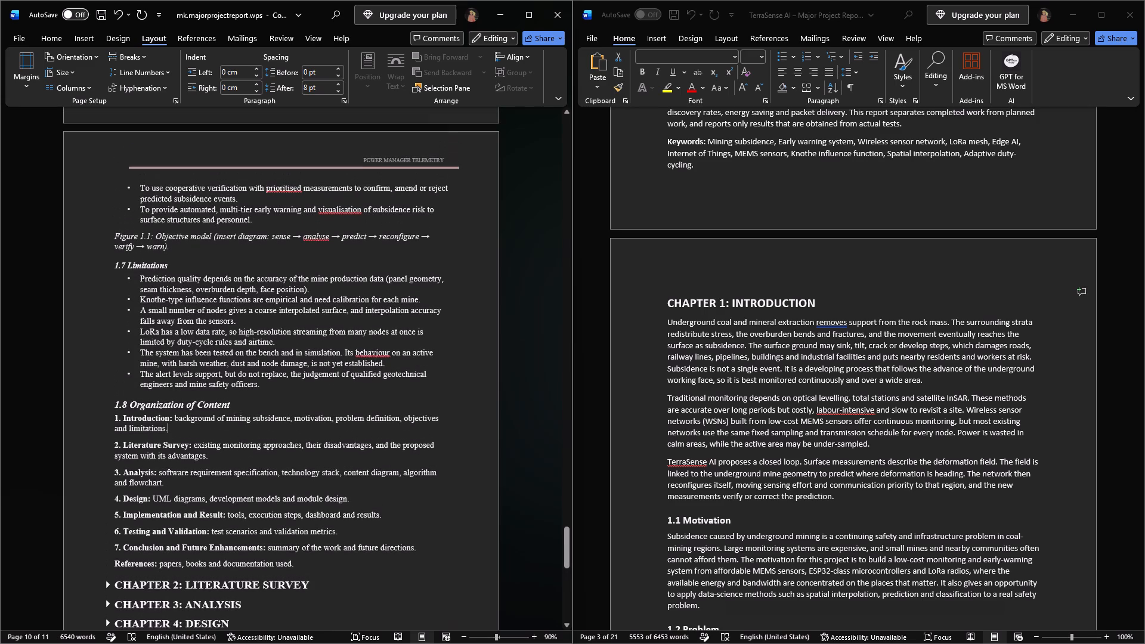
left_click_drag(174, 268, 111, 265)
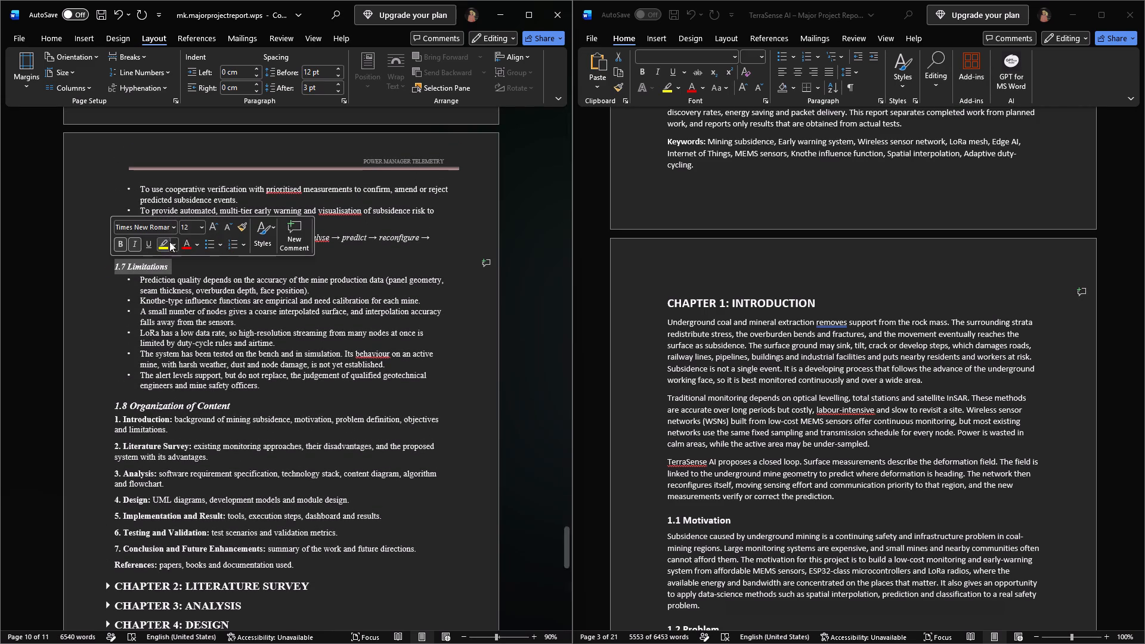
left_click(189, 226)
type("14")
left_click(251, 283)
Set the heading 1.6 Objectives to a font size of 14 pt.
scroll(237, 290, "up", 4)
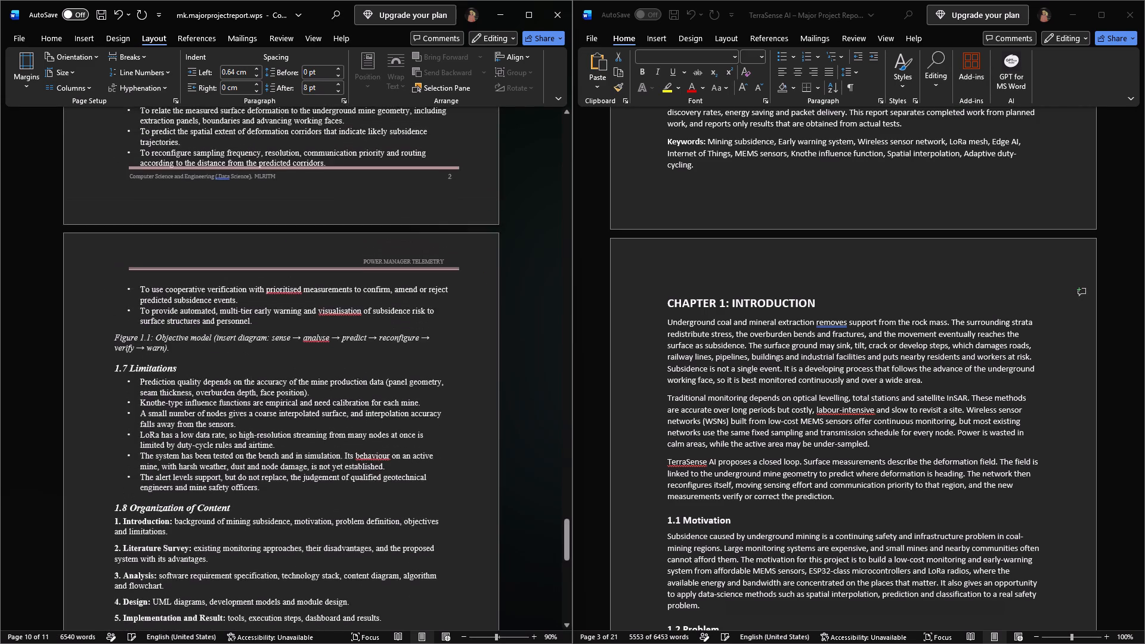
scroll(198, 304, "up", 9)
left_click_drag(178, 281, 131, 281)
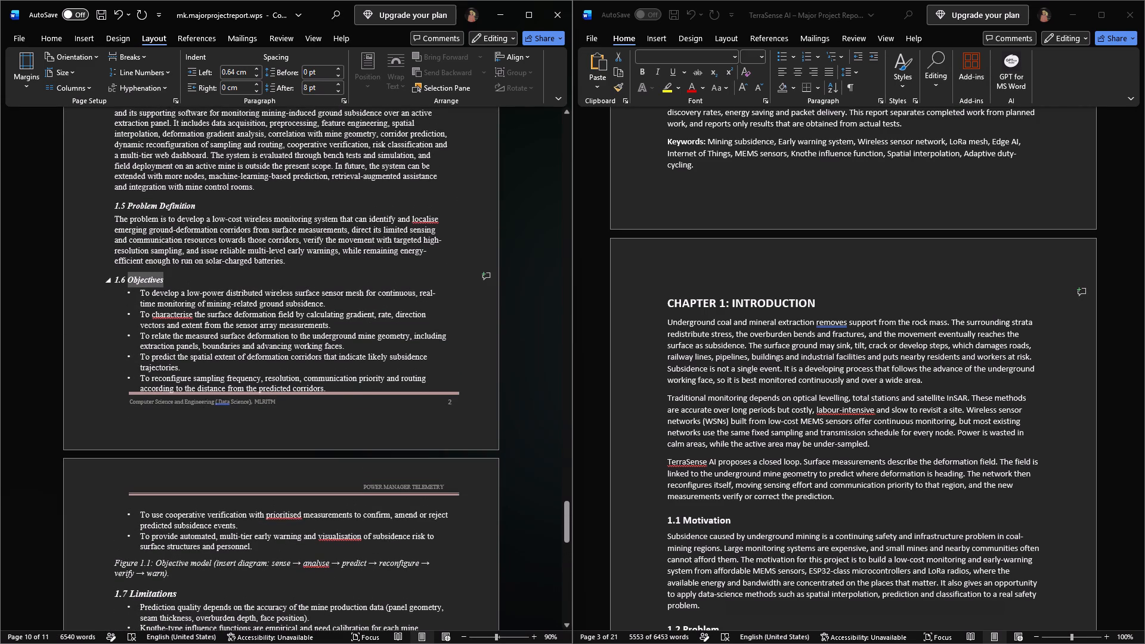
left_click_drag(131, 281, 117, 283)
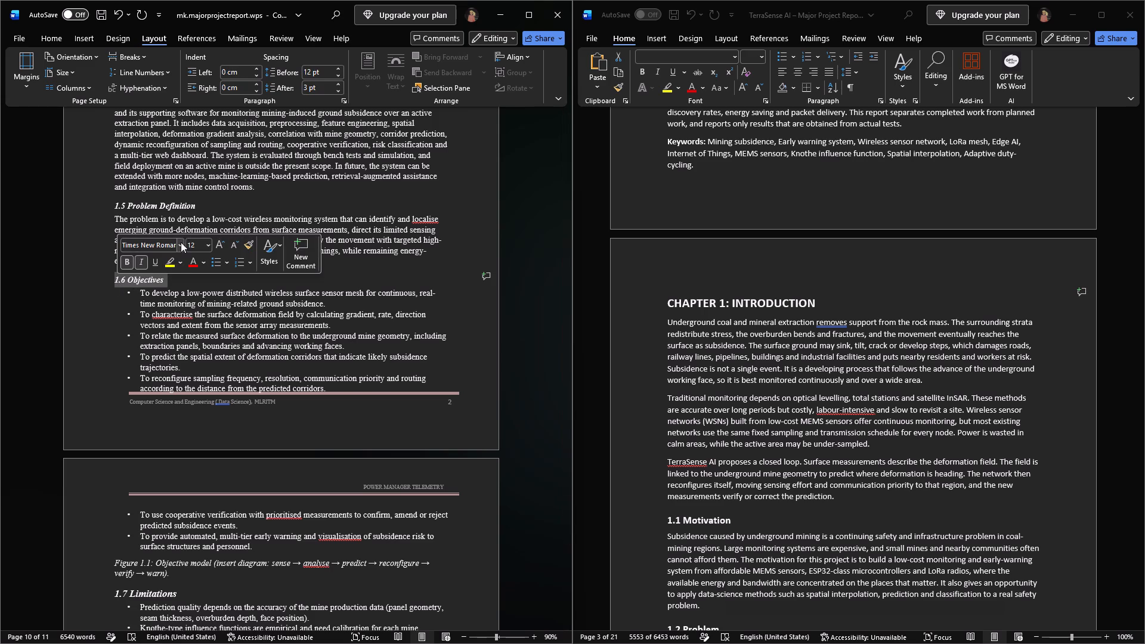
left_click(194, 243)
type("14")
Set the heading 1.5 Problem Definition to a font size of 14 pt.
left_click_drag(200, 206, 122, 209)
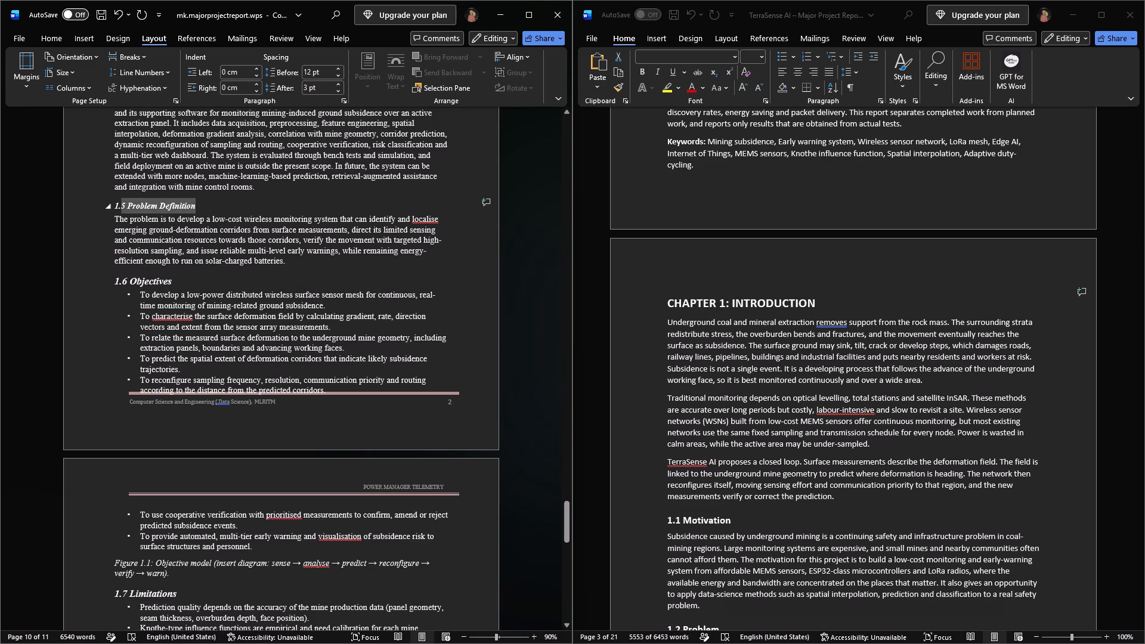
left_click_drag(122, 209, 114, 209)
left_click(187, 171)
type("14")
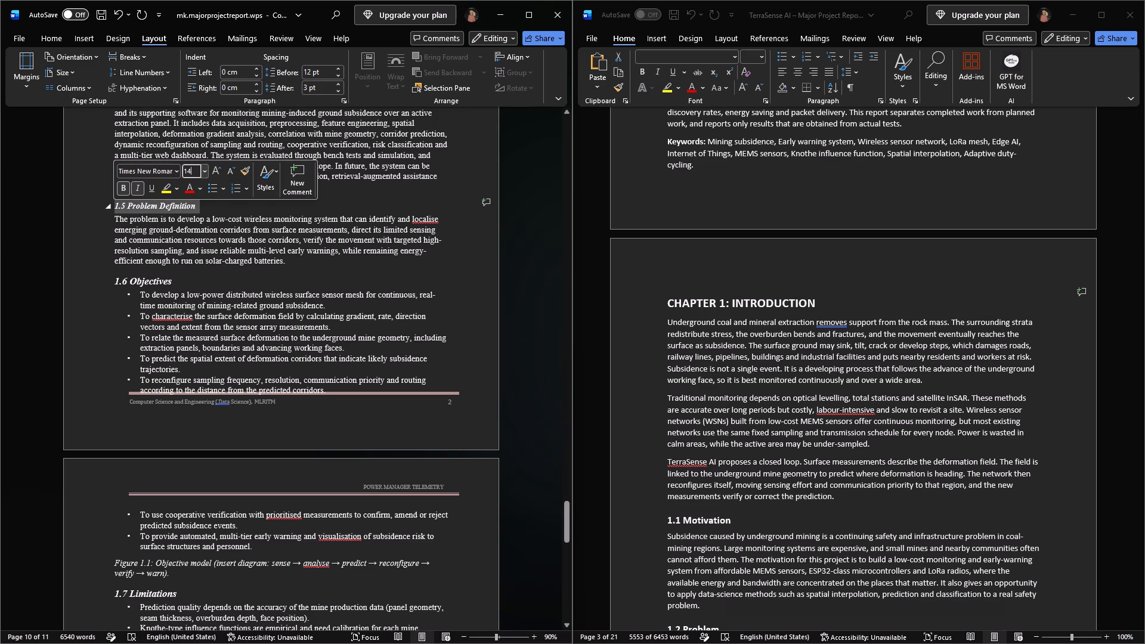
left_click(200, 258)
Set the heading 1.4 Scope to a font size of 14 pt.
scroll(200, 258, "up", 10)
left_click_drag(151, 341, 116, 339)
left_click(193, 299)
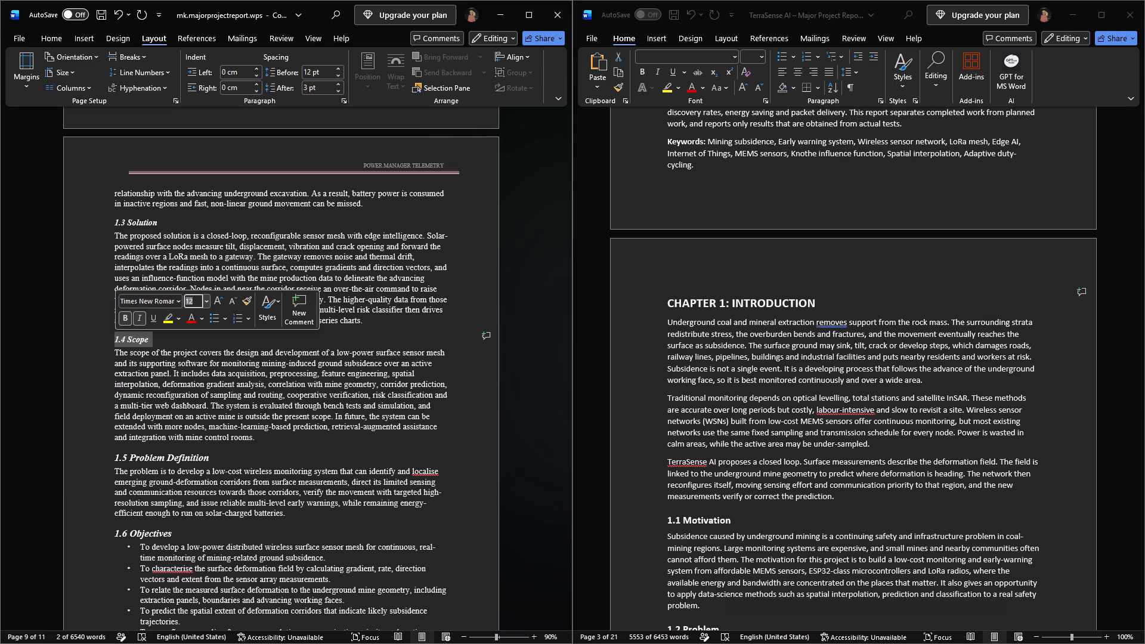
key("1")
key("4")
Try to apply the 14 pt font size to the heading 1.5 Problem Definition again.
left_click_drag(217, 463, 202, 462)
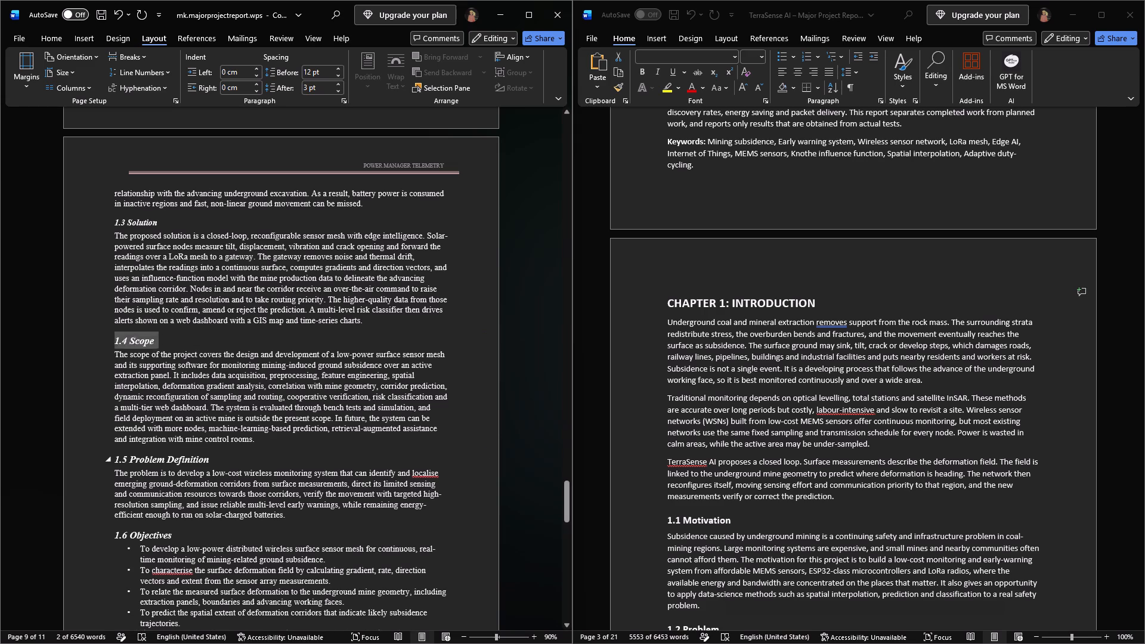
left_click_drag(202, 462, 113, 463)
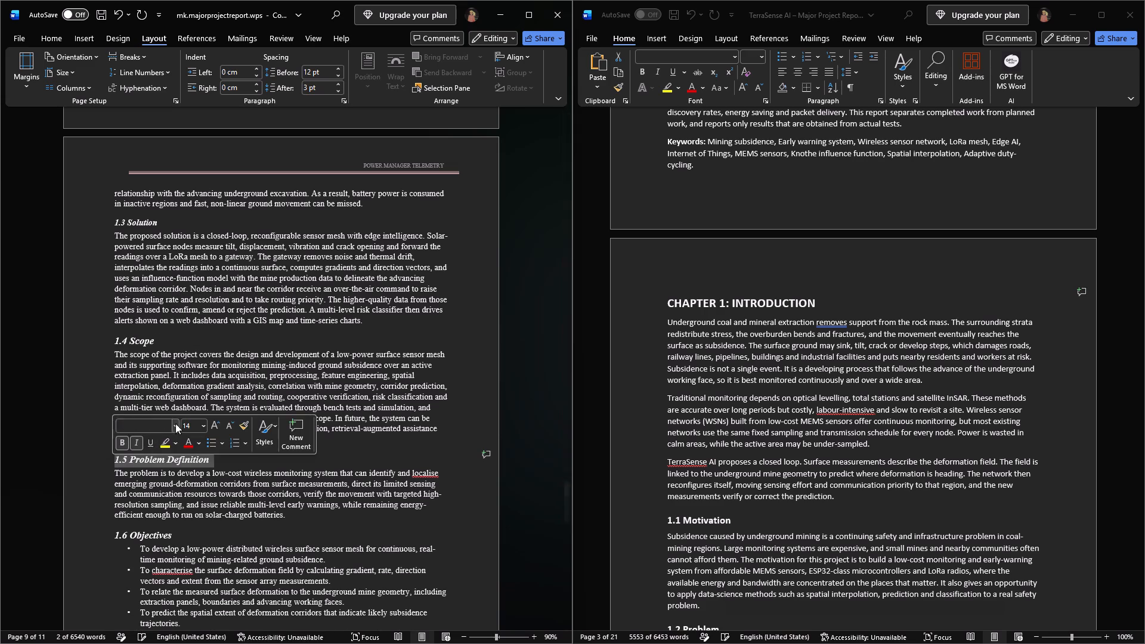
type("14")
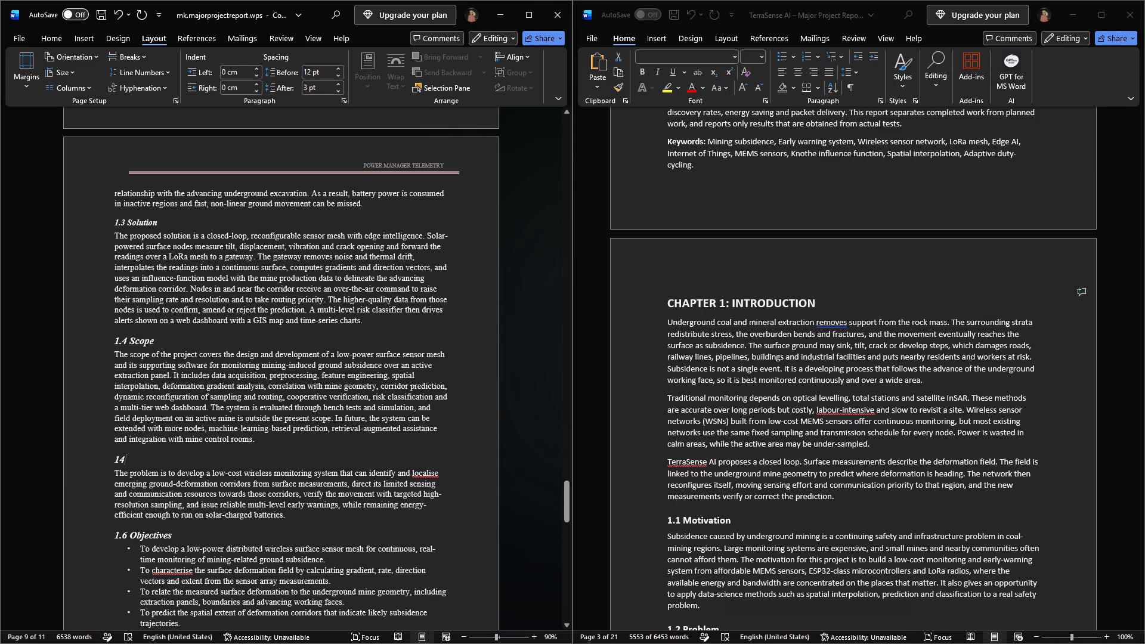
Set the heading 1.3 Solution to a font size of 14 pt.
left_click_drag(162, 222, 124, 224)
left_click_drag(124, 224, 112, 226)
left_click(192, 190)
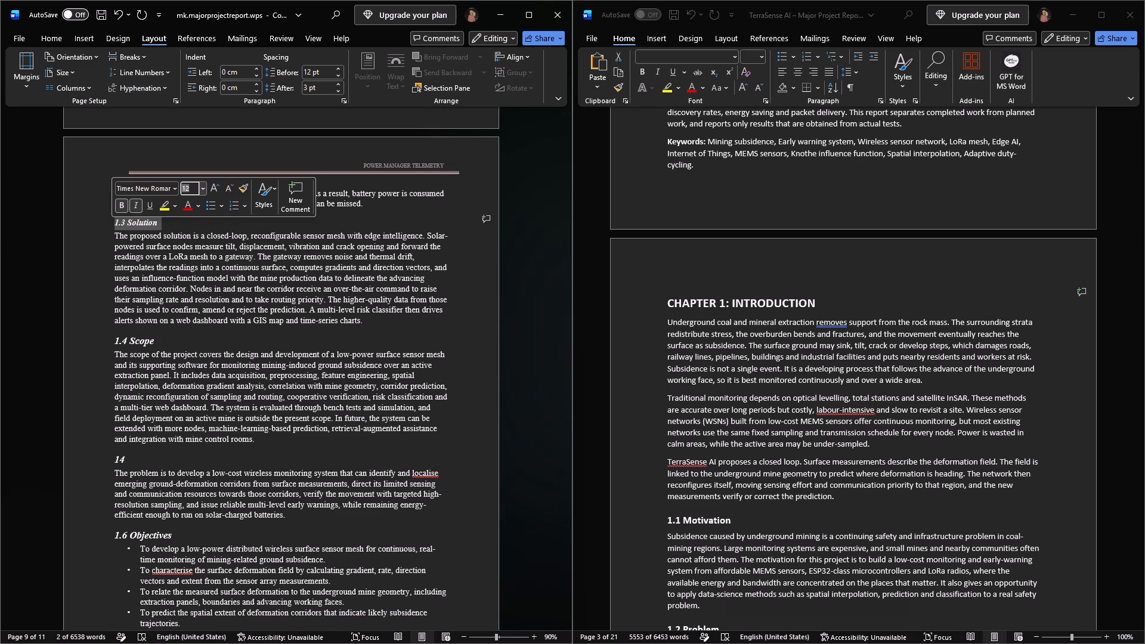
type("14")
left_click_drag(162, 346, 117, 345)
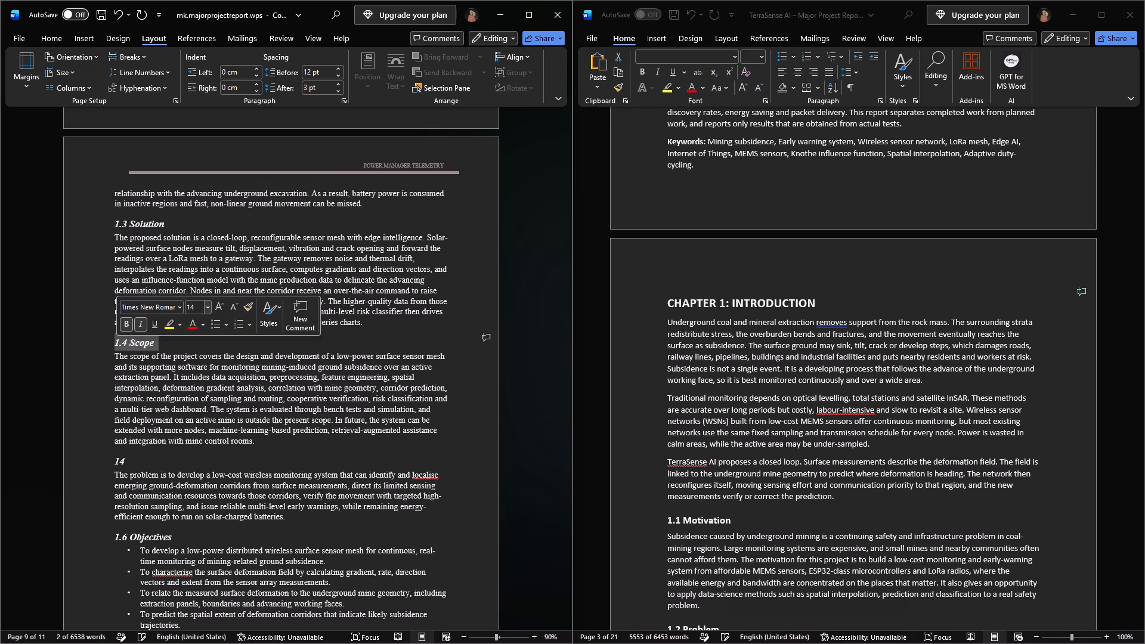
Undo the accidental overwriting of the heading 1.5 Problem Definition and the size change on the heading 1.3 Solution.
left_click(190, 304)
left_click(155, 459)
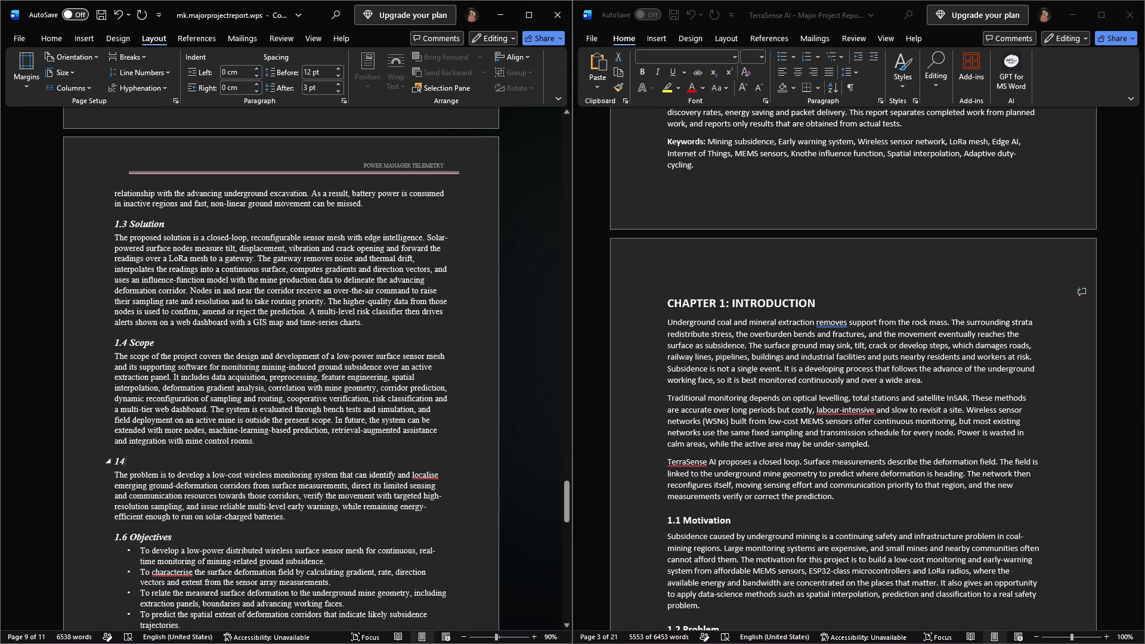
key("ctrl+z")
key("ctrl+z")
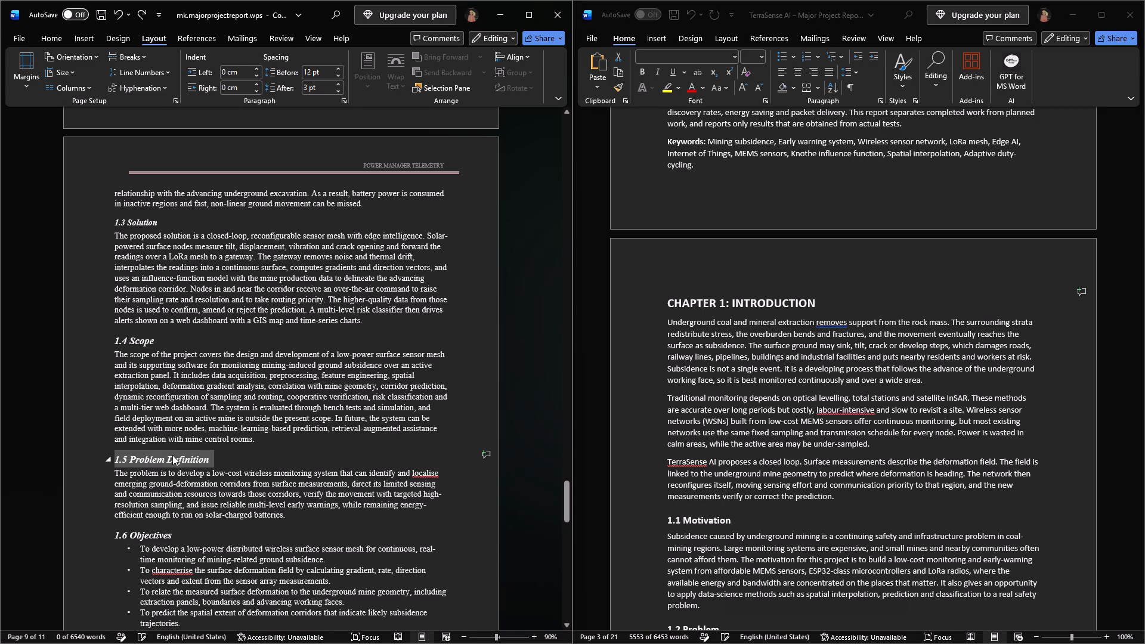
Set the heading 1.3 Solution to a font size of 14 pt.
left_click(205, 459)
left_click_drag(218, 457, 115, 463)
left_click_drag(171, 343, 109, 344)
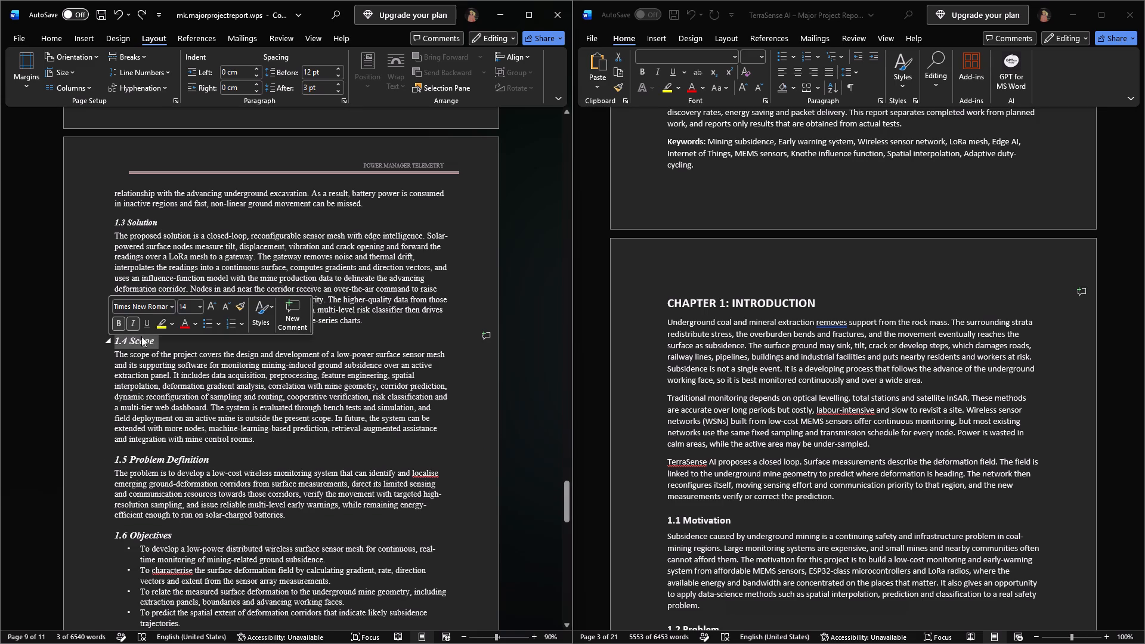
left_click_drag(173, 216, 110, 215)
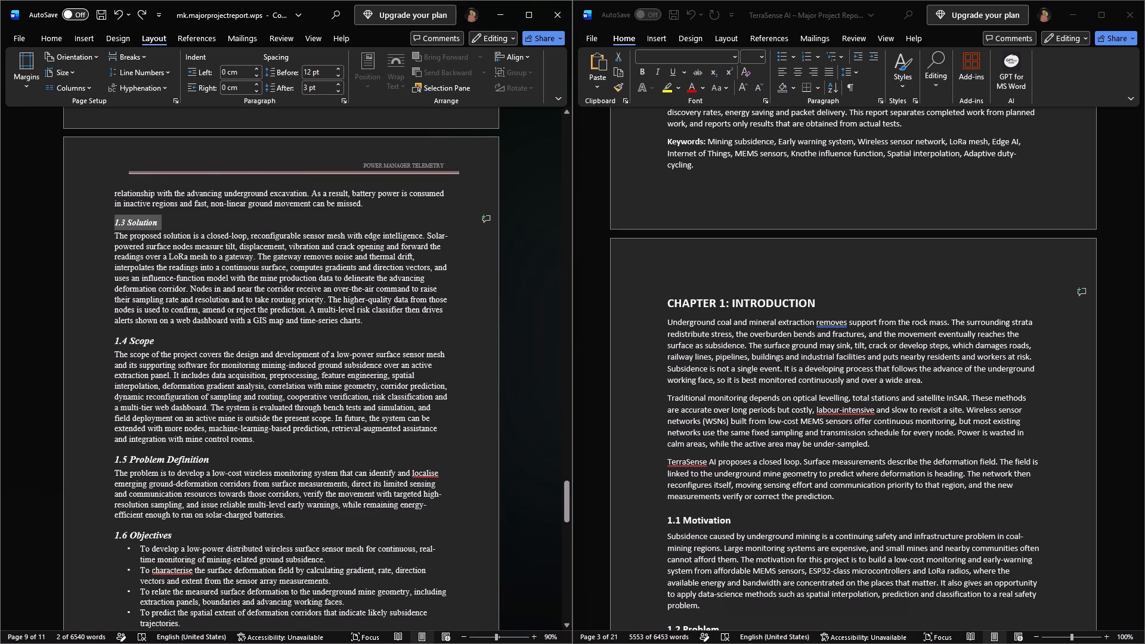
right_click(132, 223)
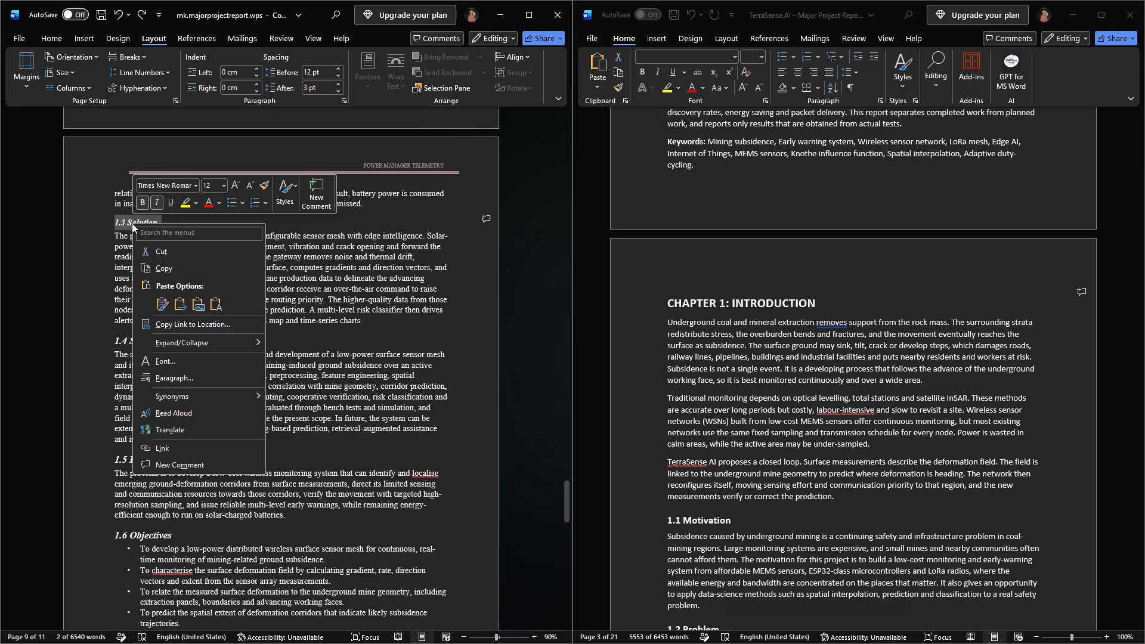
left_click(38, 35)
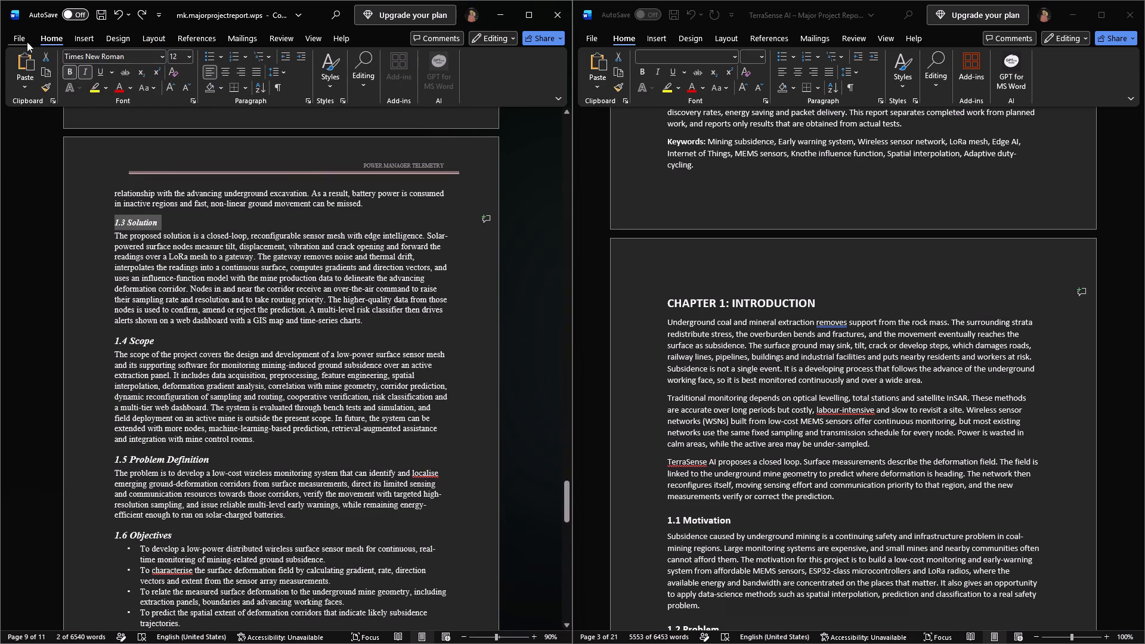
left_click(182, 58)
type("14")
key("Return")
left_click(271, 199)
Set the heading 1.1 Motivation to a font size of 14 pt.
scroll(317, 309, "up", 8)
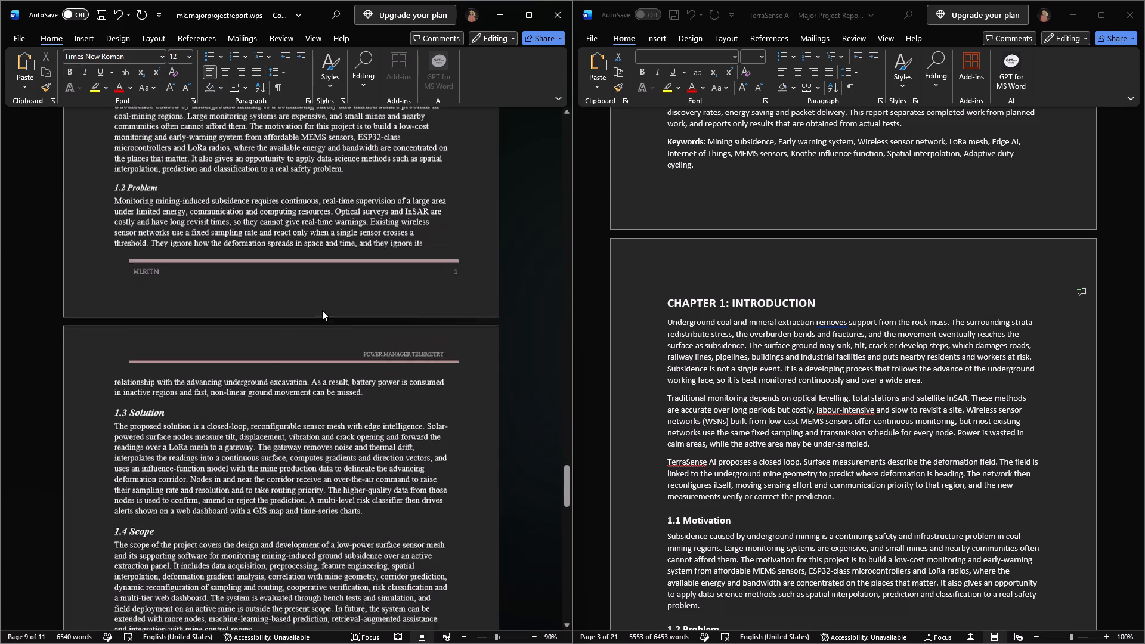
scroll(413, 265, "up", 3)
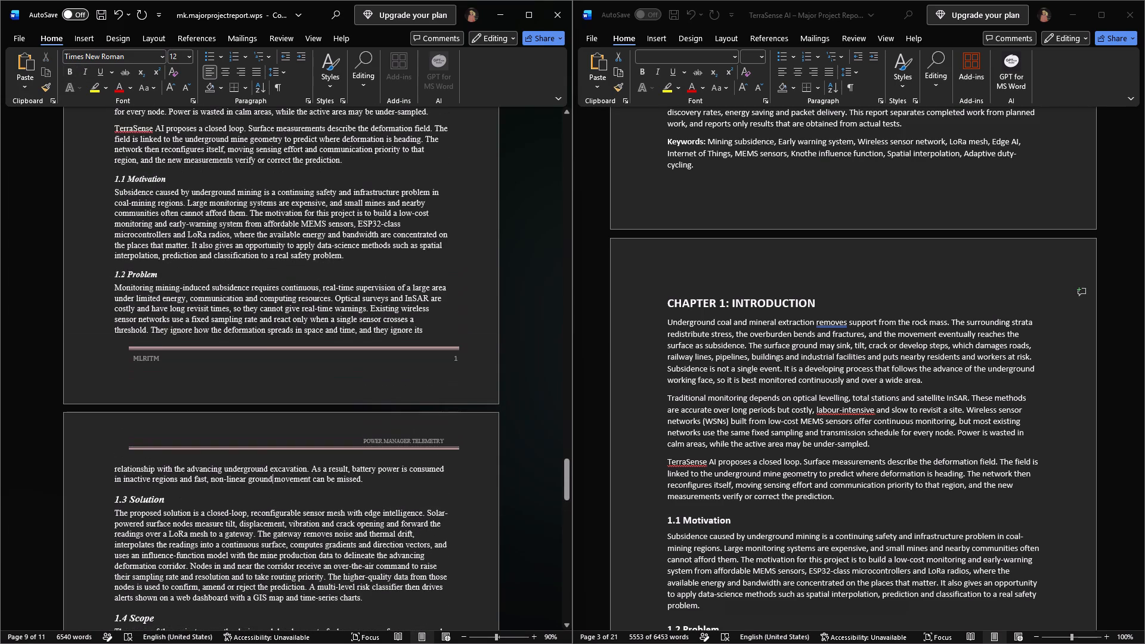
scroll(223, 274, "up", 8)
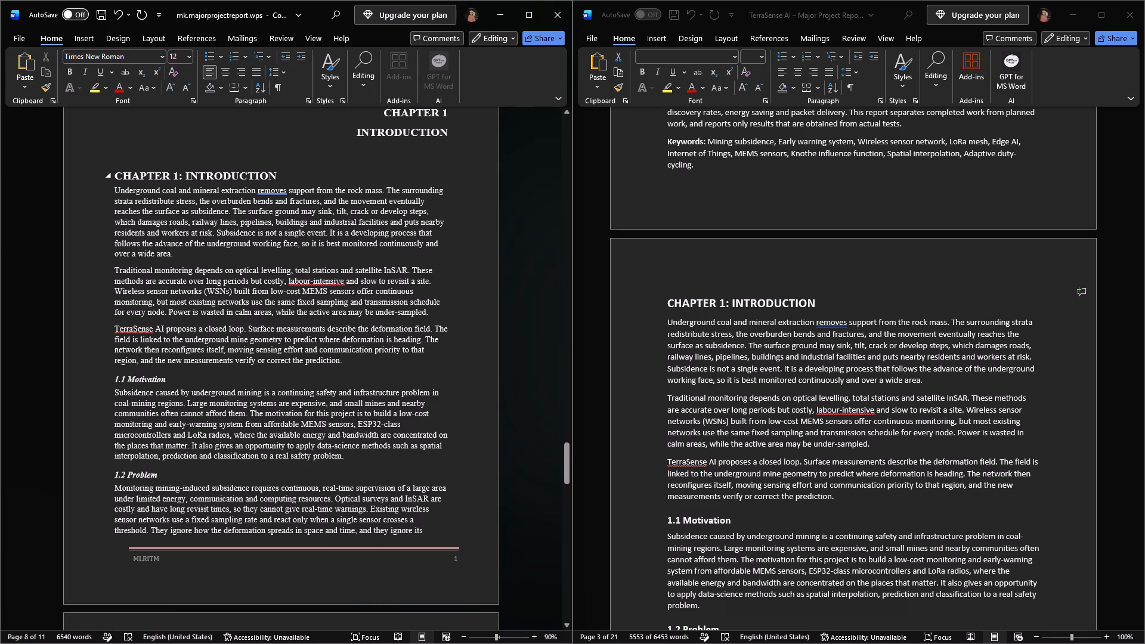
left_click_drag(175, 385, 114, 376)
left_click(186, 340)
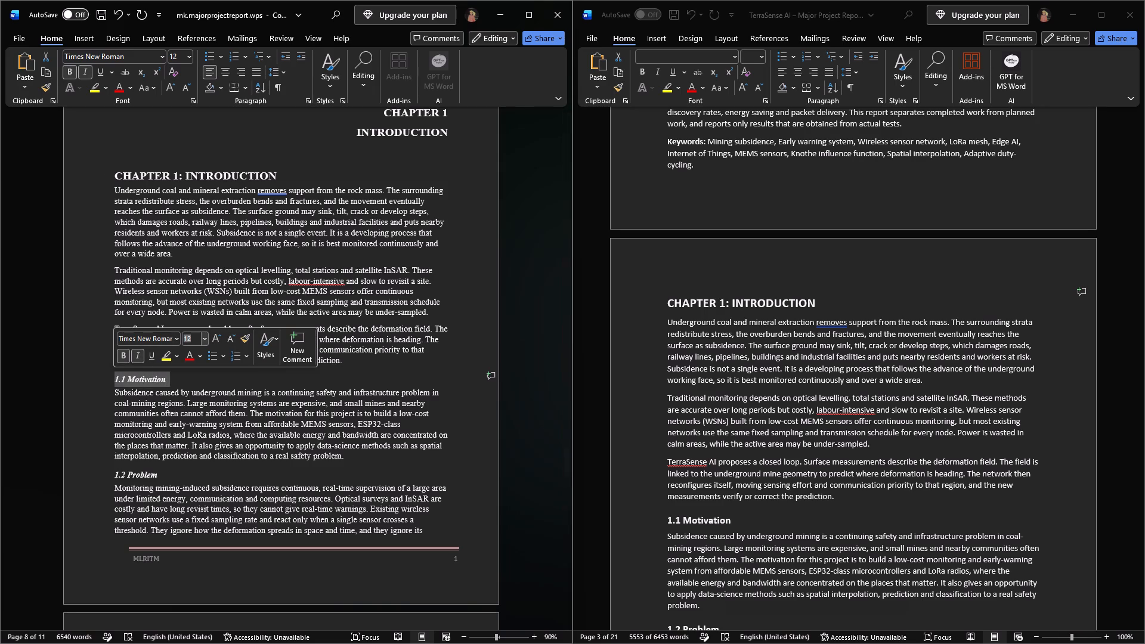
type("14")
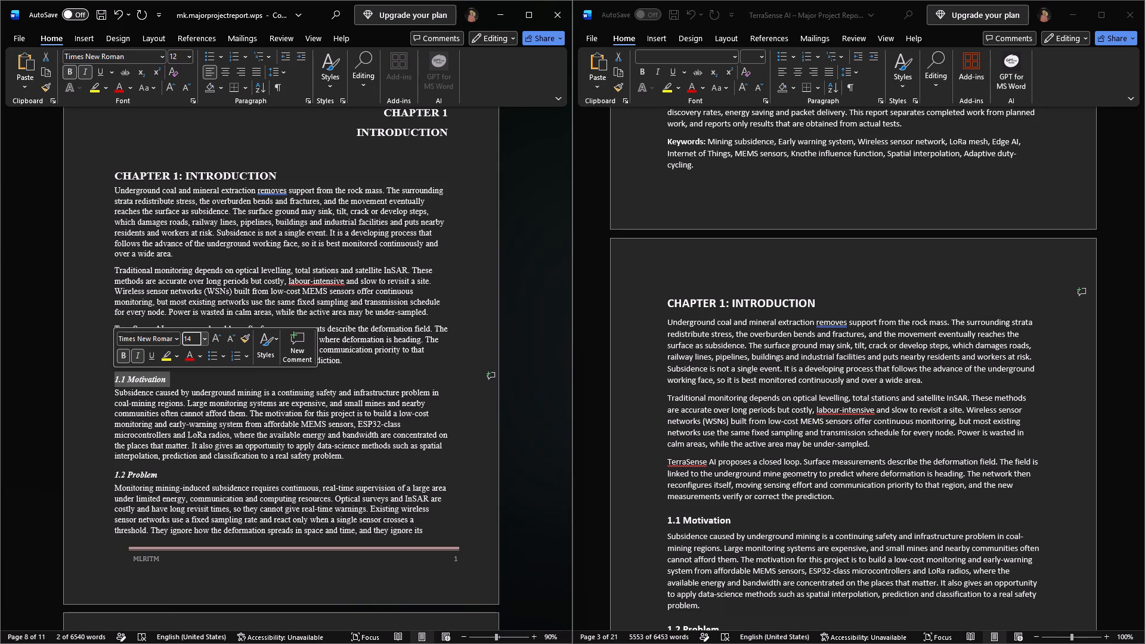
left_click(166, 476)
Set the heading 1.2 Problem to a font size of 14 pt.
left_click_drag(166, 476, 120, 478)
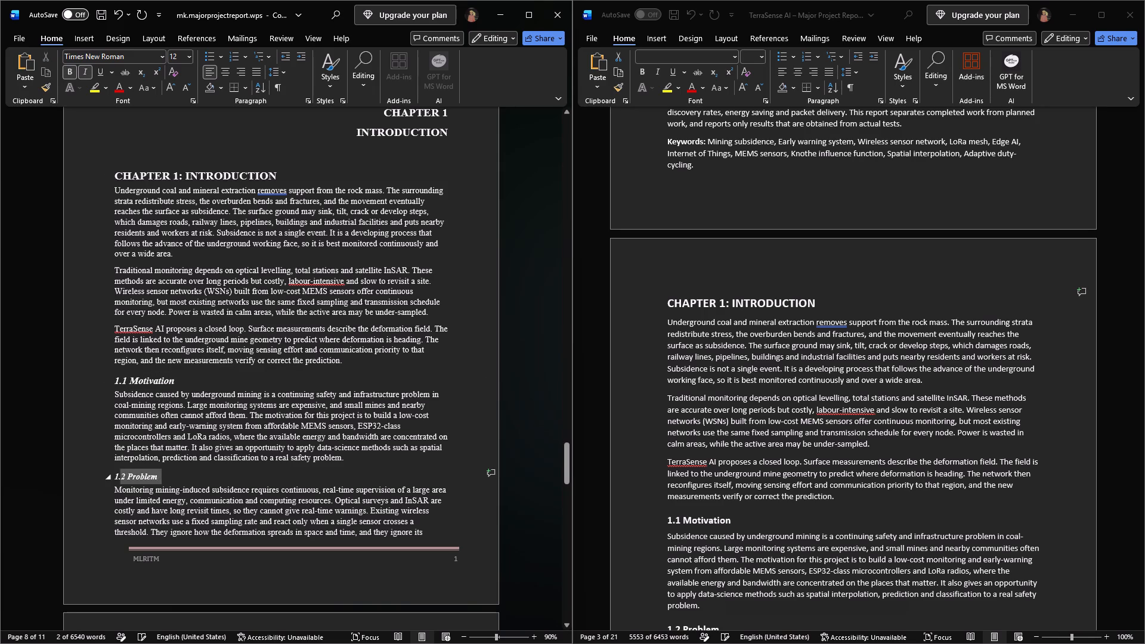
left_click_drag(120, 478, 116, 478)
left_click(200, 441)
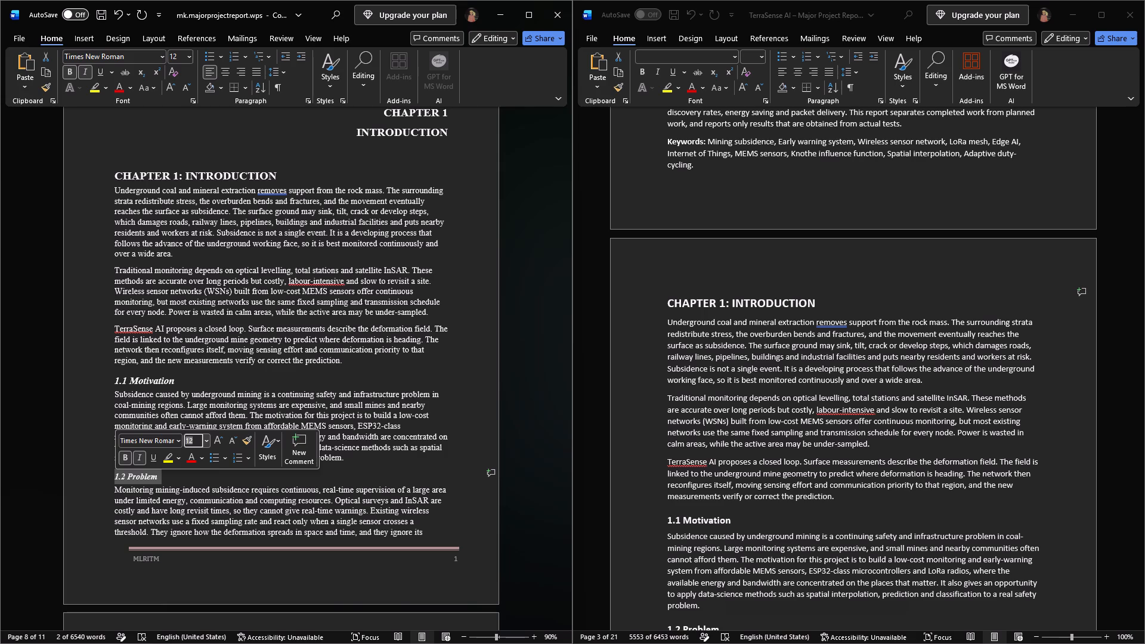
type("14")
key("Return")
left_click(265, 501)
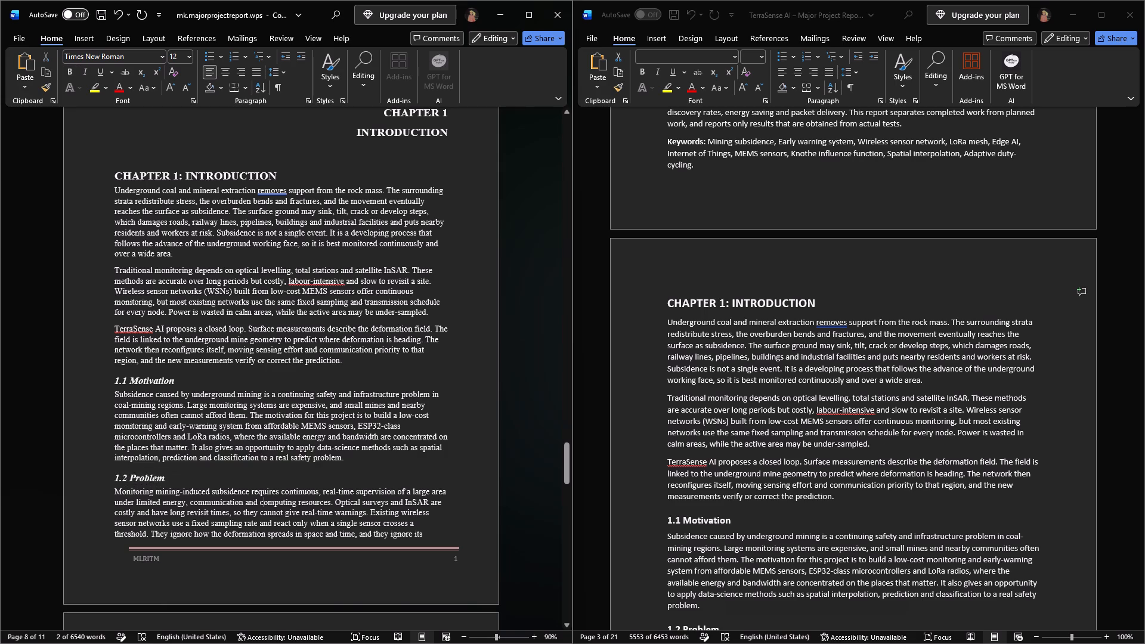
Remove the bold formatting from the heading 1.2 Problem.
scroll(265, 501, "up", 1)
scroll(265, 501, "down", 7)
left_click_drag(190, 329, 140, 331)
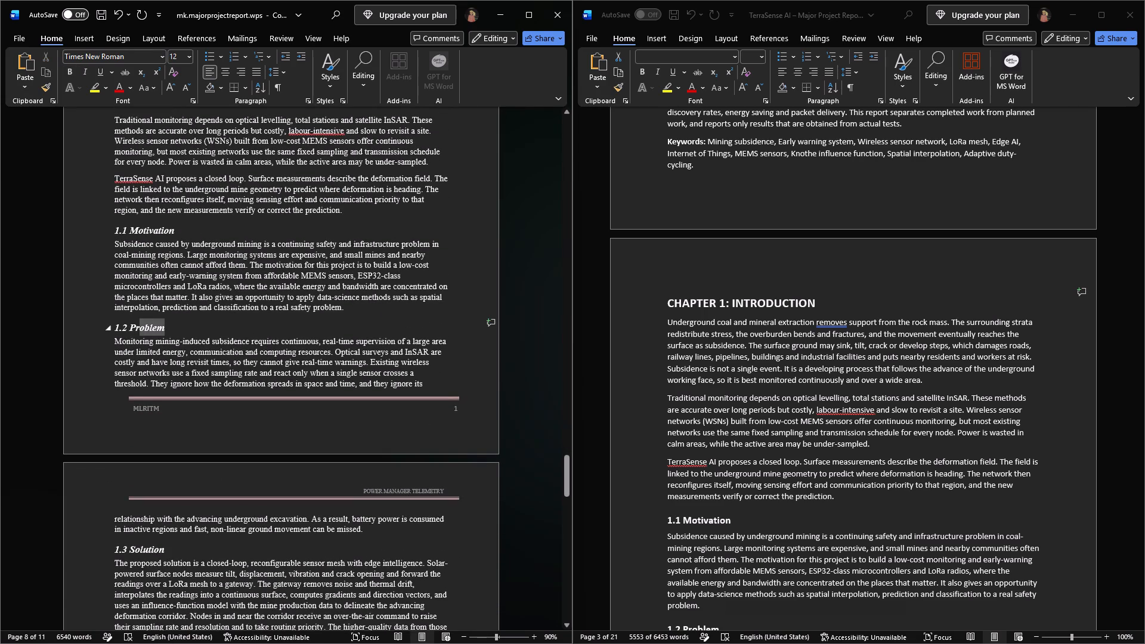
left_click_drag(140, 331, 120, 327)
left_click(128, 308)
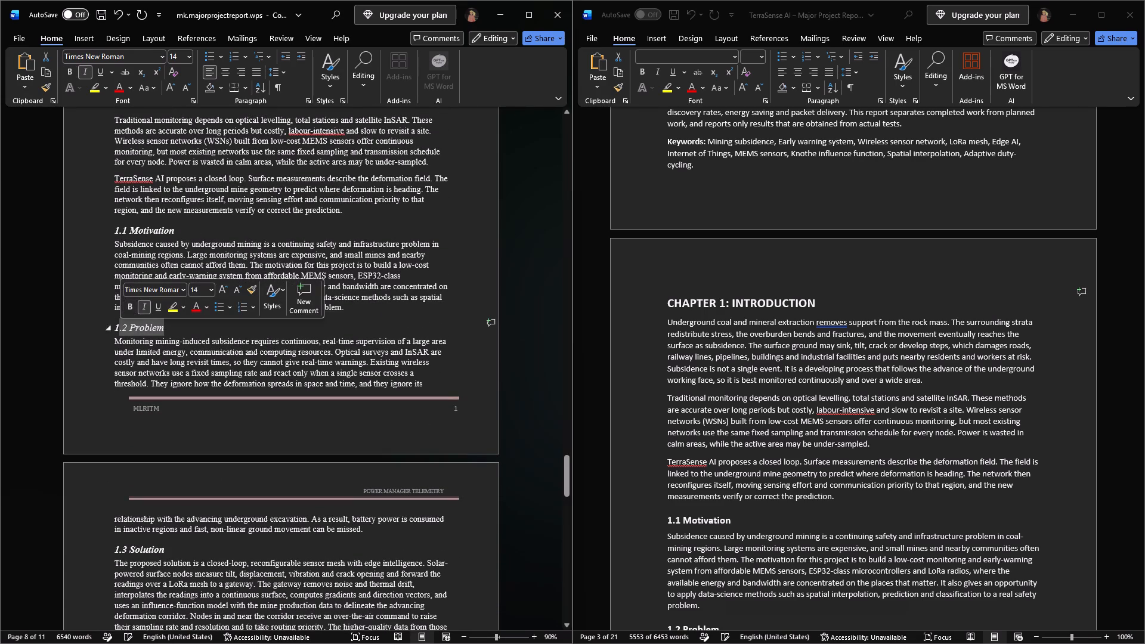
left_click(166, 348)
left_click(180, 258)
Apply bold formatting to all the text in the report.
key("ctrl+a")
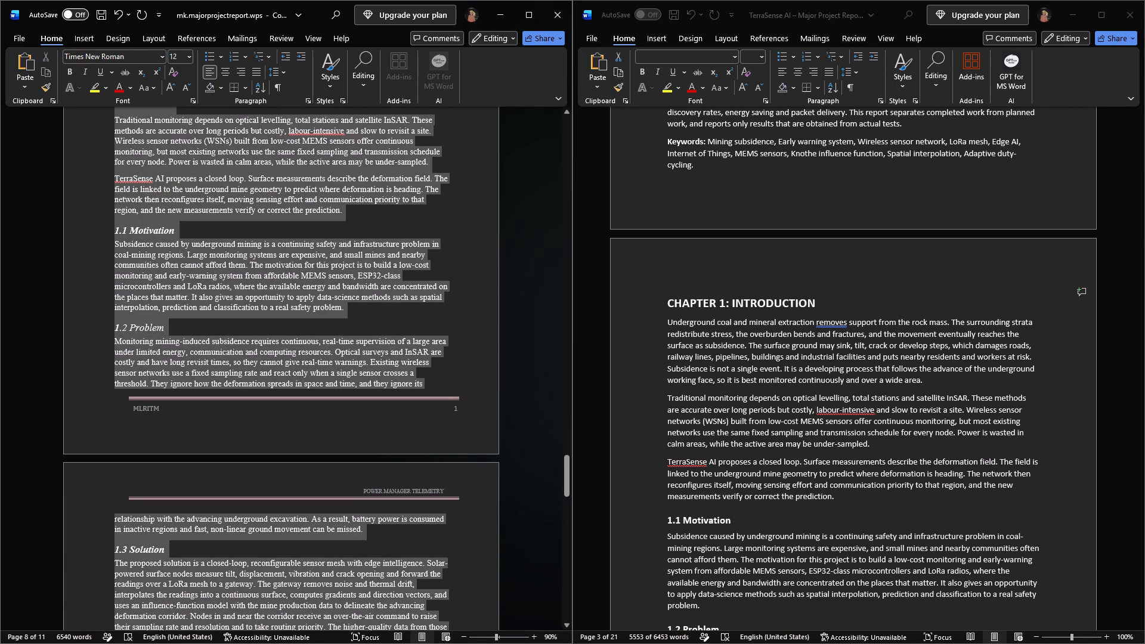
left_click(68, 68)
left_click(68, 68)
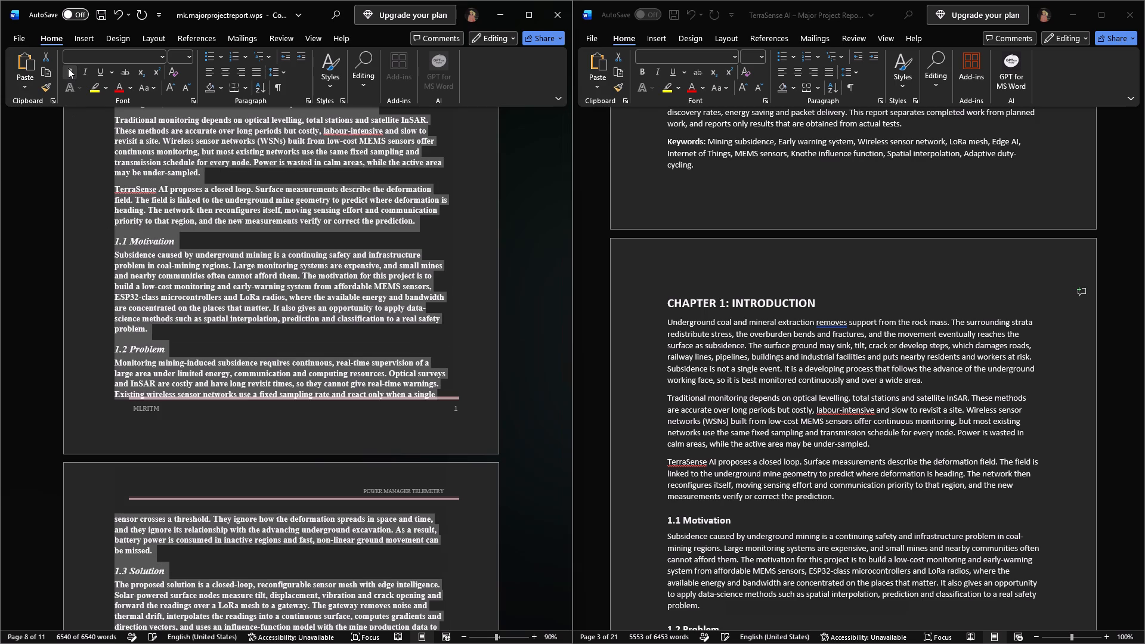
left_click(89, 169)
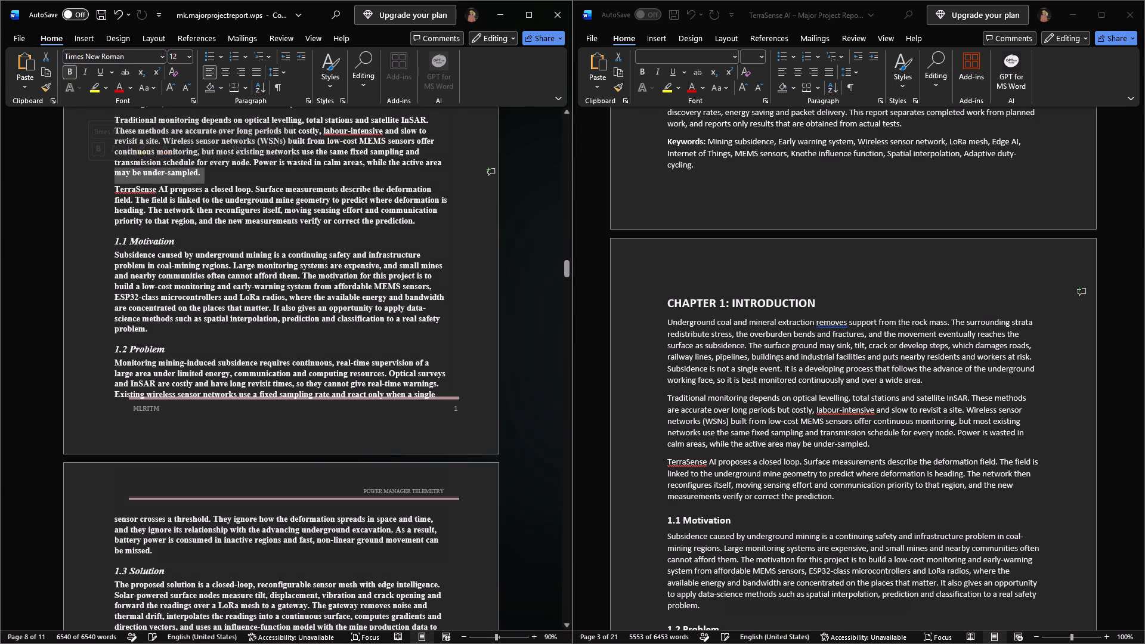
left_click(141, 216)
Set the line spacing of the entire report to 1.5.
key("ctrl+a")
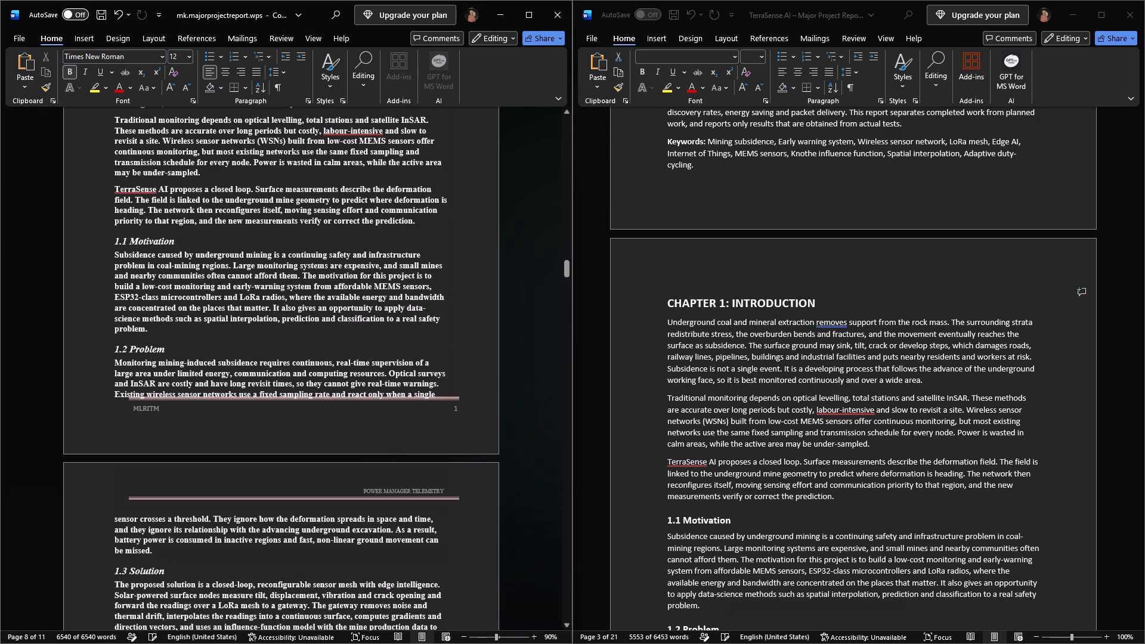
left_click(276, 77)
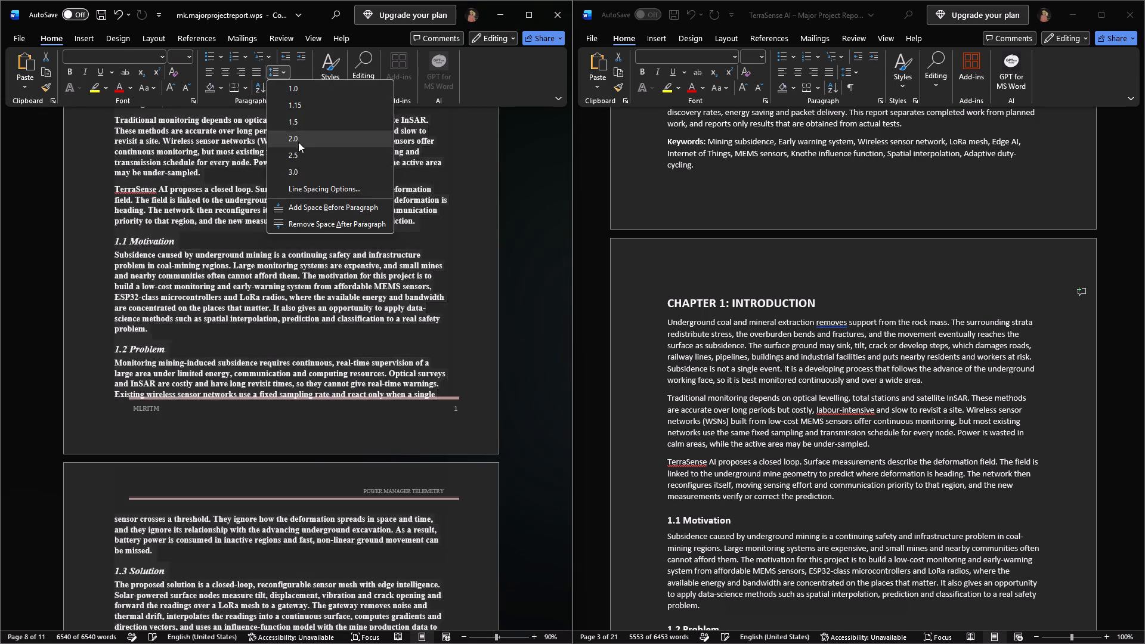
left_click(302, 128)
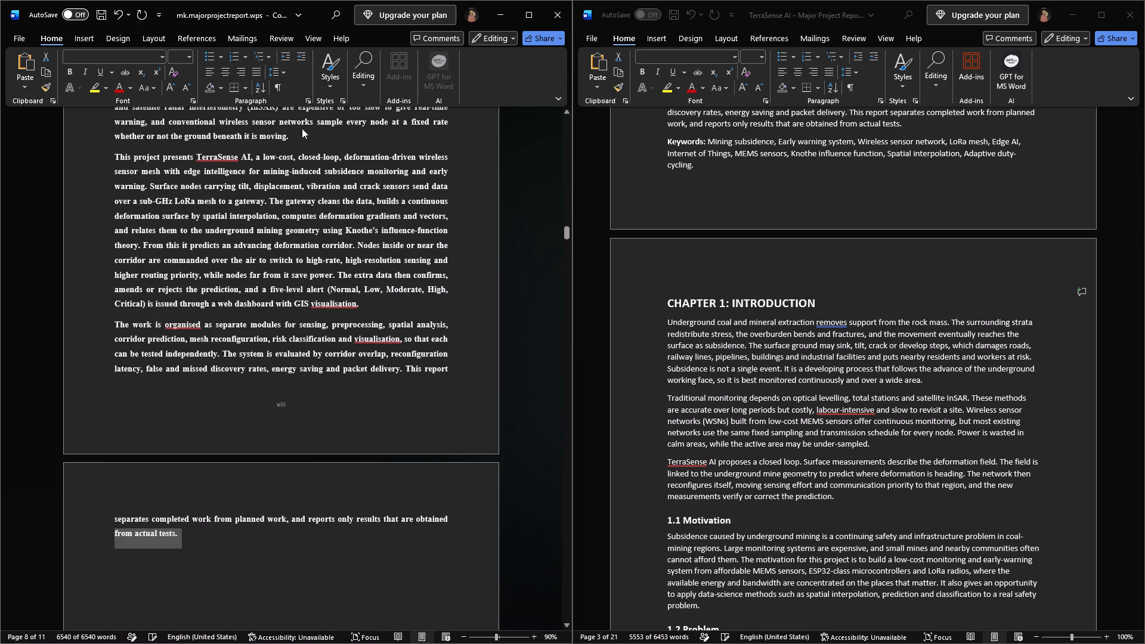
Remove the bold formatting from all the text in the report.
left_click(64, 72)
left_click(89, 151)
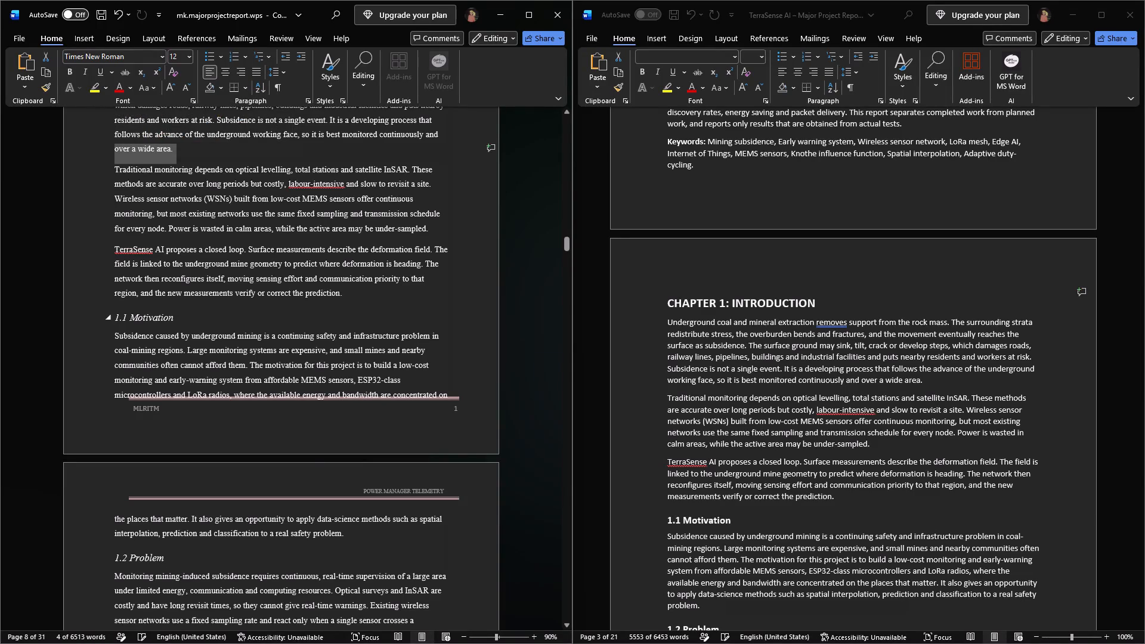
Examine the formatting of the front matter, from the abstract back through the certificate to the title page.
scroll(234, 317, "up", 4)
left_click_drag(568, 243, 568, 217)
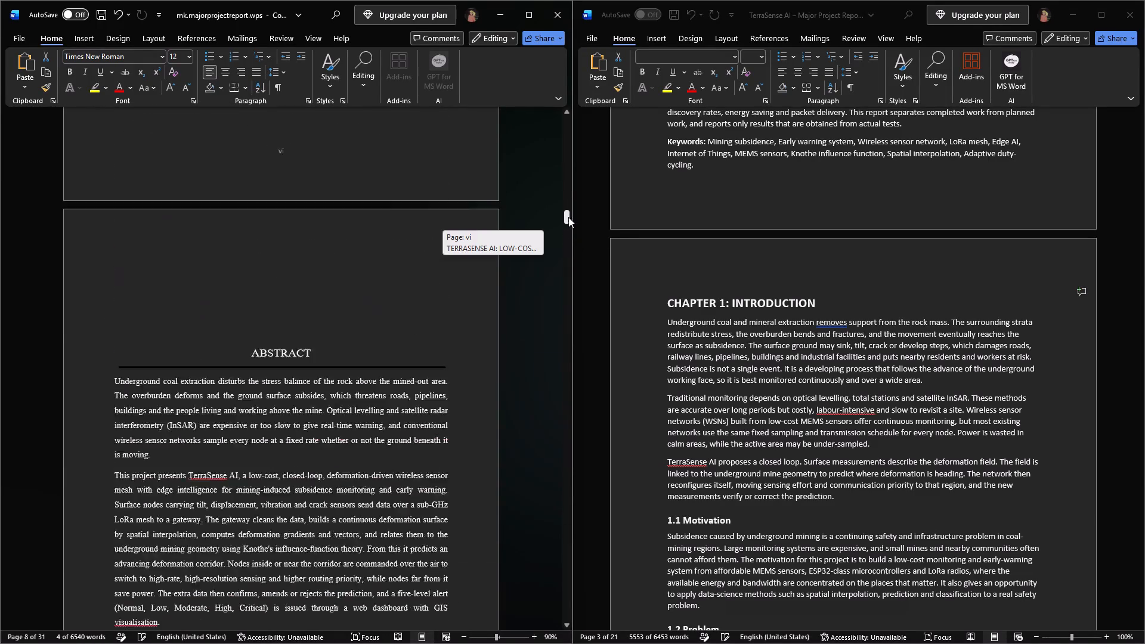
left_click_drag(568, 217, 575, 145)
left_click_drag(312, 426, 98, 286)
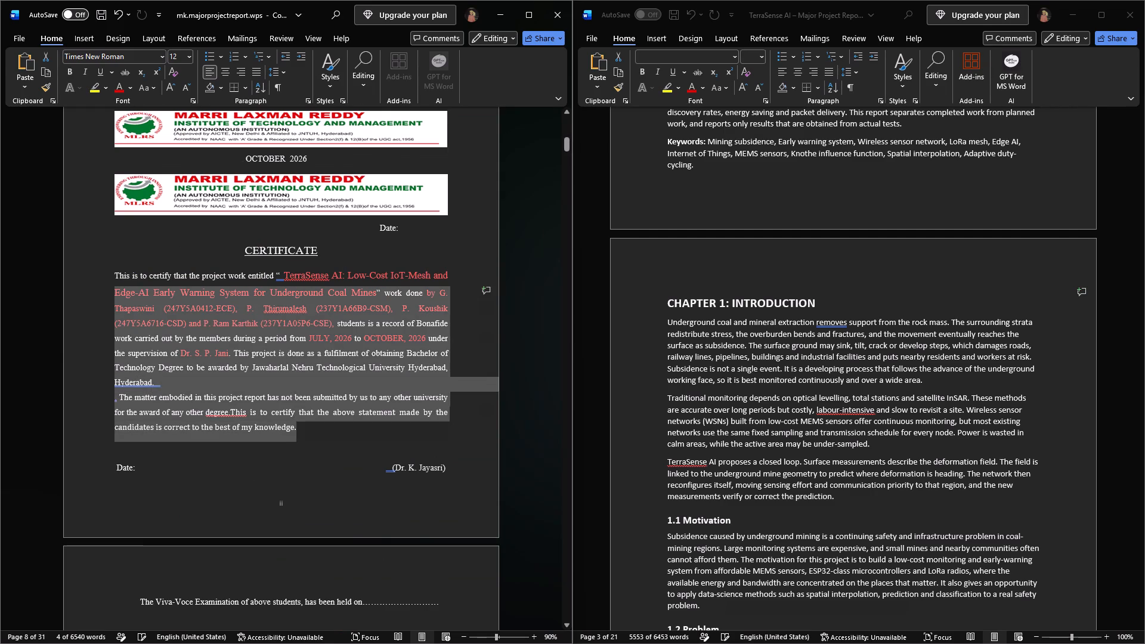
left_click_drag(98, 286, 110, 279)
scroll(253, 244, "up", 7)
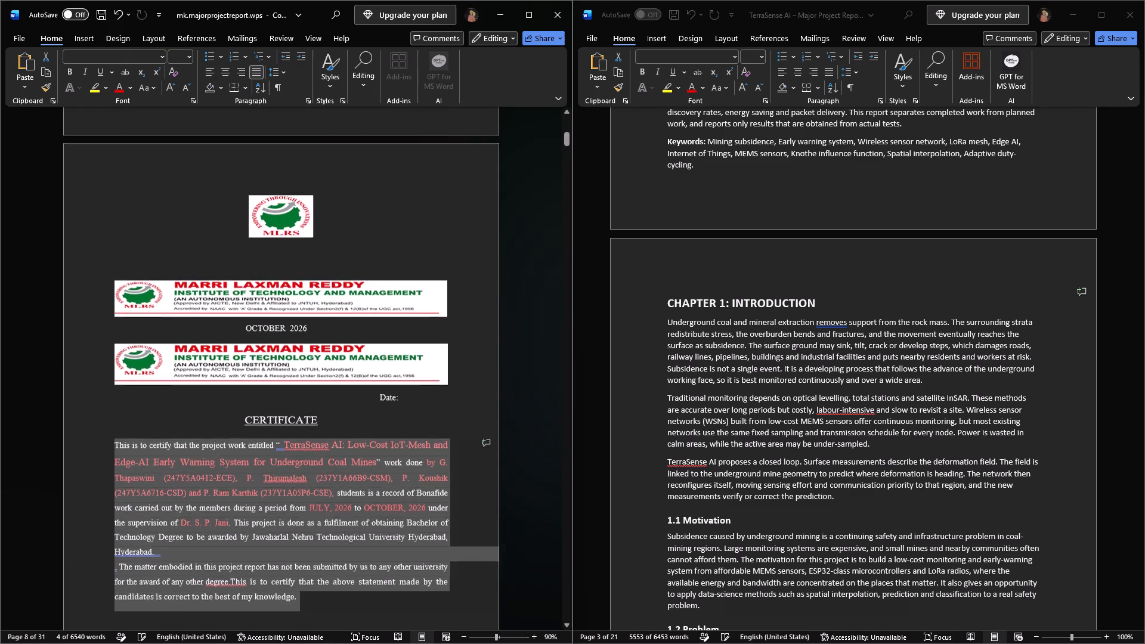
scroll(291, 238, "up", 18)
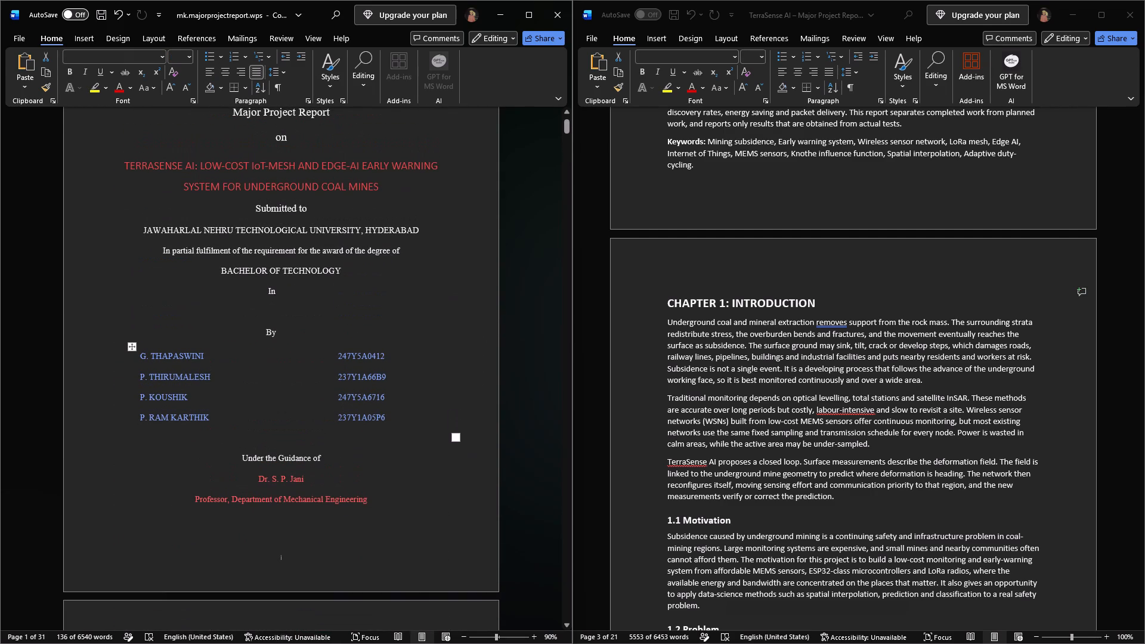
left_click_drag(383, 432, 167, 142)
left_click(167, 142)
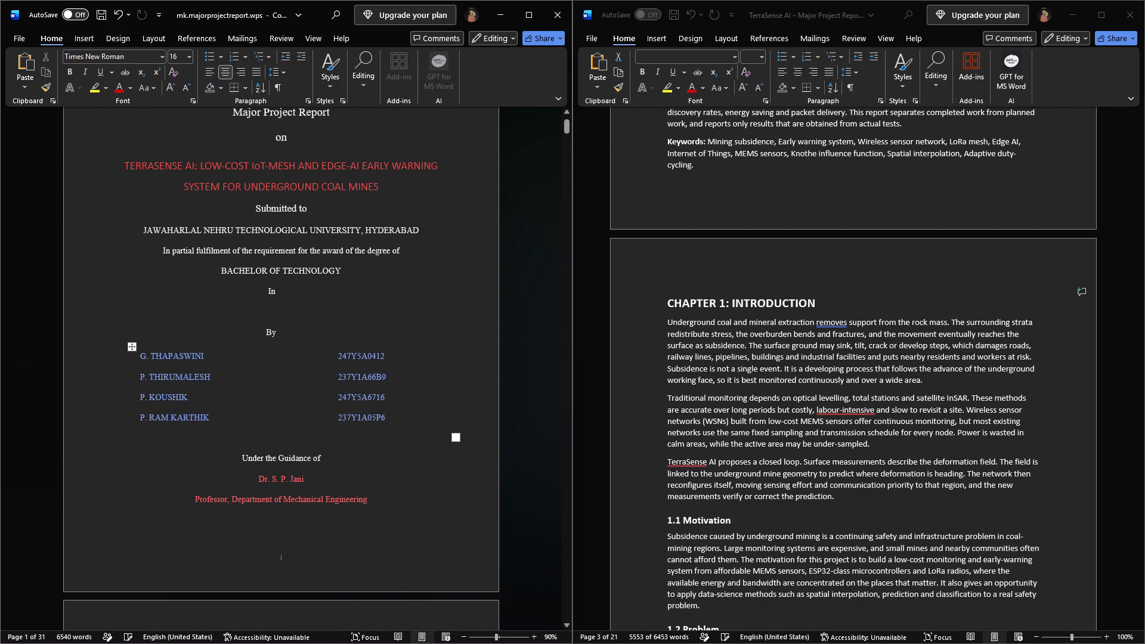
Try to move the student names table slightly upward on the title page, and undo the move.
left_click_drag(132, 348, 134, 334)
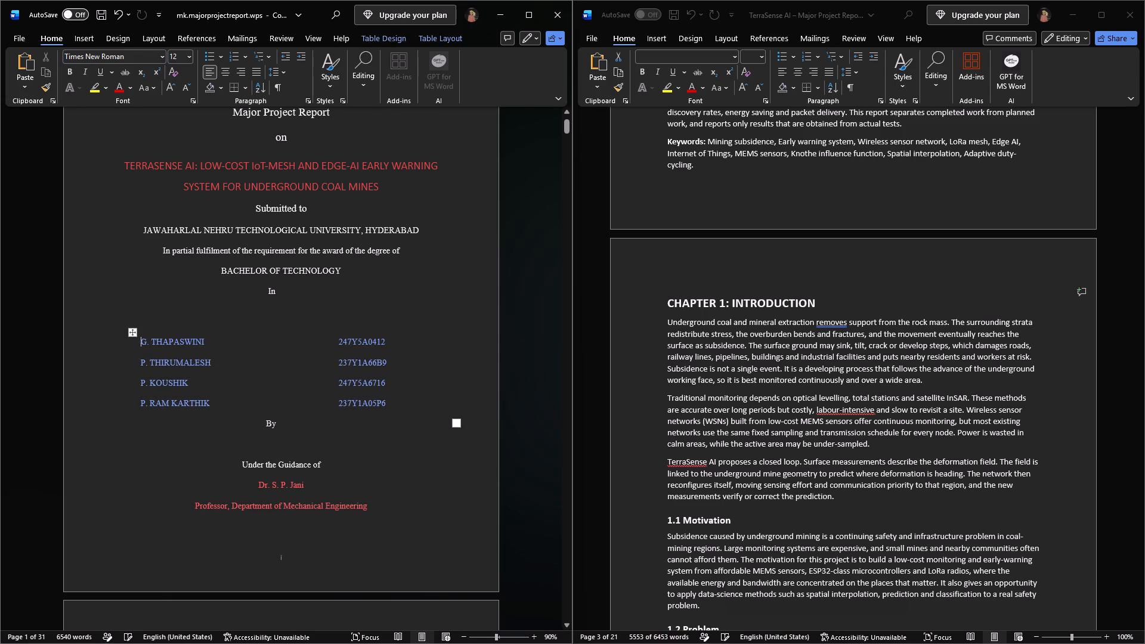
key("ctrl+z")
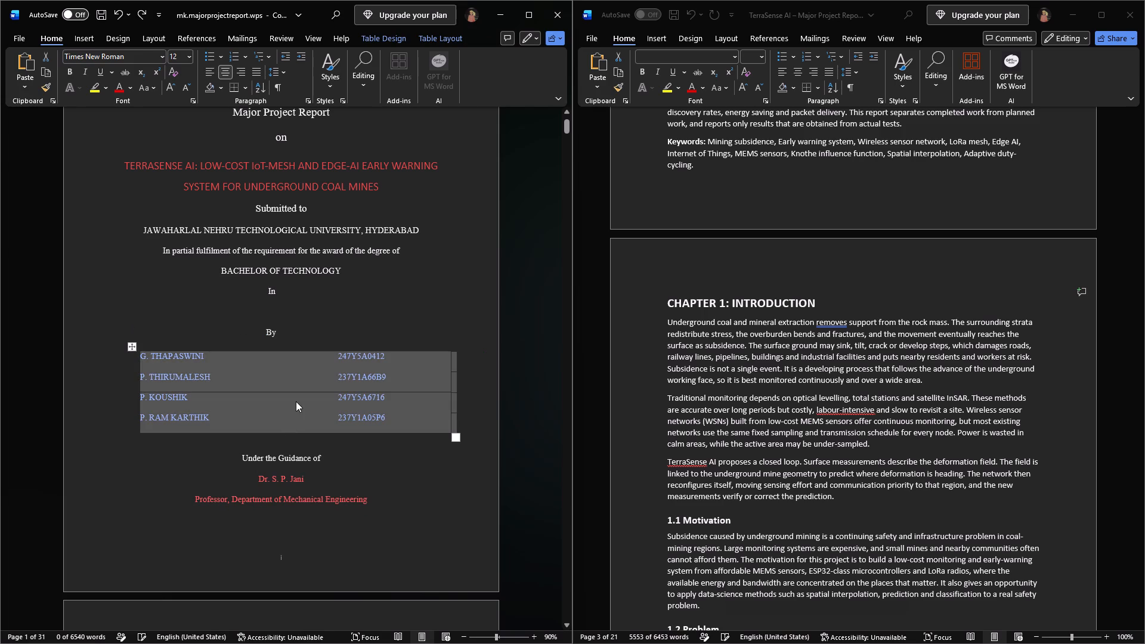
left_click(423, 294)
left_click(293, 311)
Examine the layout of the title page and the certificate page with its logo and college banners.
scroll(284, 303, "up", 8)
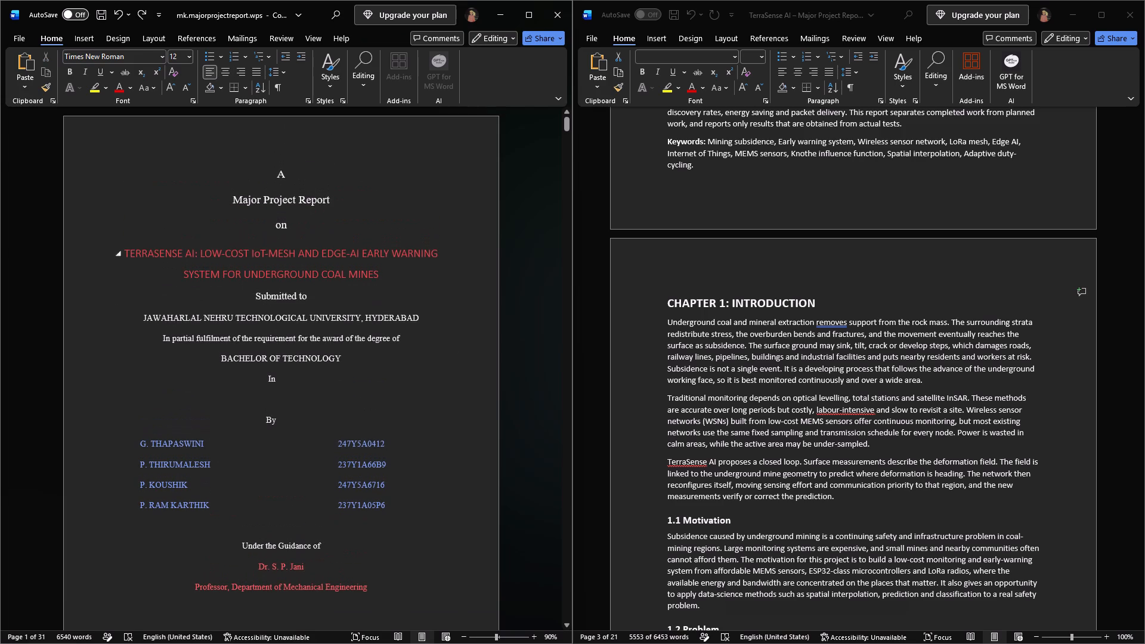
scroll(202, 171, "down", 11)
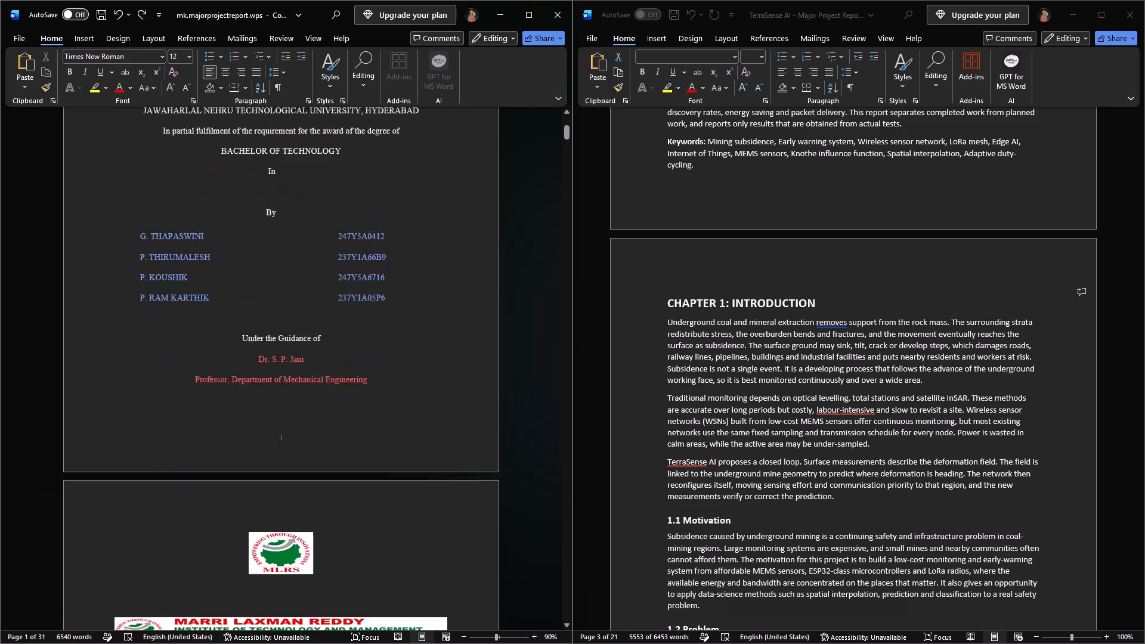
scroll(202, 171, "down", 8)
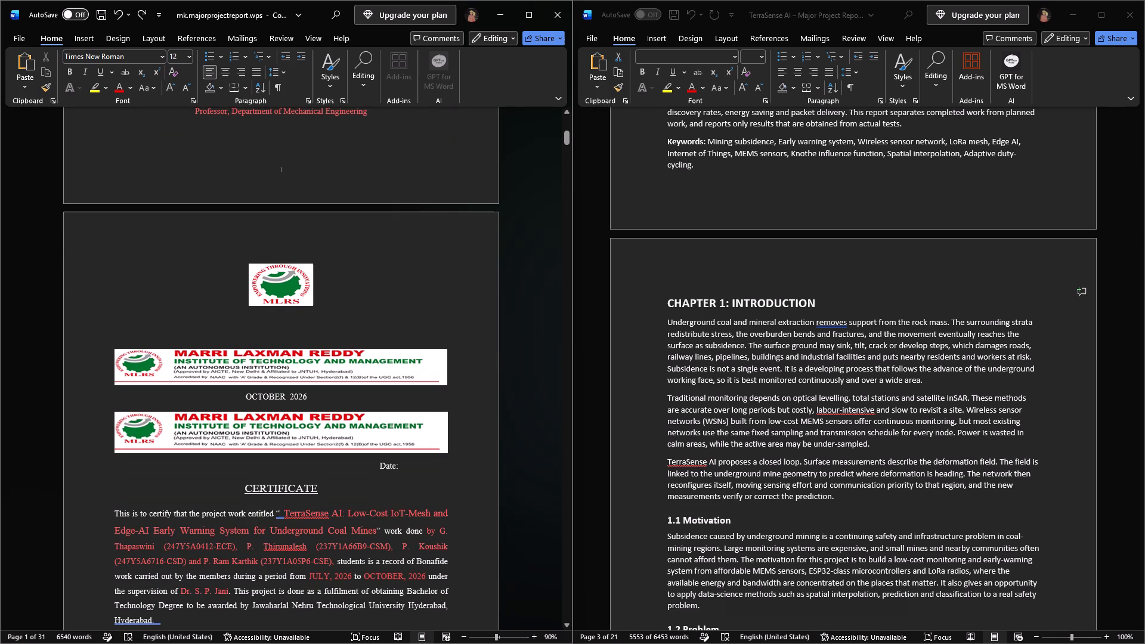
scroll(291, 313, "up", 4)
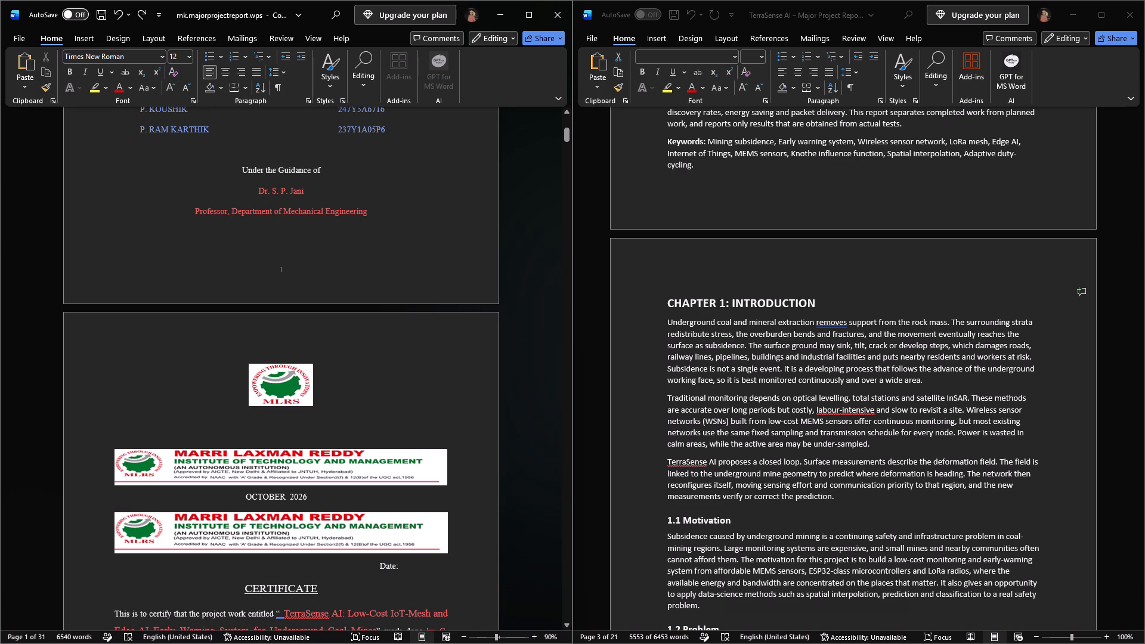
left_click(301, 466)
left_click(321, 277)
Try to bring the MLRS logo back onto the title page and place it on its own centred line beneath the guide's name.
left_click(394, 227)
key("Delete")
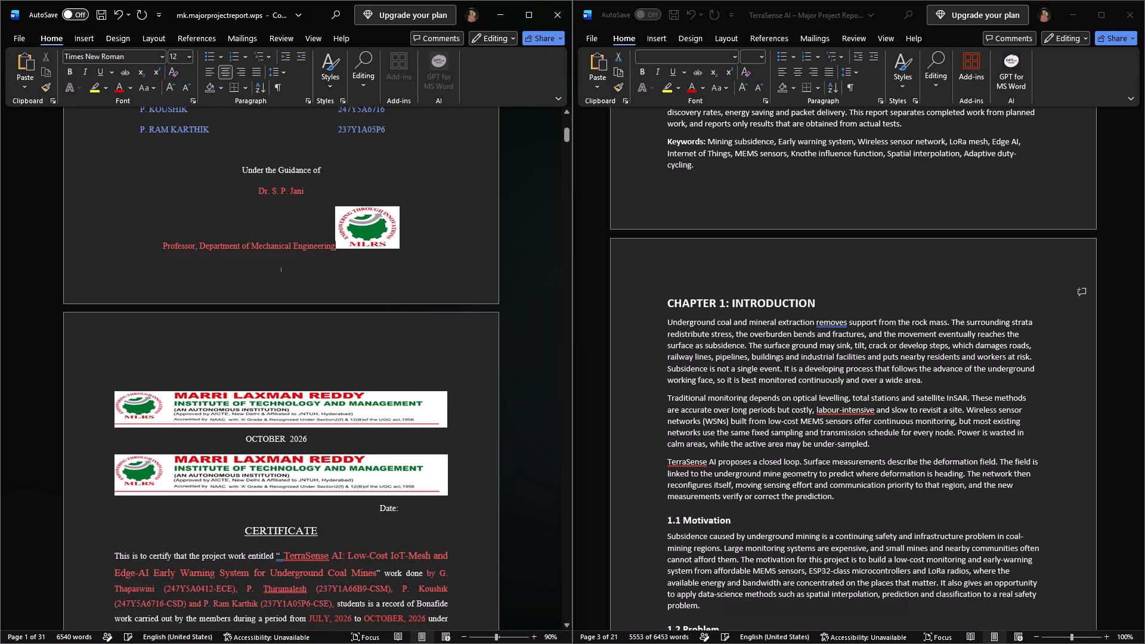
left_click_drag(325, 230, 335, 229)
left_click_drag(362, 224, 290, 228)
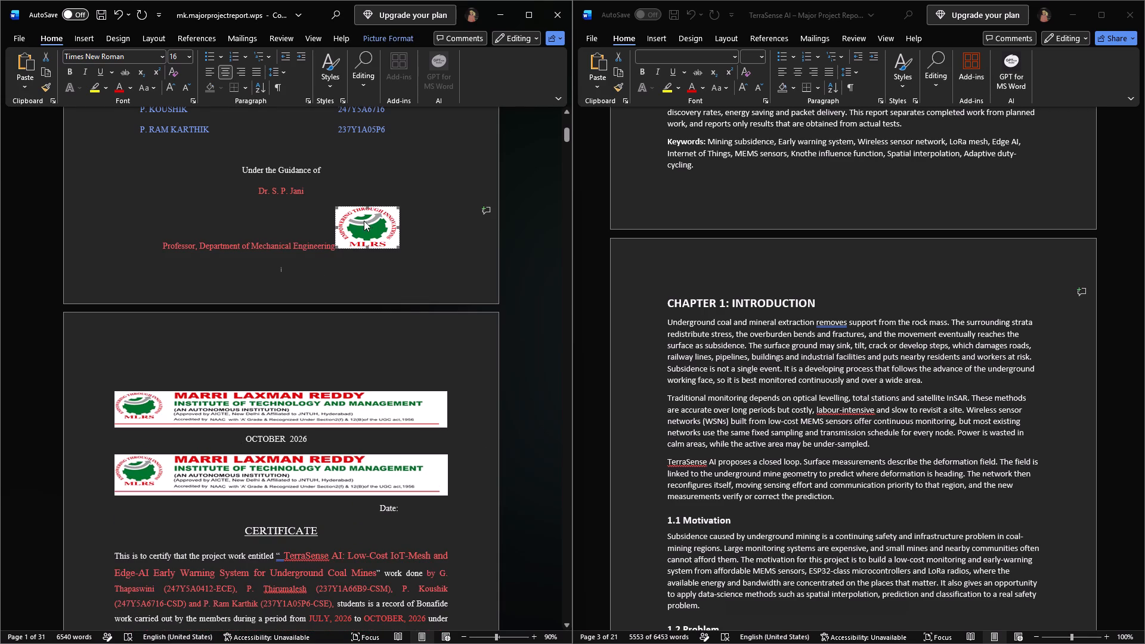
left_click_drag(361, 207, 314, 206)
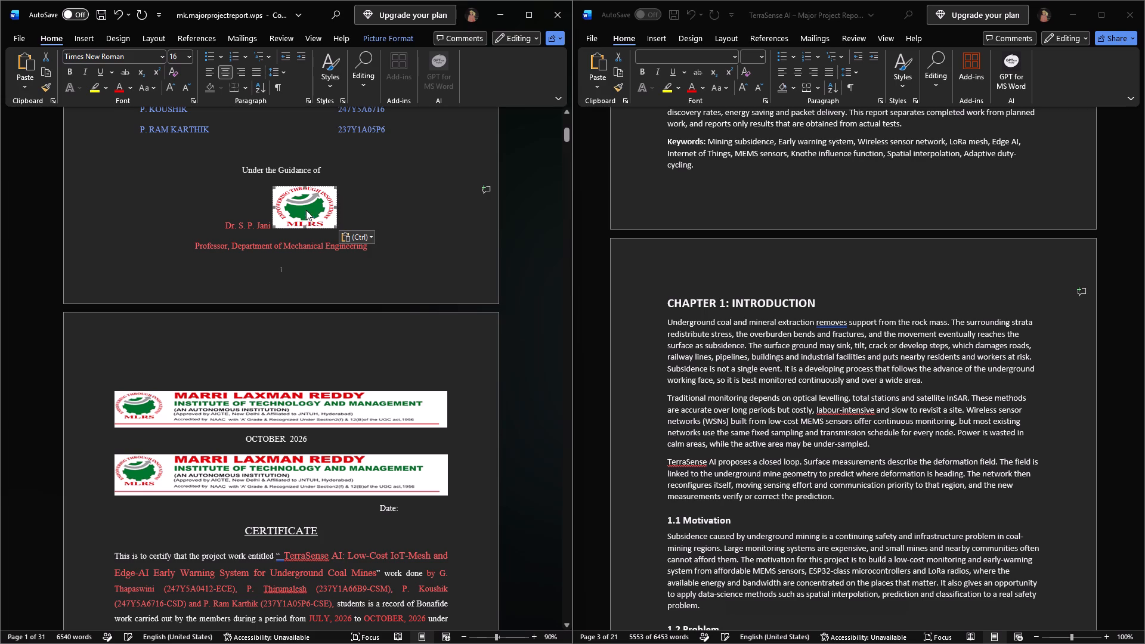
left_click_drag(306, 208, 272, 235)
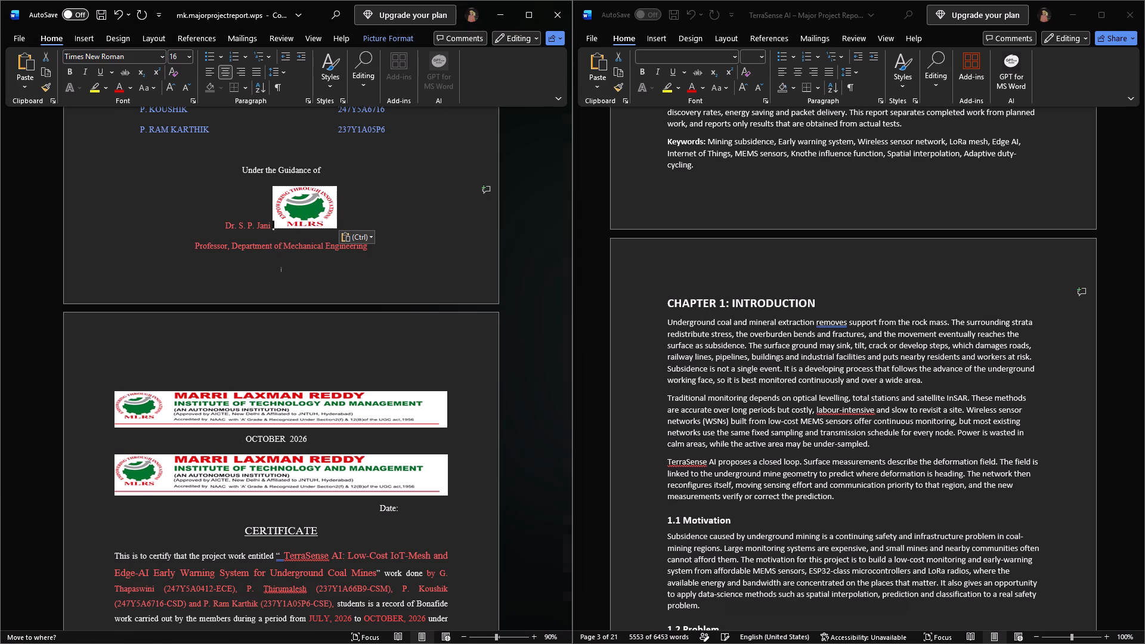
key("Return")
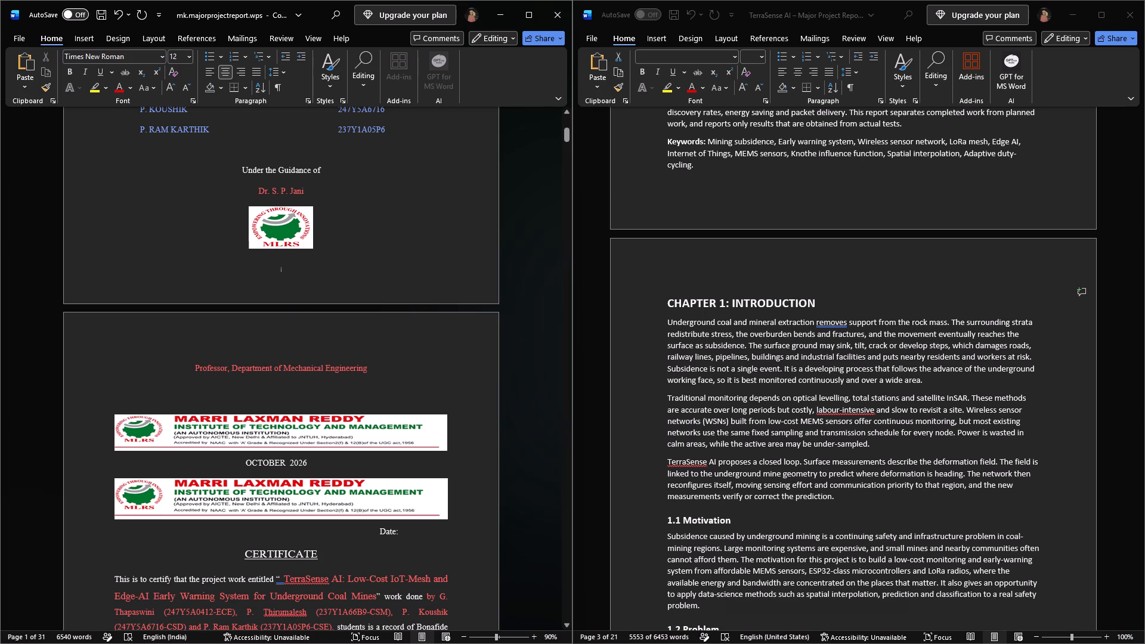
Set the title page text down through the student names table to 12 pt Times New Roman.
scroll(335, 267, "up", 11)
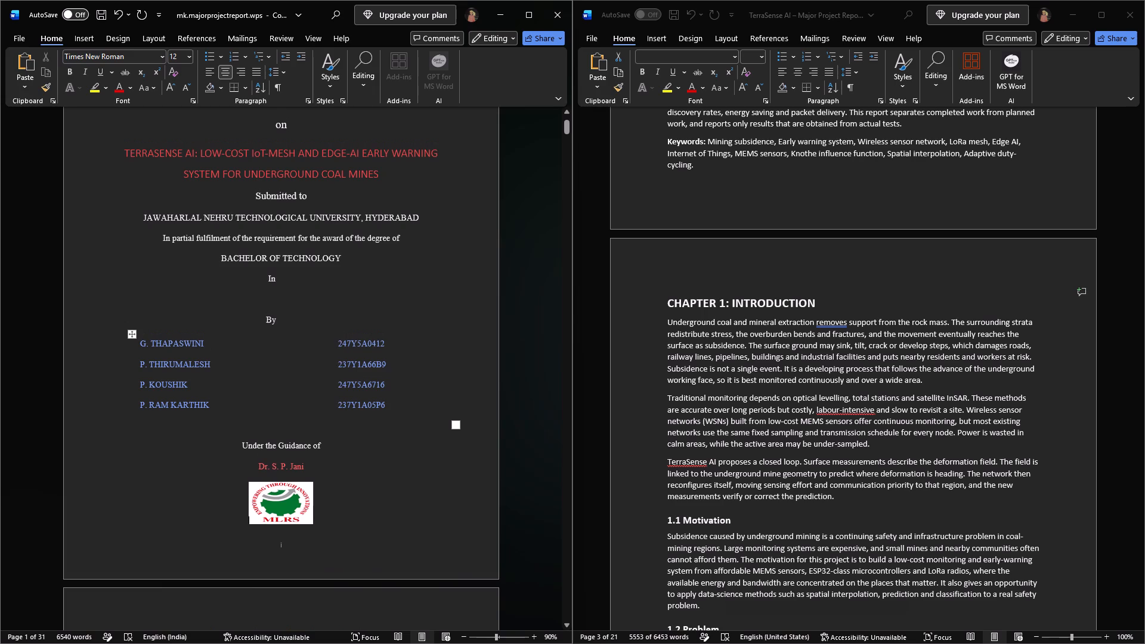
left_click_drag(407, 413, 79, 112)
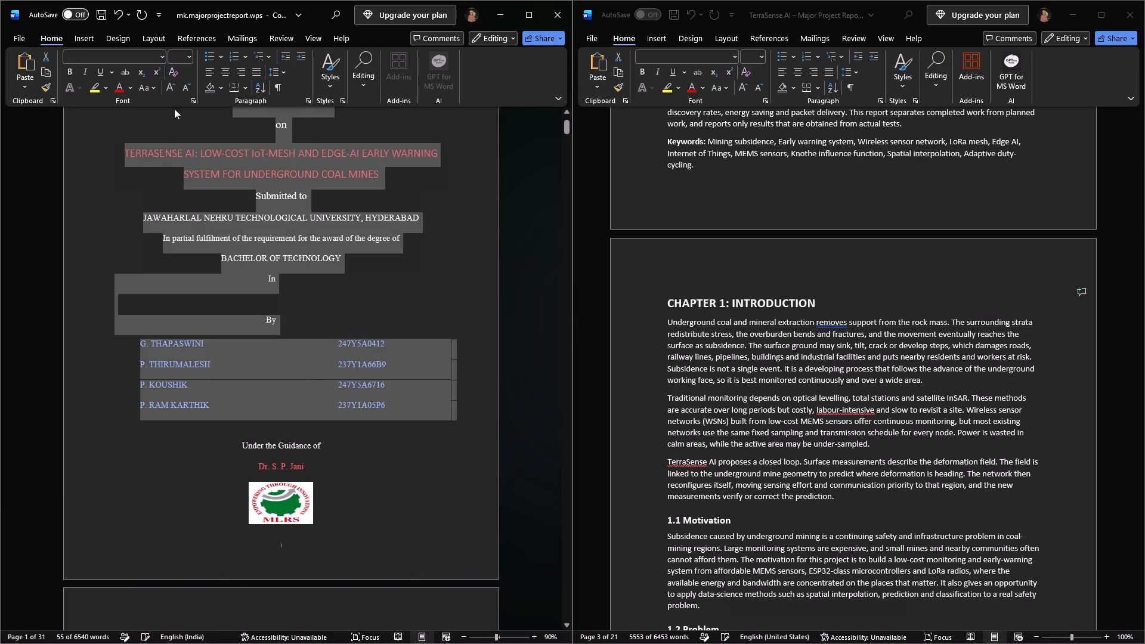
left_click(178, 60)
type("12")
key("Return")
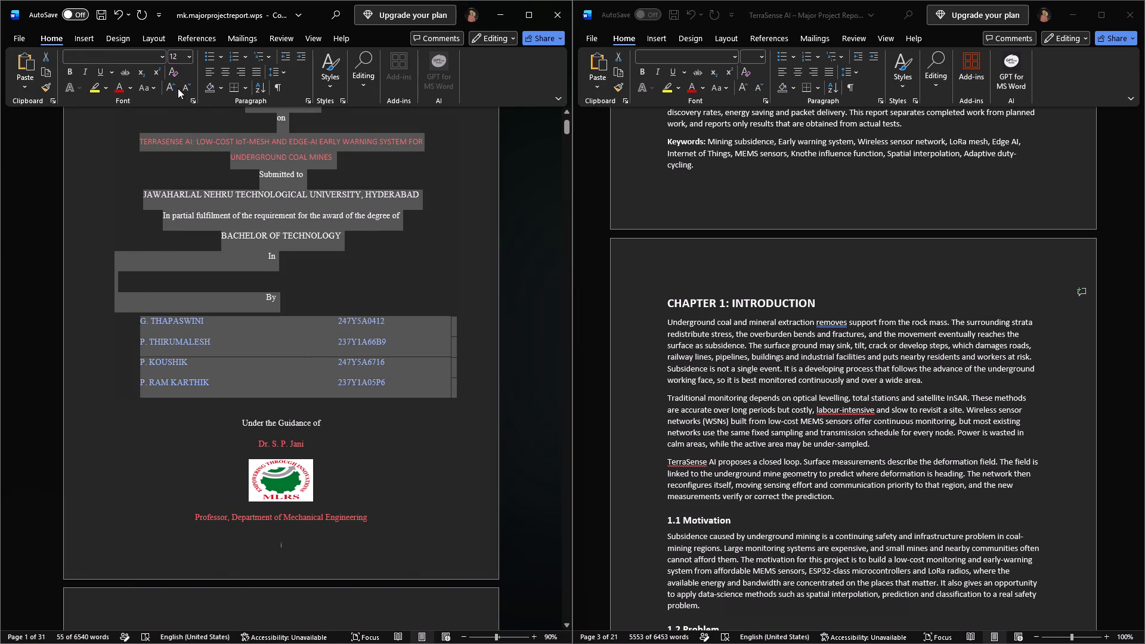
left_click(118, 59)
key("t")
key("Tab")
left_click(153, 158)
Undo the title page font and logo edits, along with the report-wide line spacing and bold removal changes.
scroll(120, 182, "down", 5)
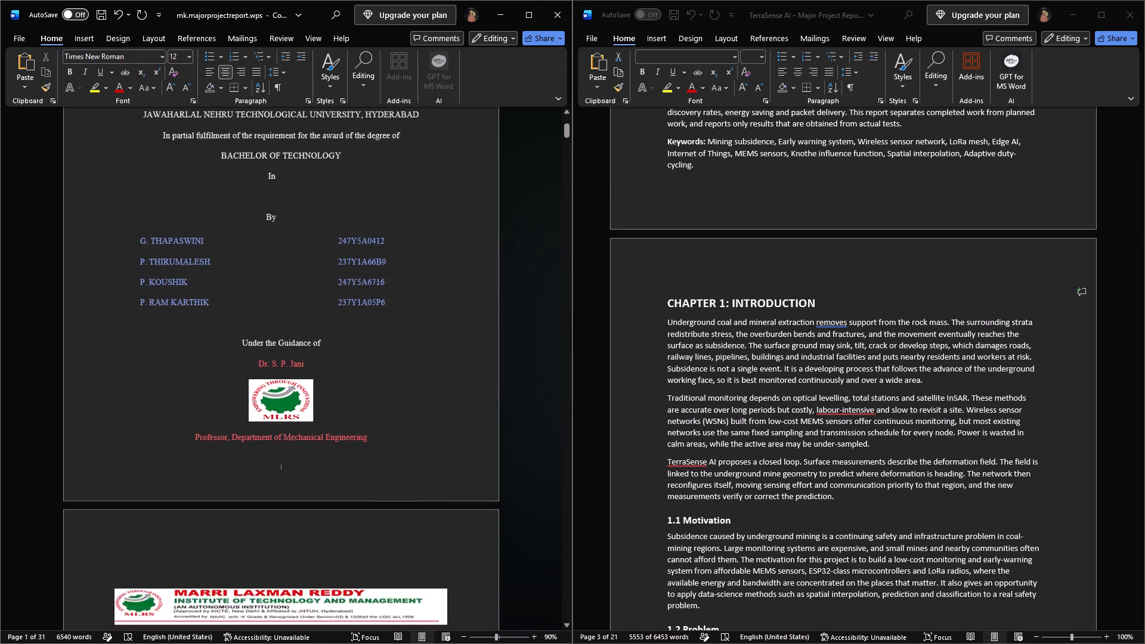
scroll(113, 197, "down", 1)
key("ctrl+z")
key("ctrl+z")
key("ctrl+z")
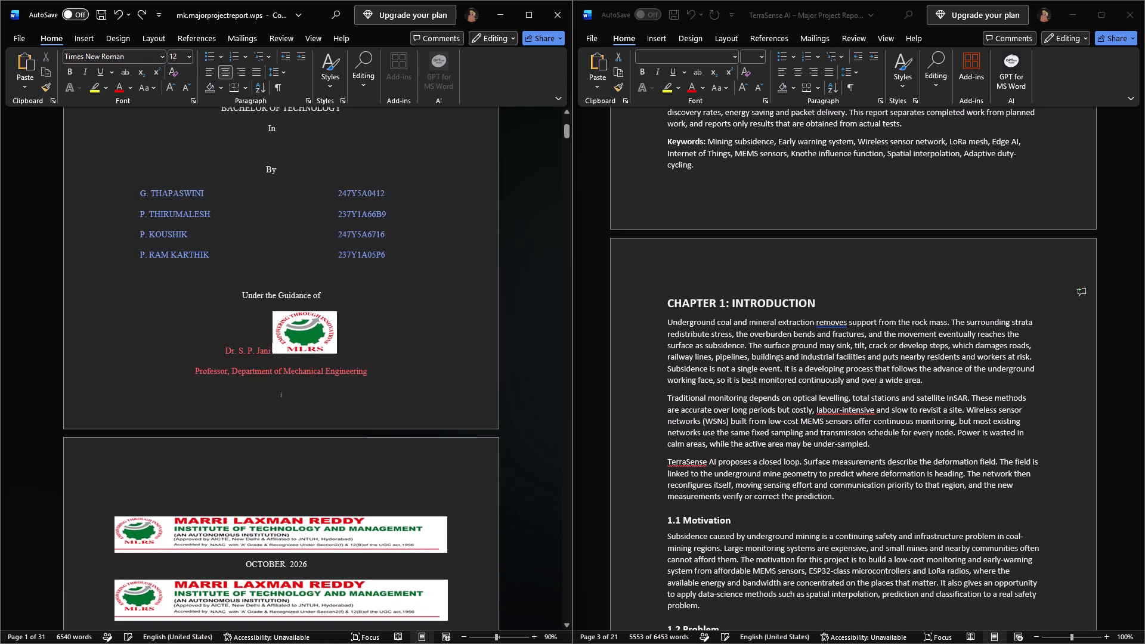
key("ctrl+z")
key("ctrl+z")
key("ctrl+z")
key("ctrl+z")
key("ctrl+z")
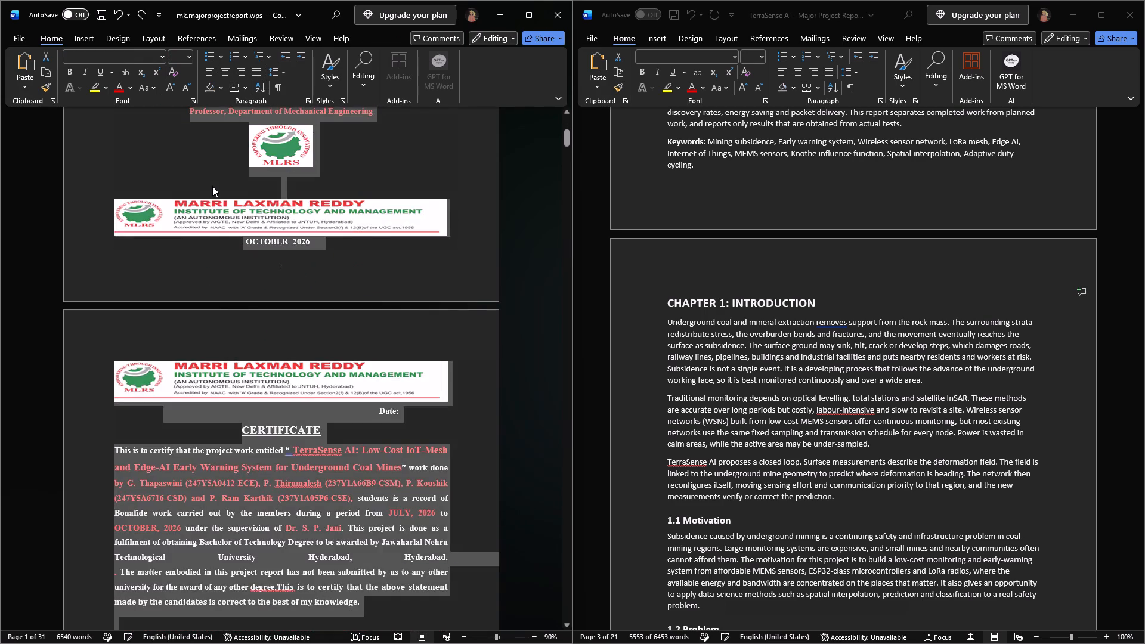
Examine the title page and certificate page layout, including the MLRS logo and the college banners.
scroll(212, 186, "up", 11)
left_click(154, 418)
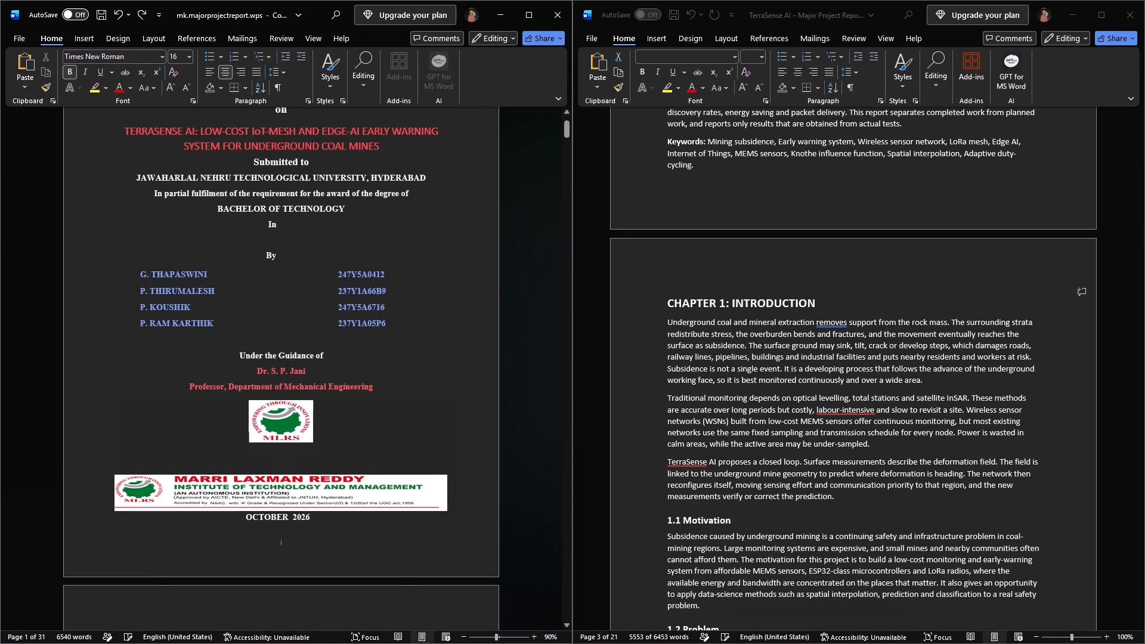
scroll(155, 411, "down", 12)
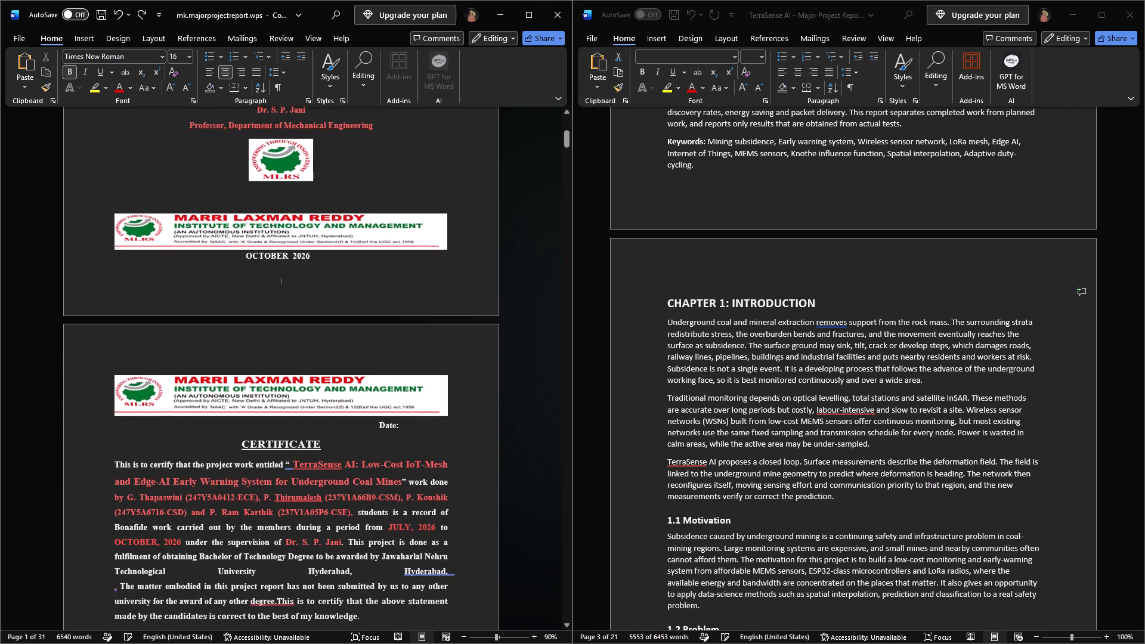
scroll(153, 411, "down", 7)
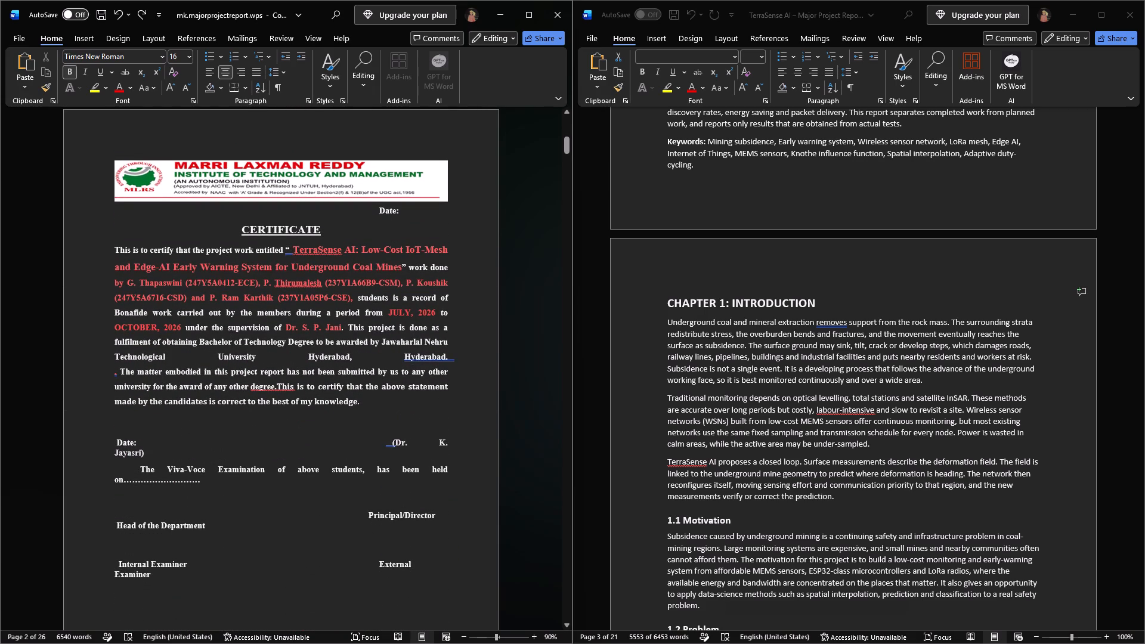
scroll(174, 429, "up", 20)
scroll(174, 429, "up", 4)
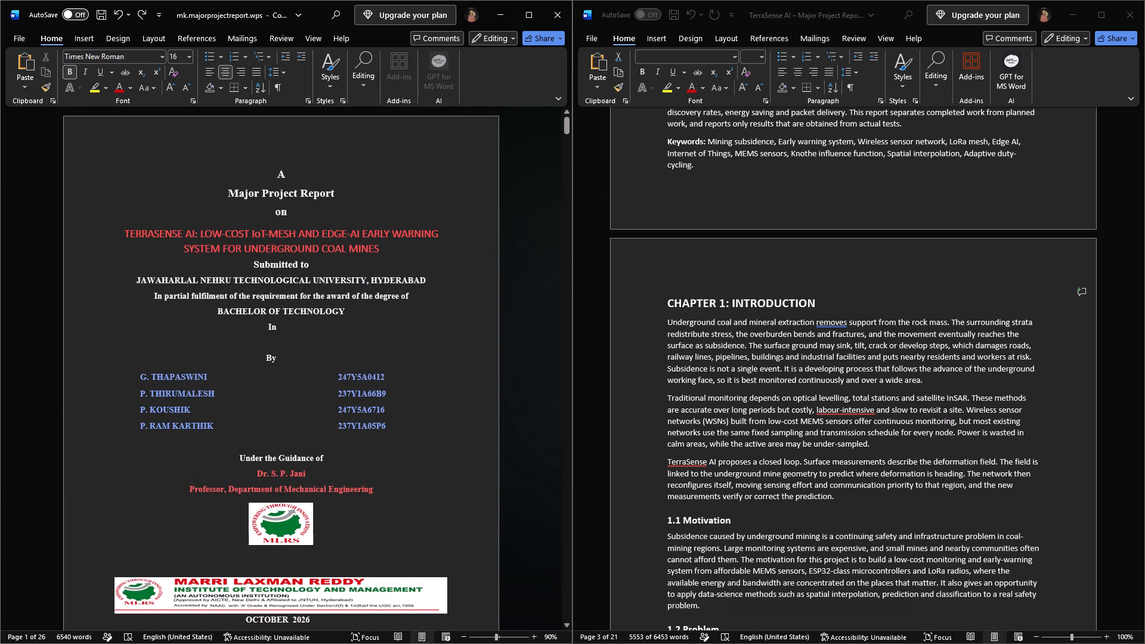
double_click(296, 523)
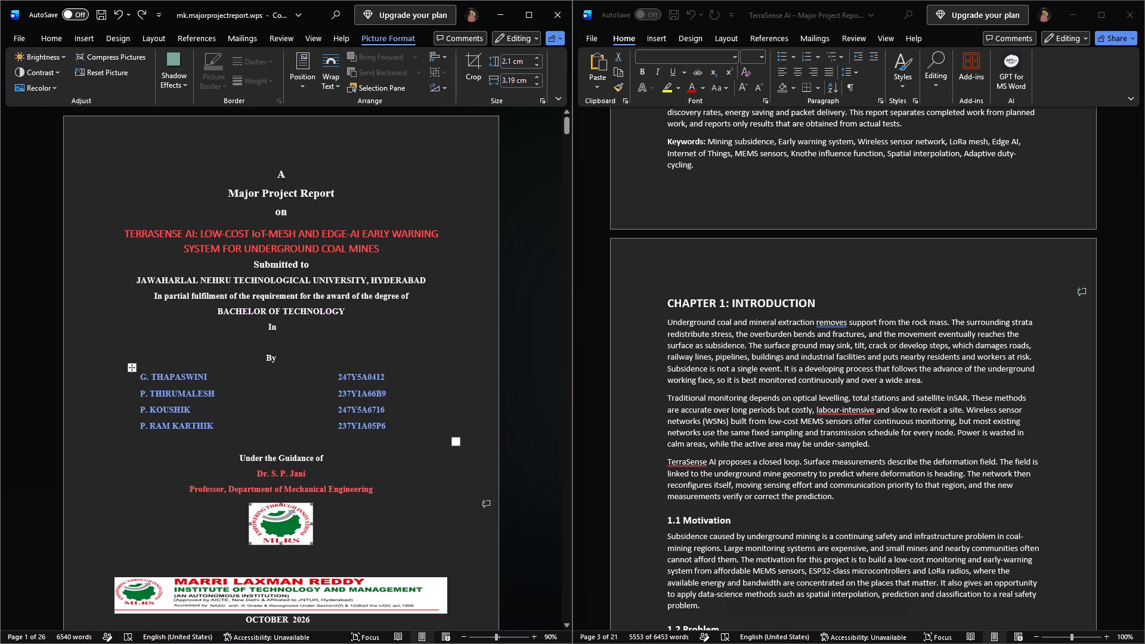
left_click(287, 361)
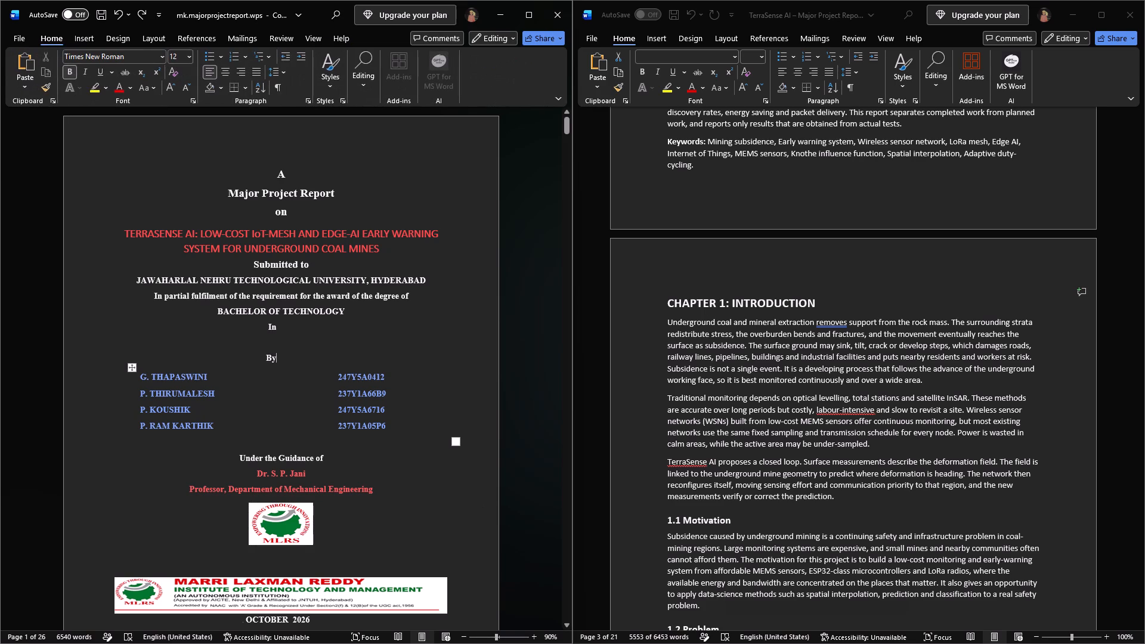
Move the student names table slightly down from the "By" line on the title page.
left_click_drag(134, 366, 121, 388)
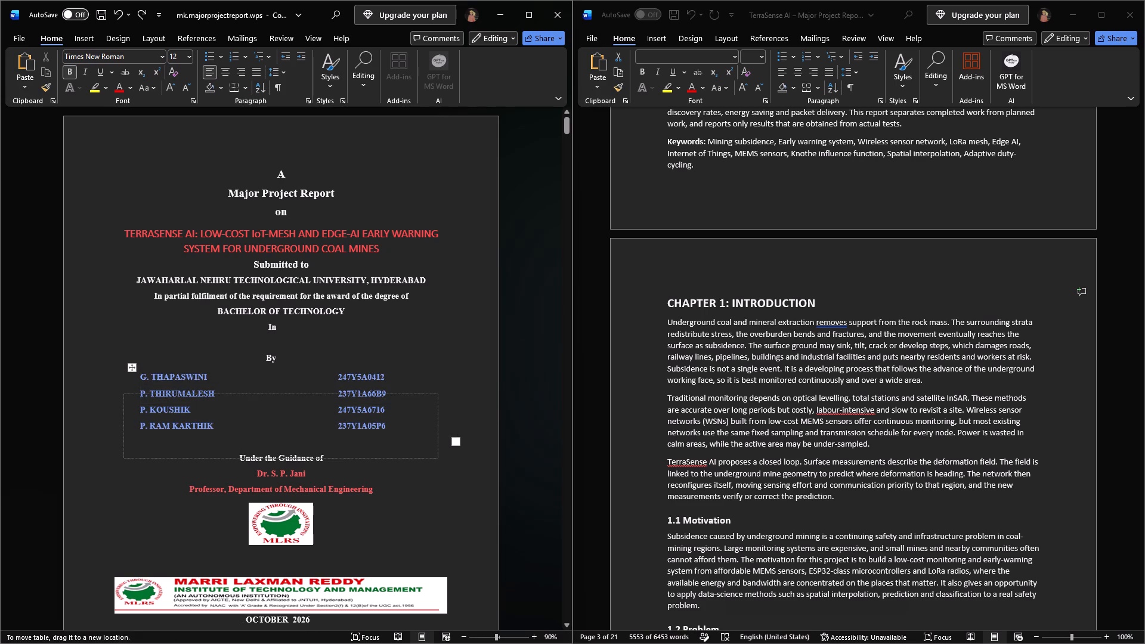
left_click_drag(121, 388, 120, 378)
left_click(276, 361)
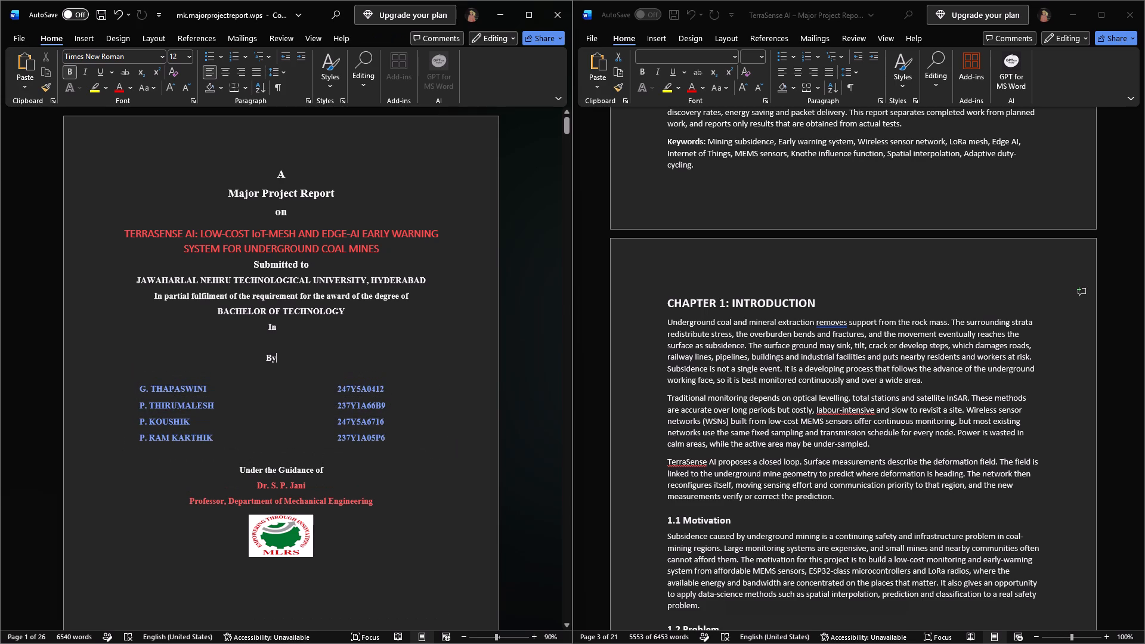
Enter COMPUTER SCIENCE AND ENGINEERING on the blank line between "In" and "By" on the title page.
left_click(274, 349)
type("COM")
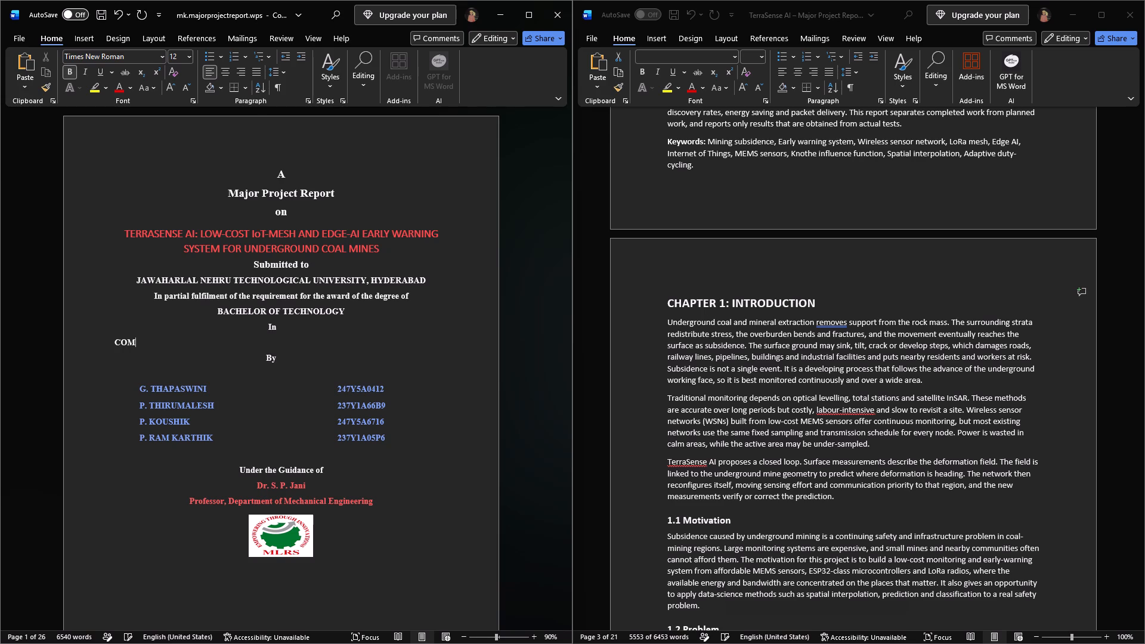
key("shift+BackSpace")
type("MPUTER")
key("shift+space")
type("SCIENCE")
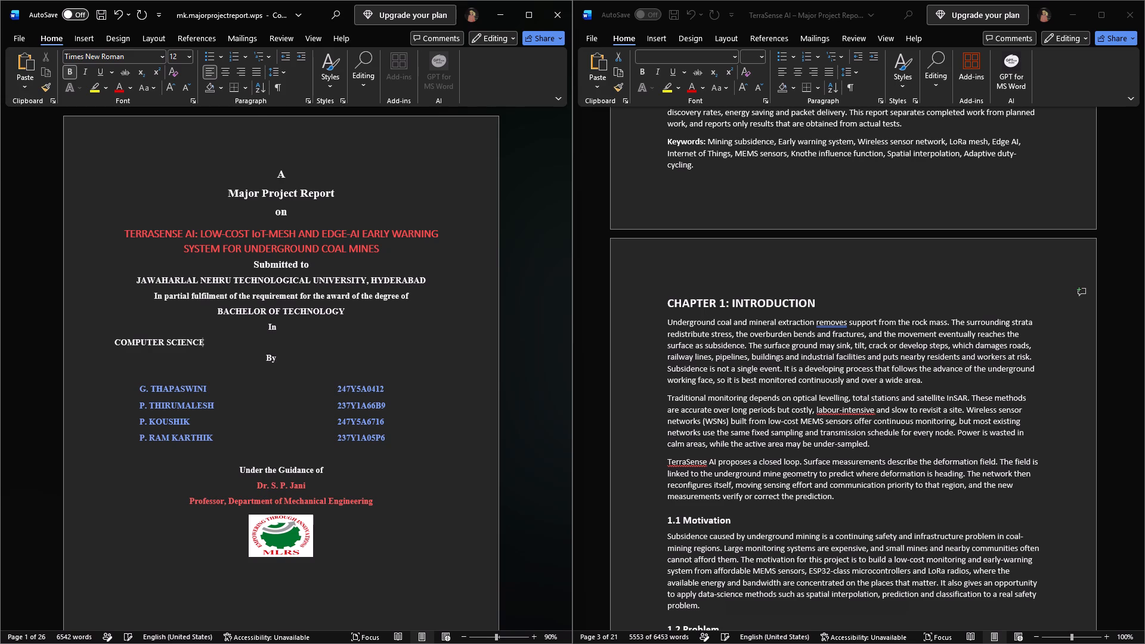
key("space")
type("AND EN")
key("shift+g")
key("shift+i")
type("NE")
type("ERING")
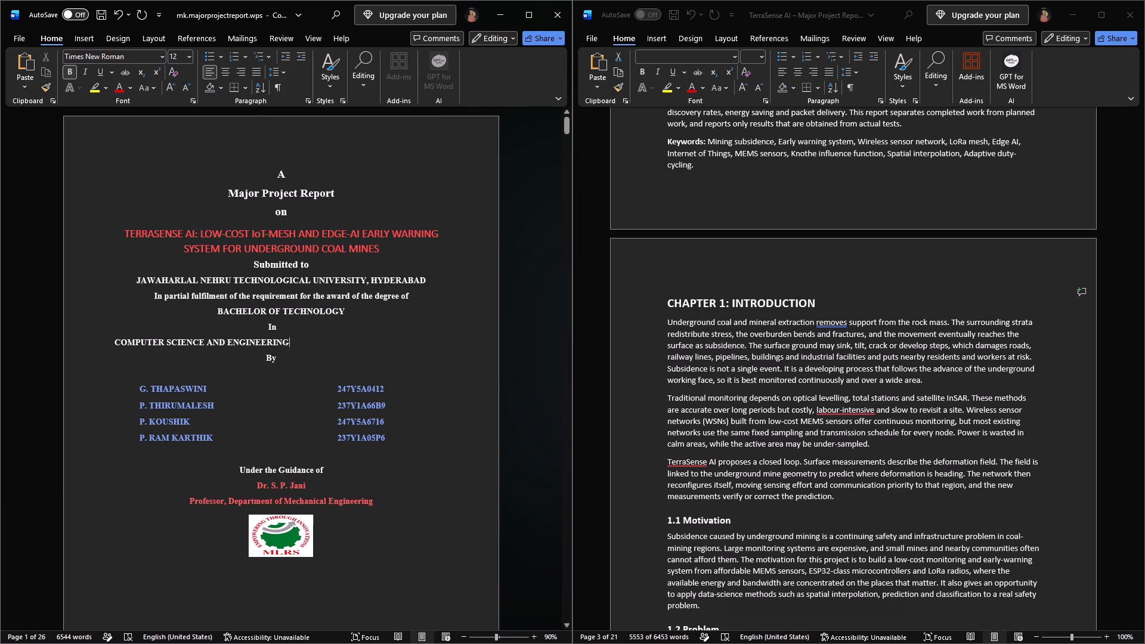
Centre the COMPUTER SCIENCE AND ENGINEERING line on the title page.
left_click_drag(305, 348, 118, 345)
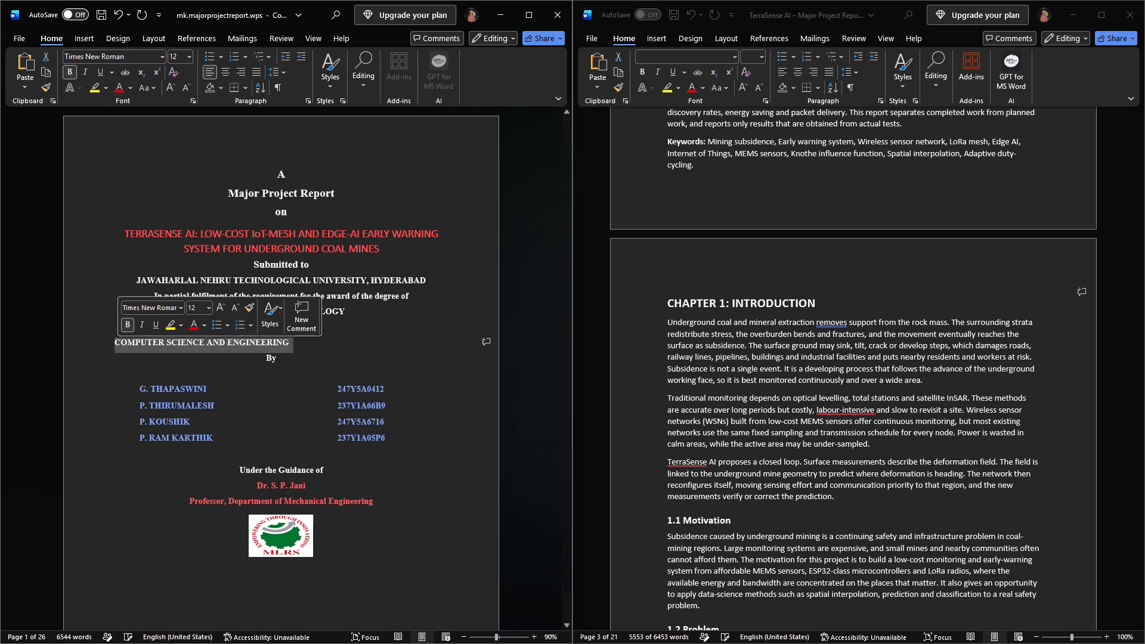
left_click(222, 73)
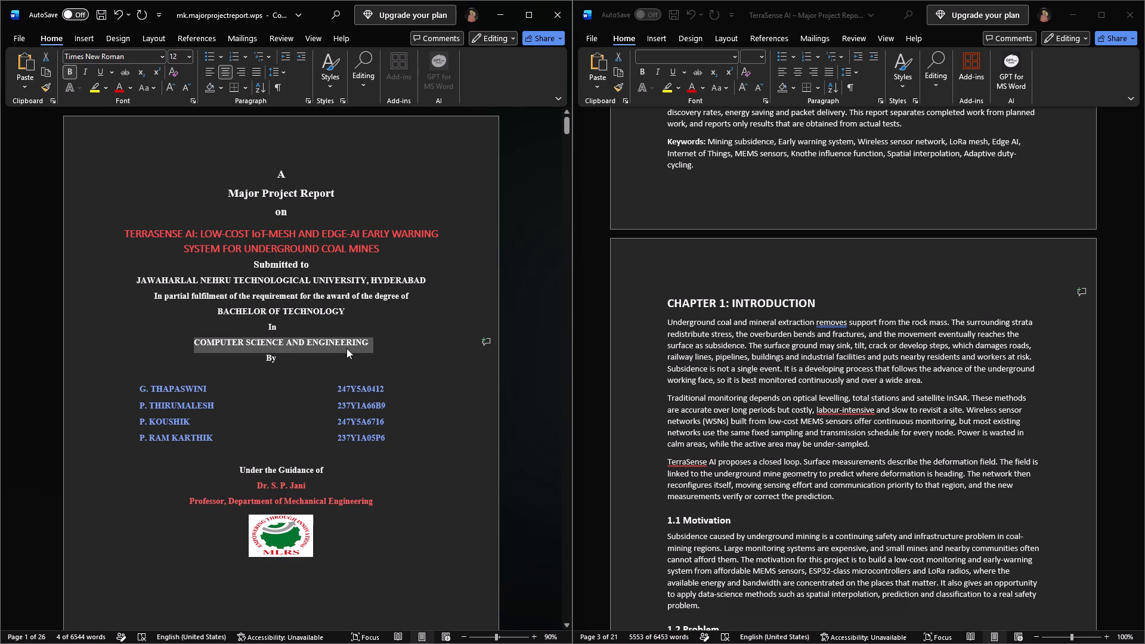
left_click(324, 338)
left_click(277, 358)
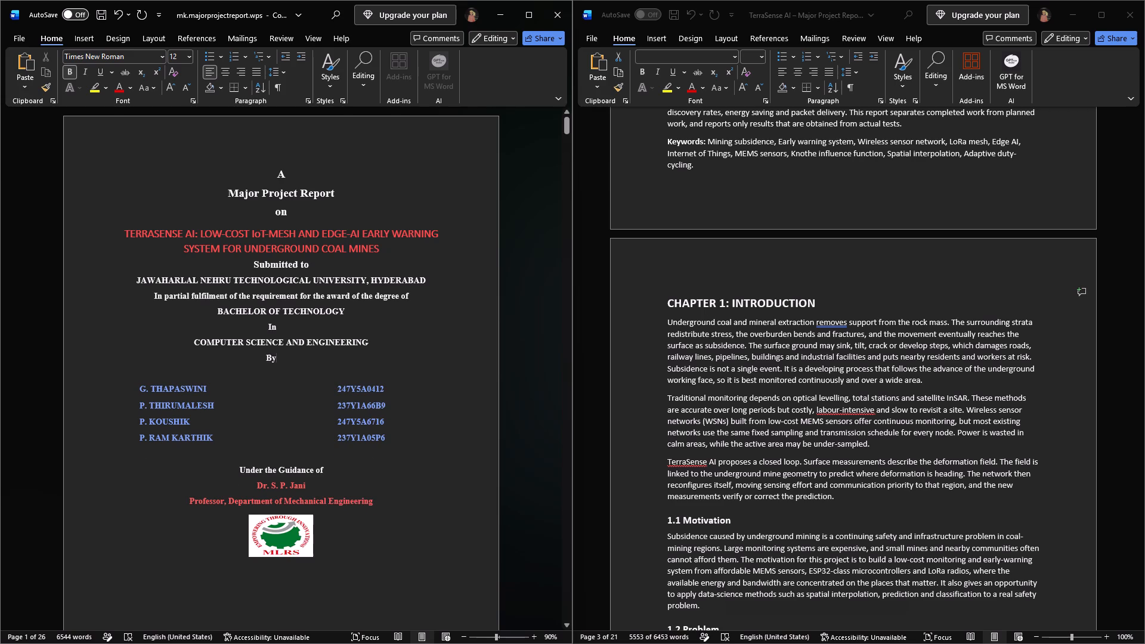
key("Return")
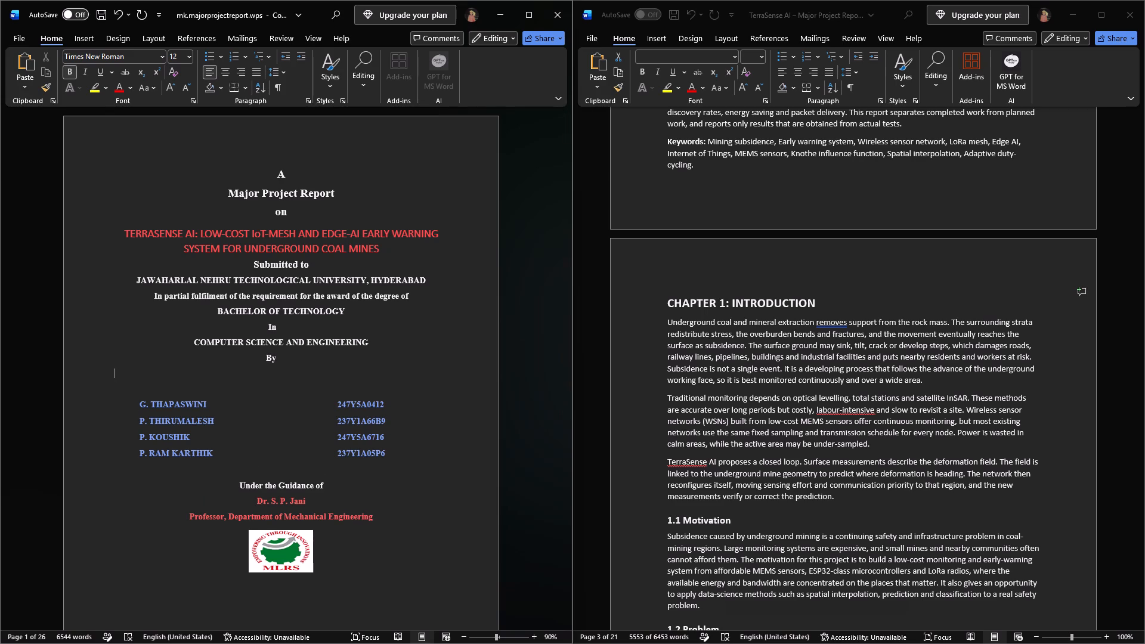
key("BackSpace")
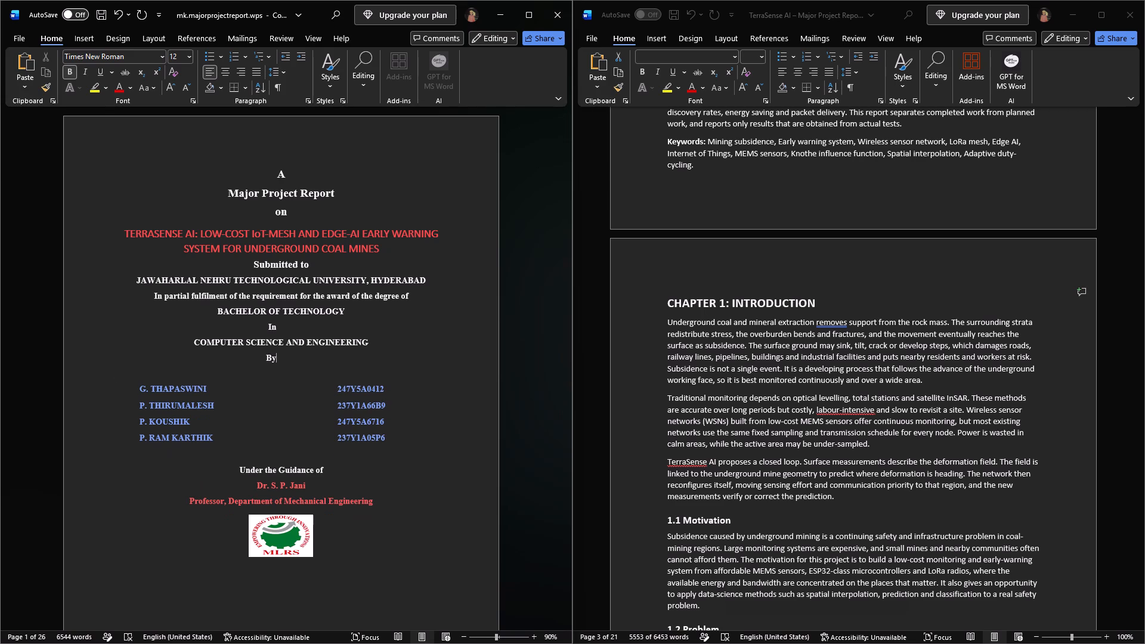
Delete the blank line beneath the MLRS logo to pull the college banner and OCTOBER 2026 line up onto the title page.
scroll(345, 319, "down", 4)
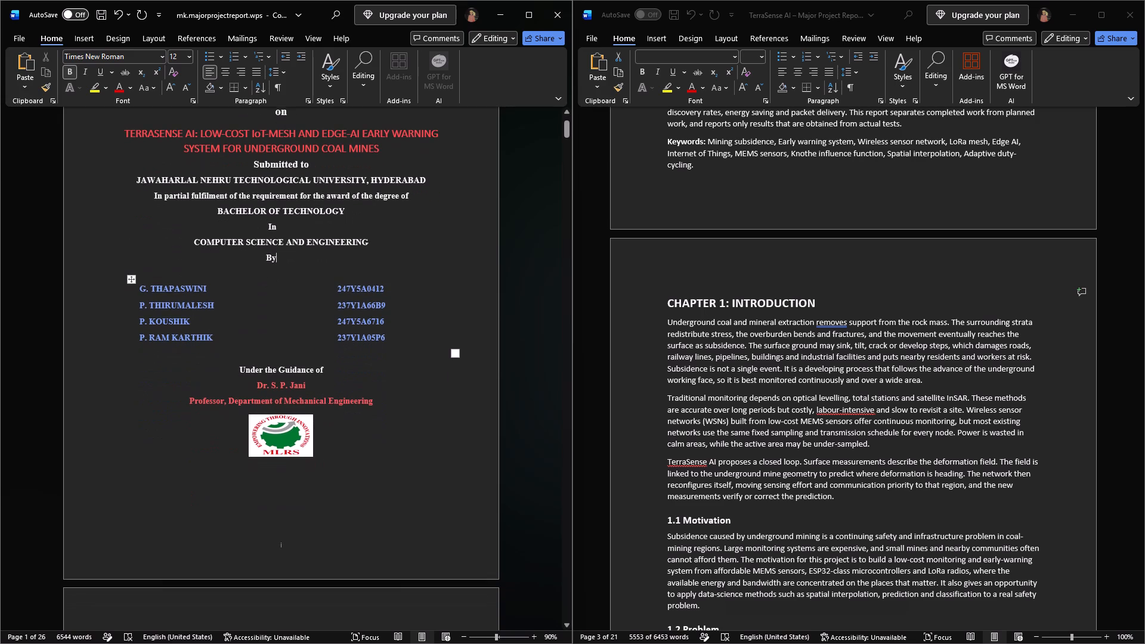
left_click(348, 484)
key("Delete")
scroll(348, 491, "down", 5)
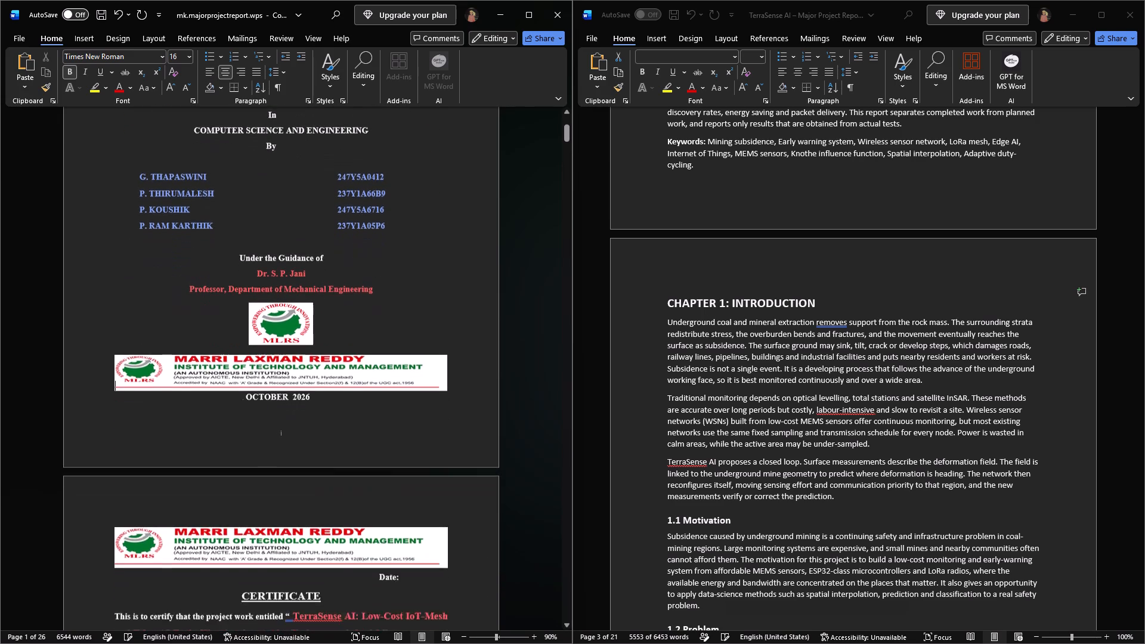
Close up the spacing in the bracketed guide's name beside Date on the certificate page so it fits on one line.
scroll(348, 491, "down", 13)
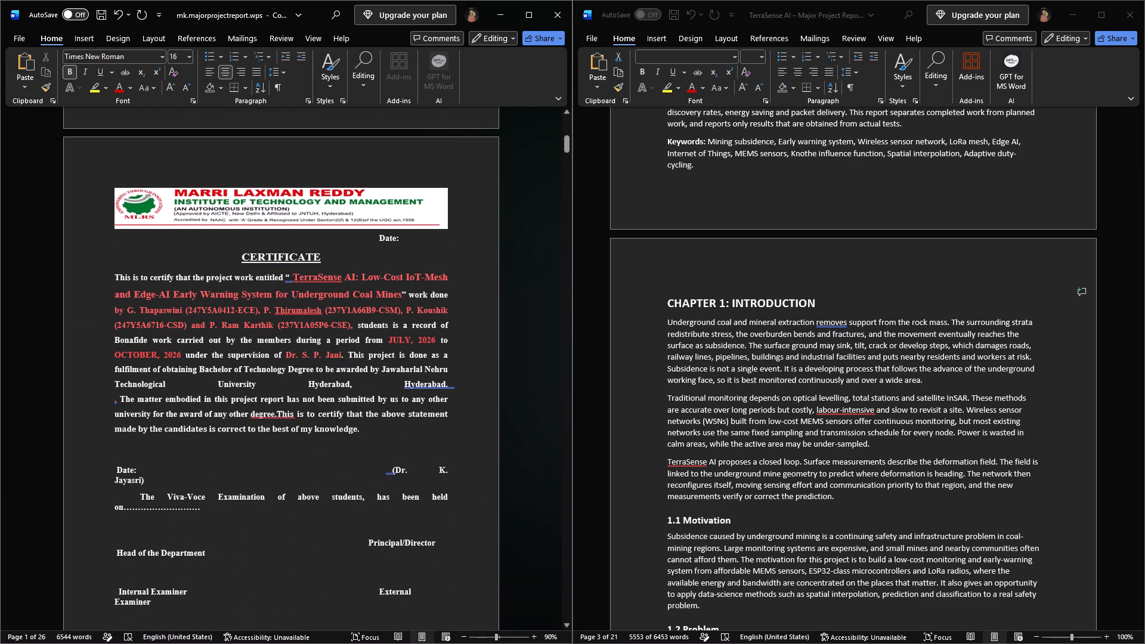
left_click(385, 468)
left_click_drag(392, 470, 396, 482)
double_click(411, 484)
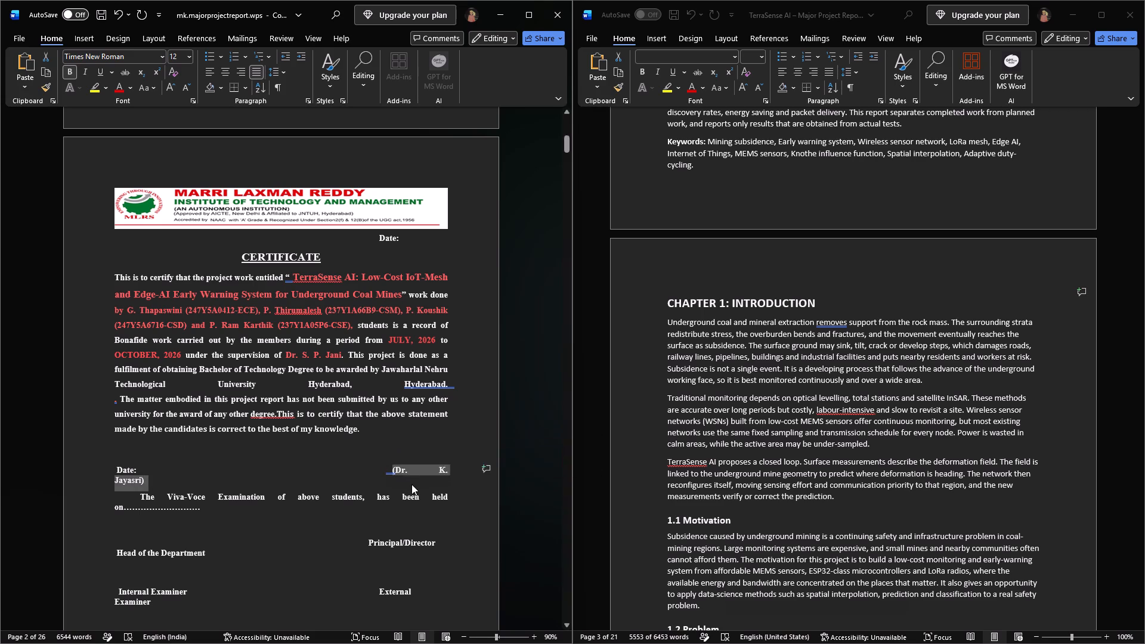
left_click(422, 487)
left_click(435, 471)
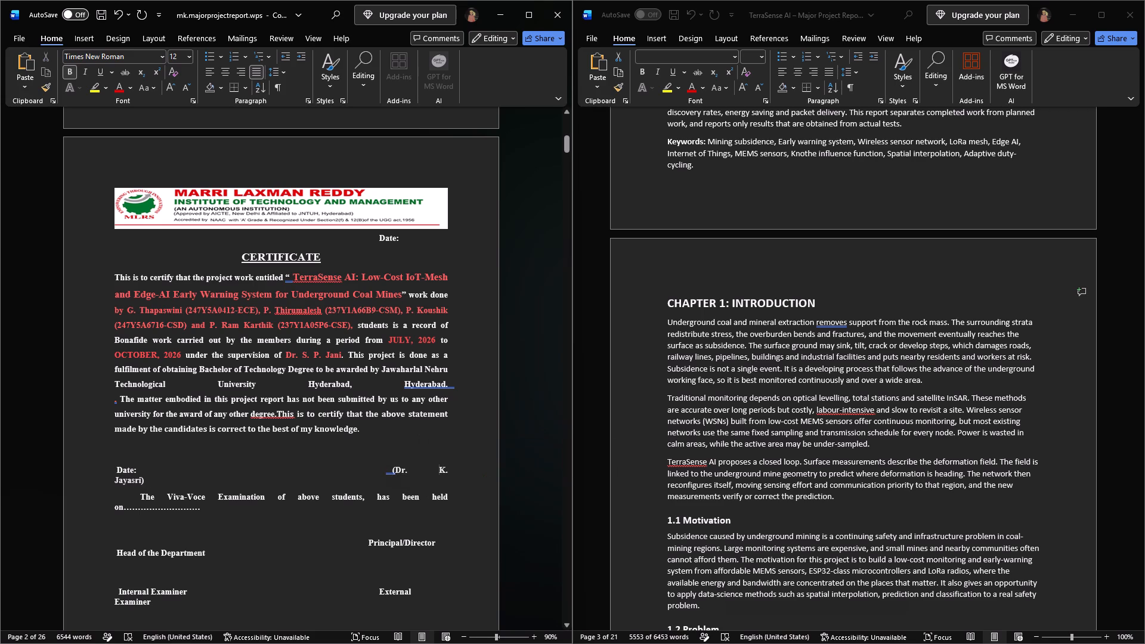
key("BackSpace")
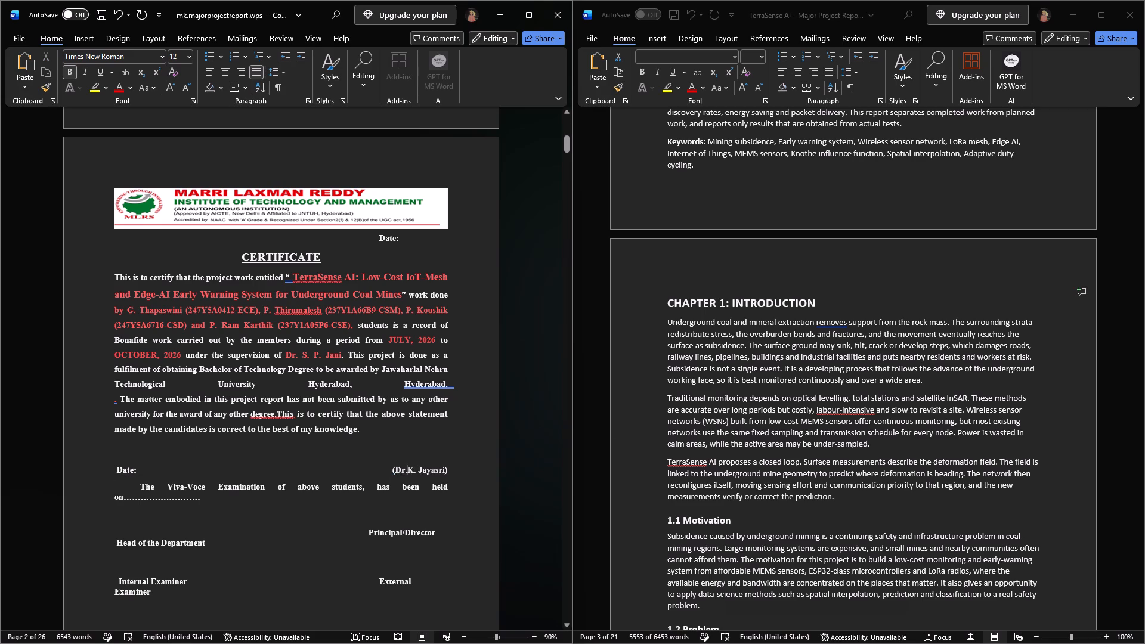
Remove the indent from the Viva-Voce Examination line on the certificate and add a blank line above it.
left_click(136, 482)
key("BackSpace")
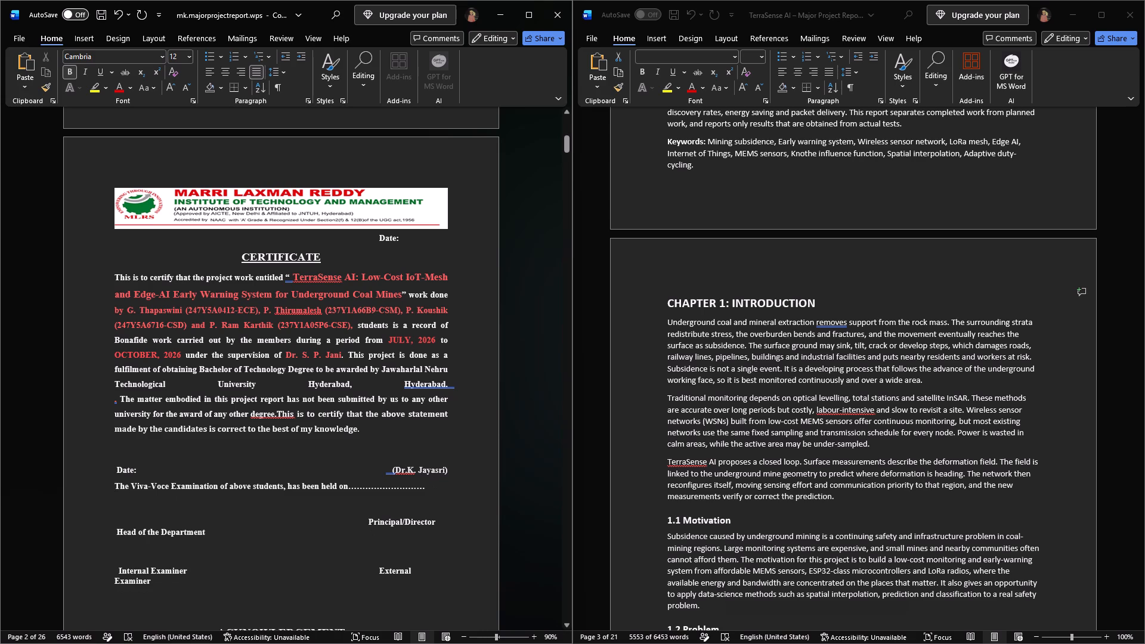
left_click(466, 468)
key("Return")
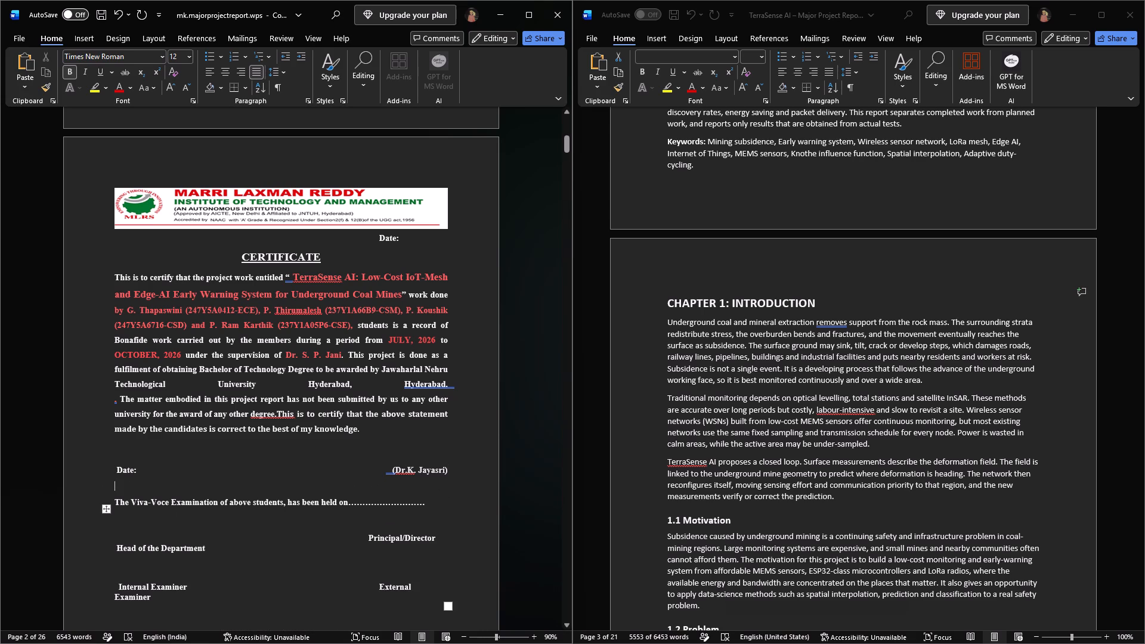
Add blank lines above Head of the Department and Principal/Director so both signature labels sit lower and level.
left_click(435, 522)
key("Return")
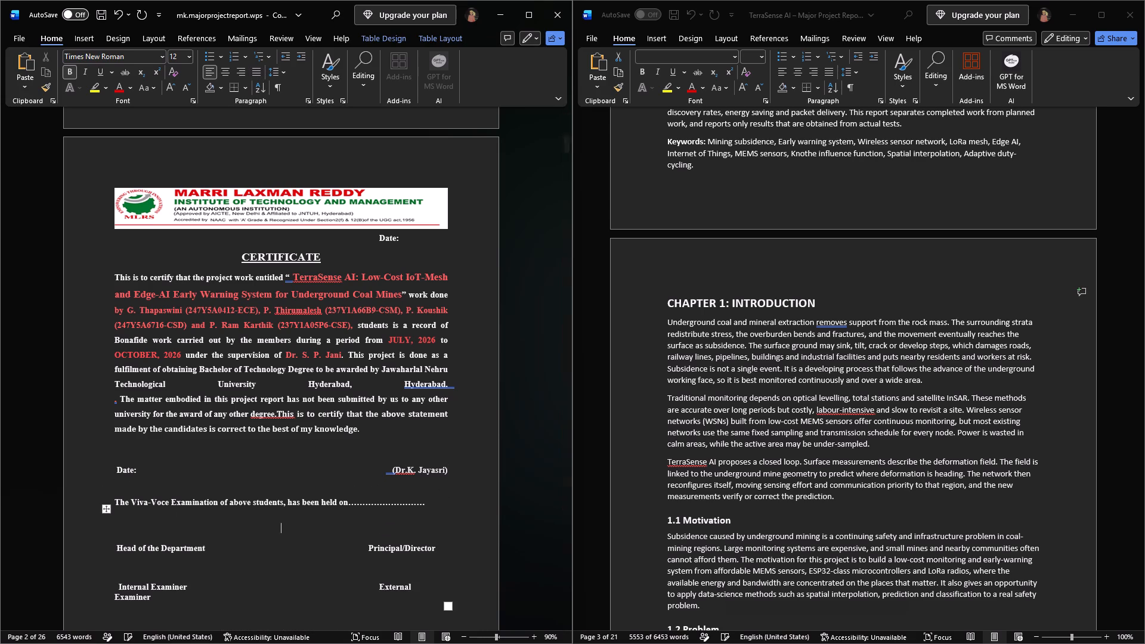
left_click(221, 533)
key("Return")
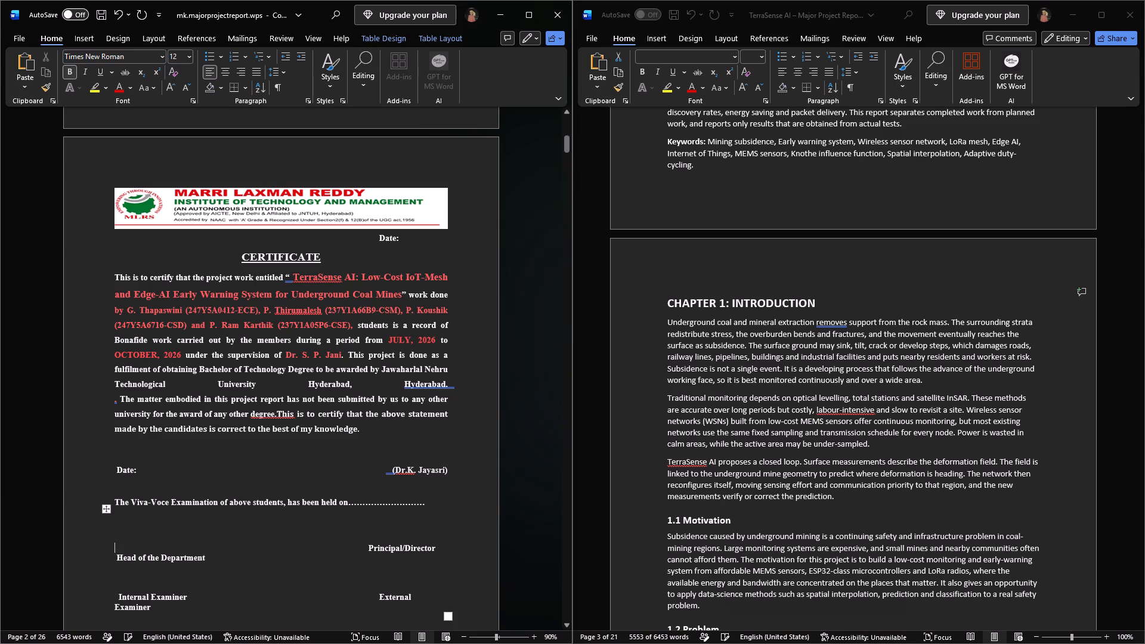
left_click(369, 521)
key("Return")
Add blank lines above the Internal Examiner and External Examiner row in the certificate's signature table for more signing space.
scroll(361, 535, "down", 2)
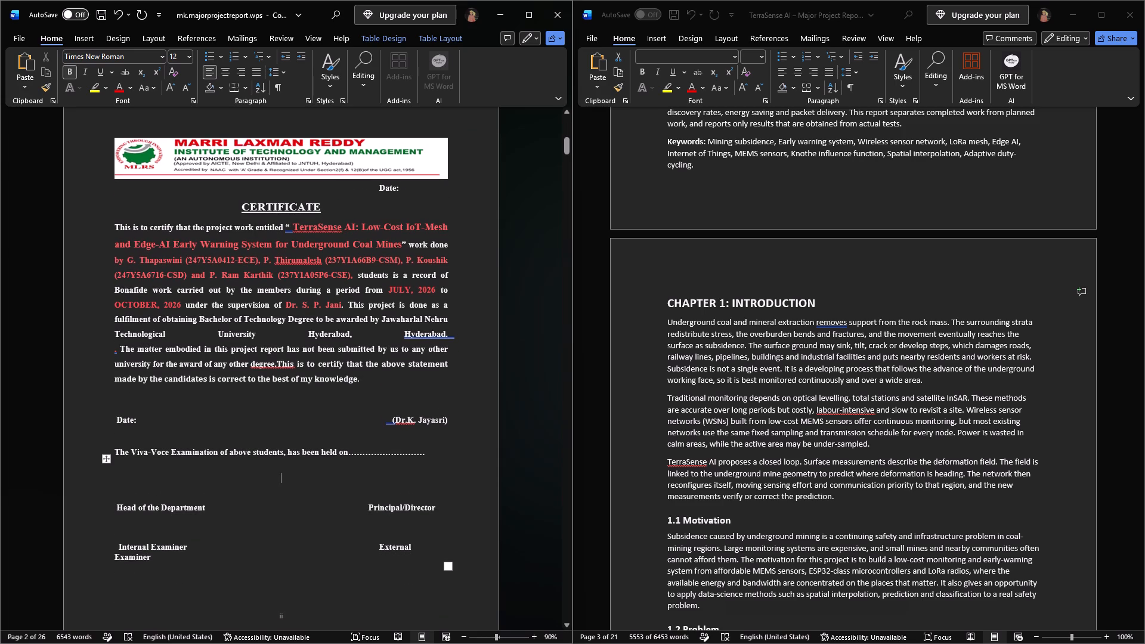
left_click(410, 534)
key("Return")
key("Return")
key("Return")
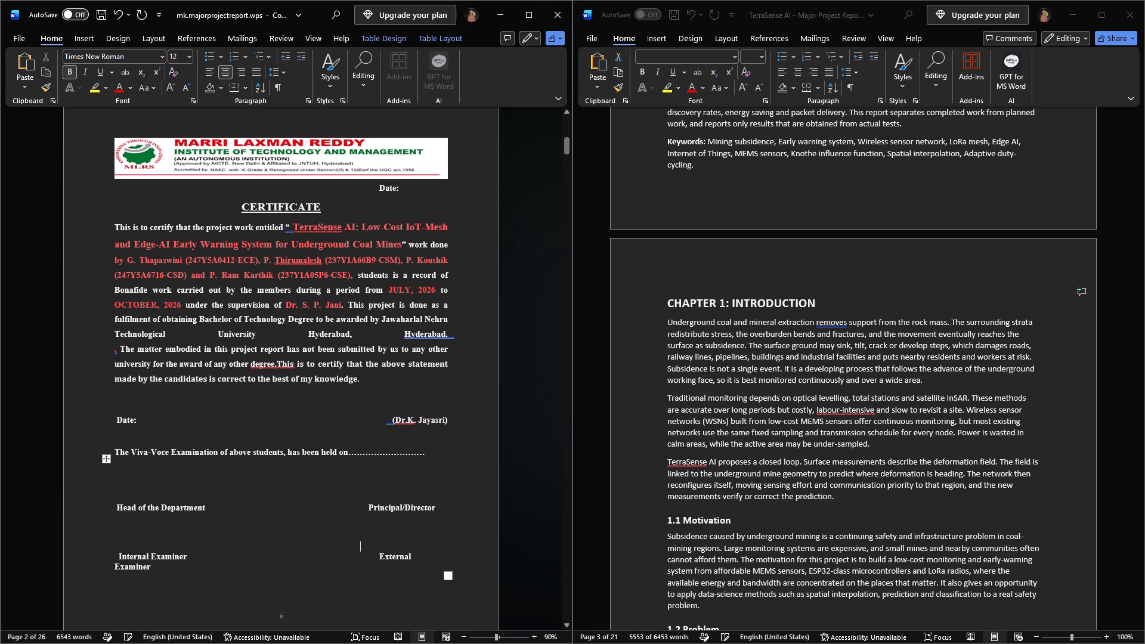
key("Return")
Replace the bracketed name beside Date on the certificate with the guide's name copied from the TerraSense AI report's title page, without brackets.
scroll(302, 521, "down", 4)
scroll(323, 449, "up", 3)
scroll(324, 447, "down", 5)
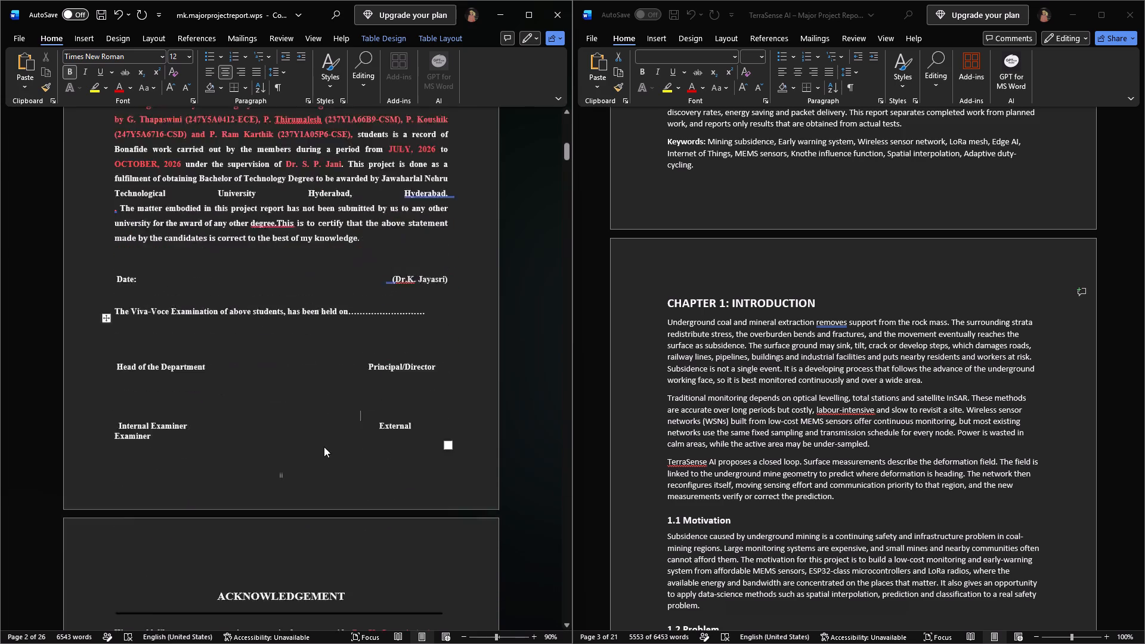
scroll(324, 447, "down", 7)
scroll(322, 449, "up", 6)
scroll(430, 341, "up", 3)
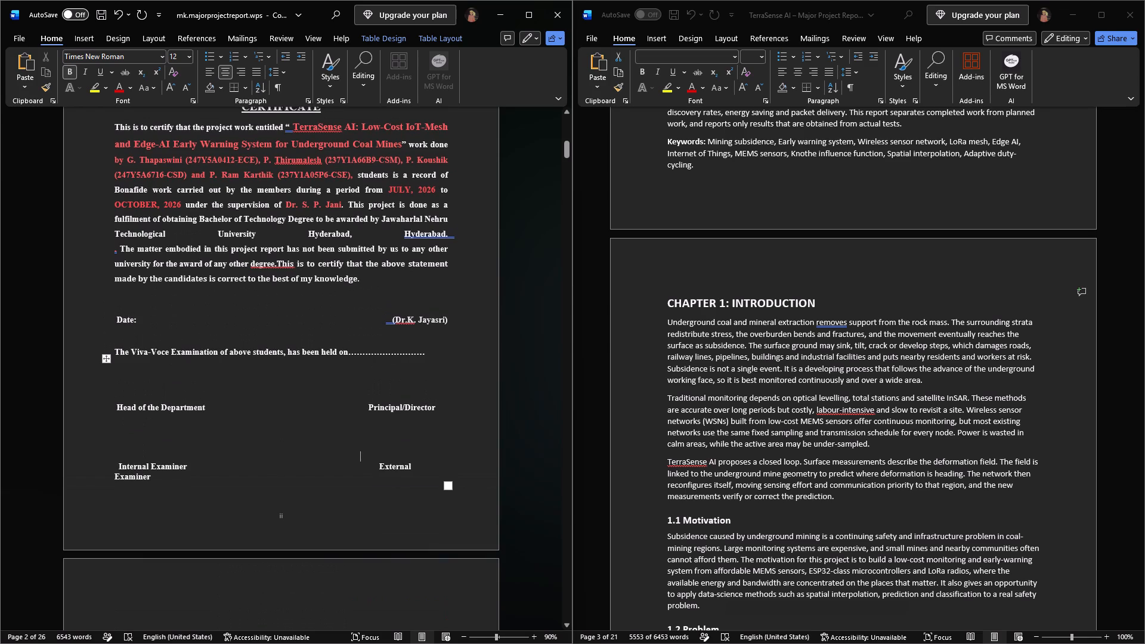
left_click_drag(453, 319, 392, 317)
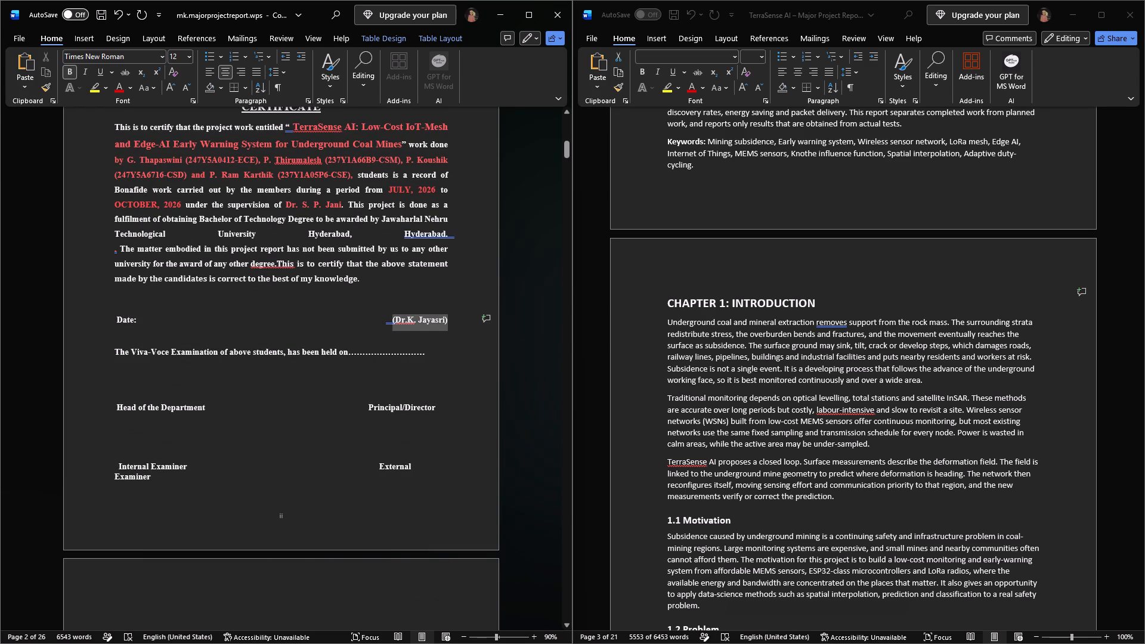
left_click_drag(392, 317, 395, 317)
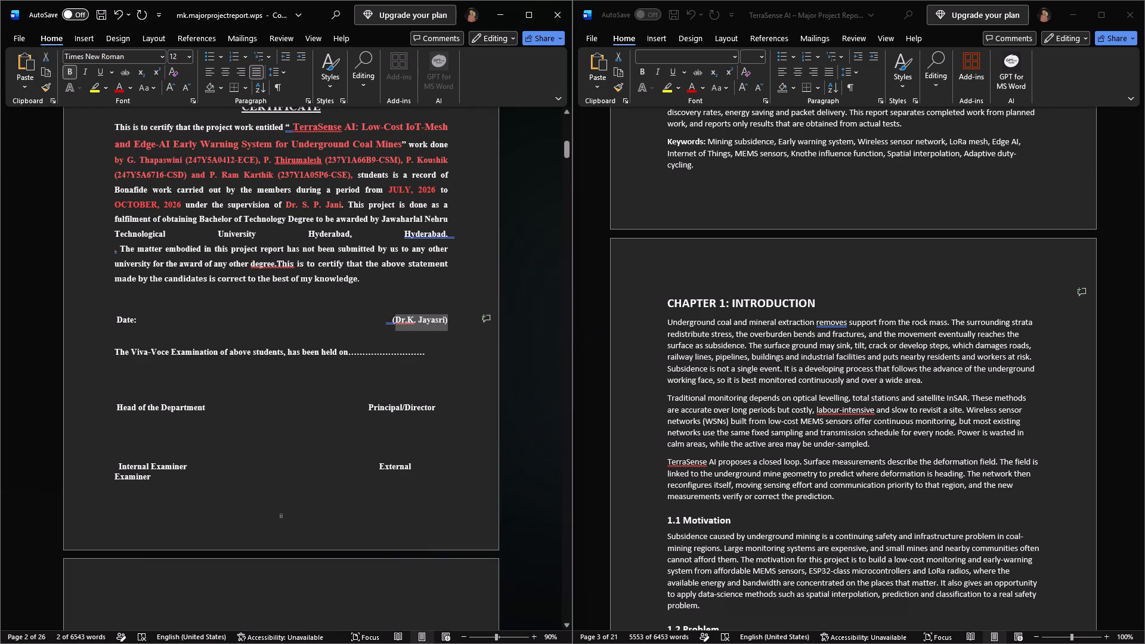
scroll(865, 383, "up", 20)
scroll(865, 383, "up", 18)
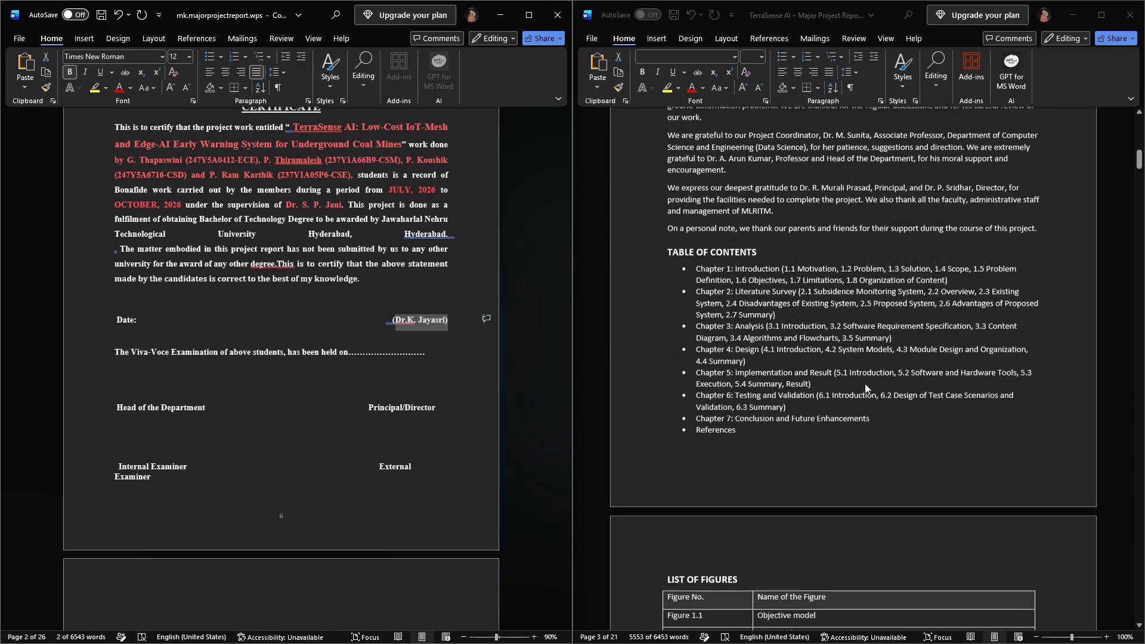
scroll(865, 383, "up", 19)
scroll(865, 383, "up", 3)
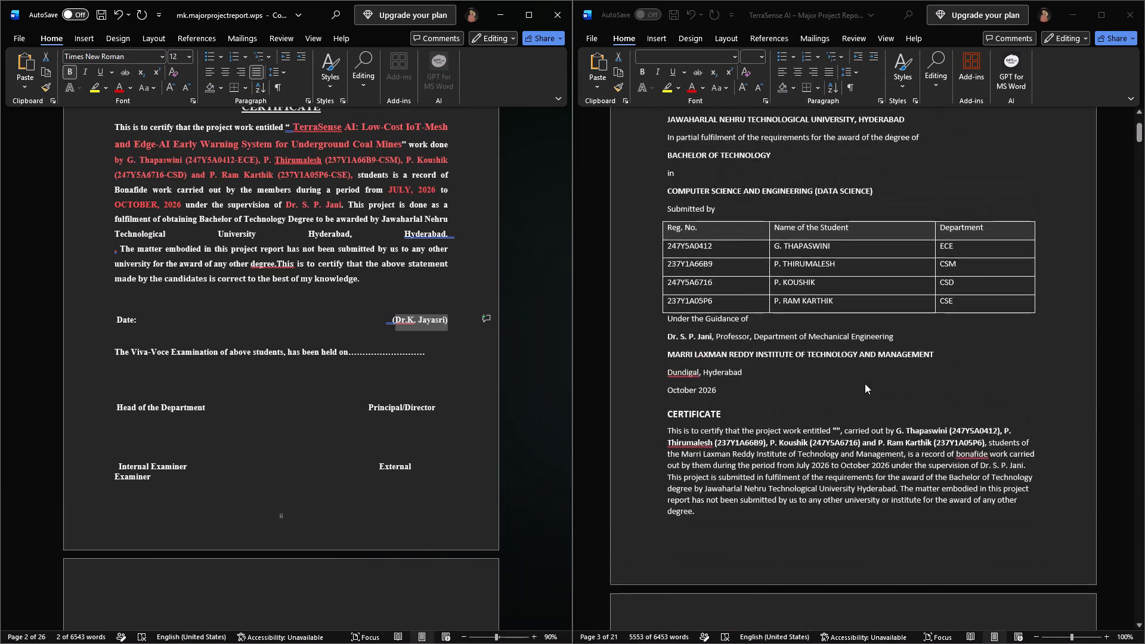
scroll(865, 383, "up", 4)
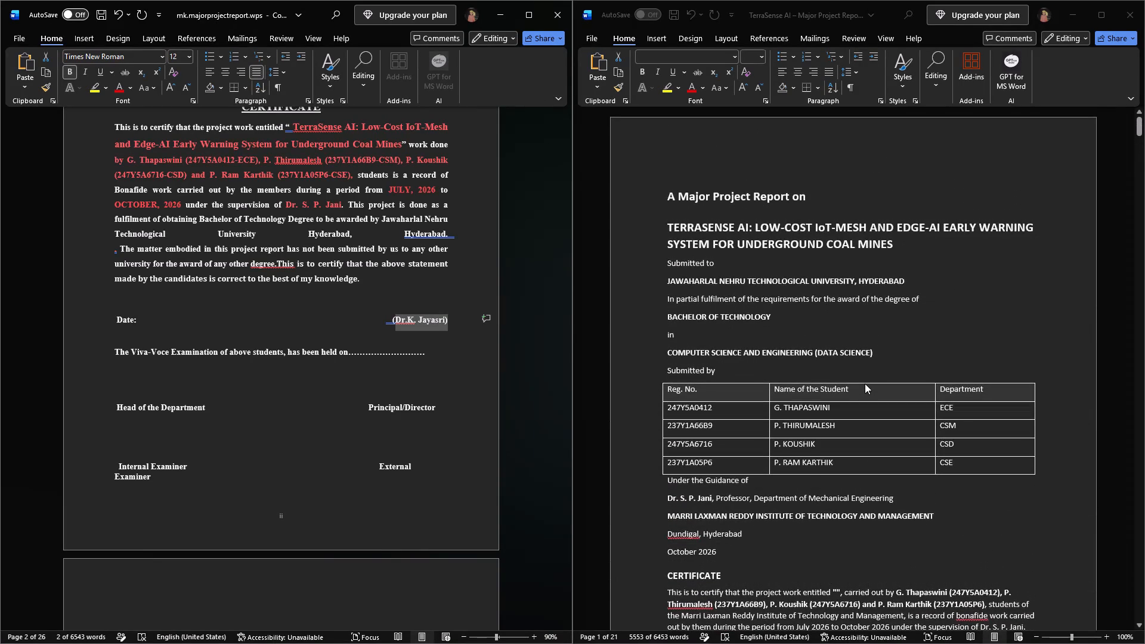
left_click(714, 497)
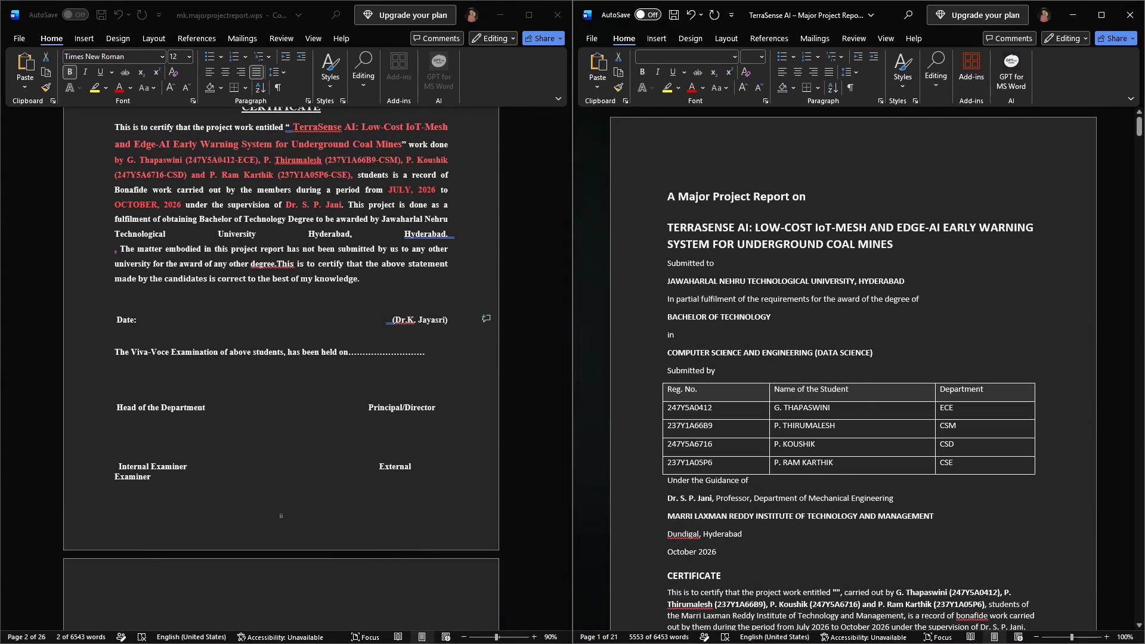
left_click_drag(711, 497, 666, 497)
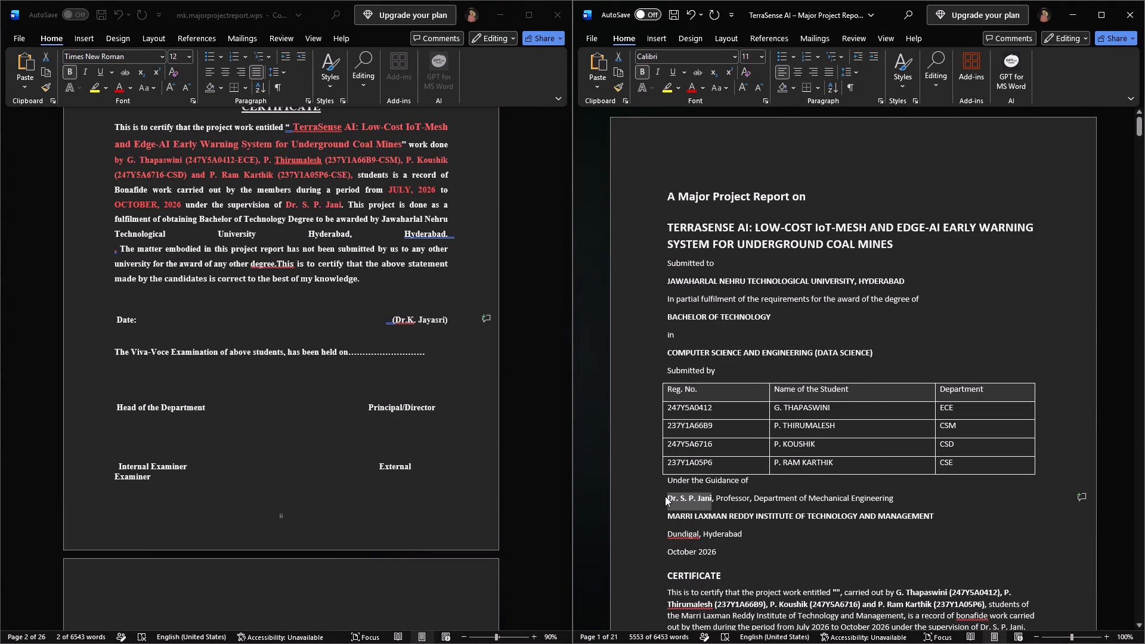
key("ctrl+c")
left_click(438, 318)
key("ctrl+v")
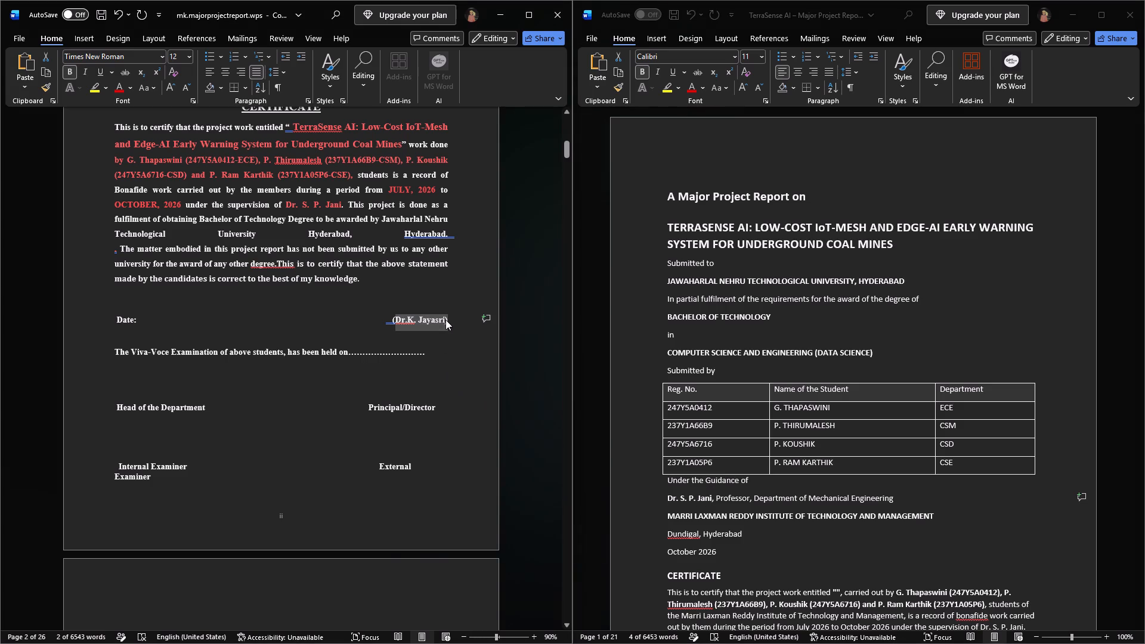
left_click_drag(445, 321, 392, 325)
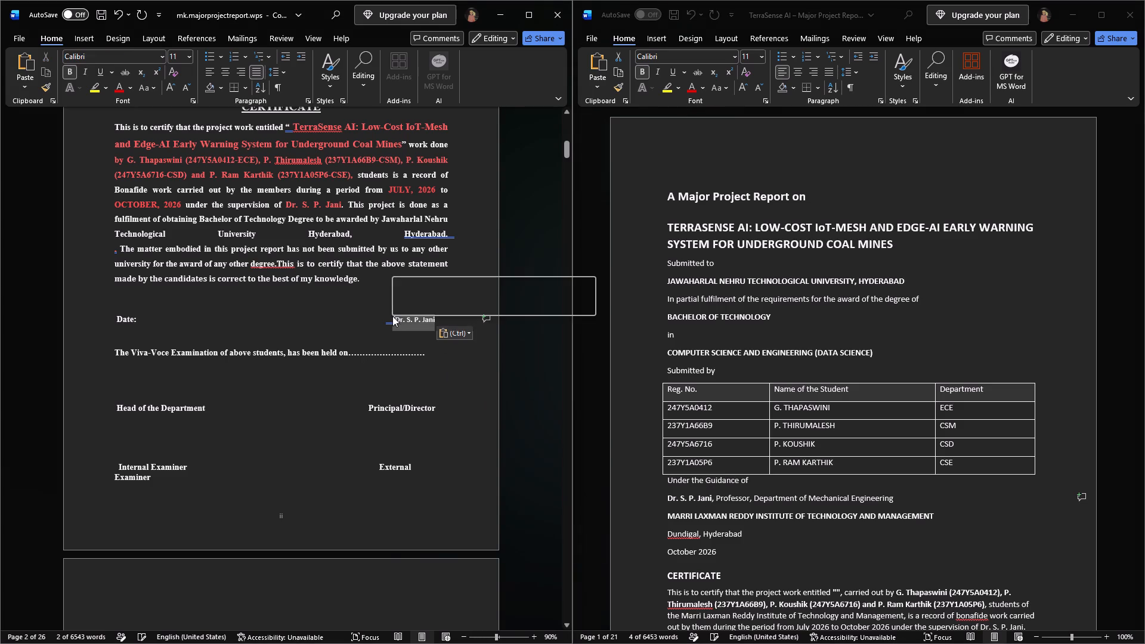
double_click(394, 318)
left_click(394, 320)
left_click(396, 323)
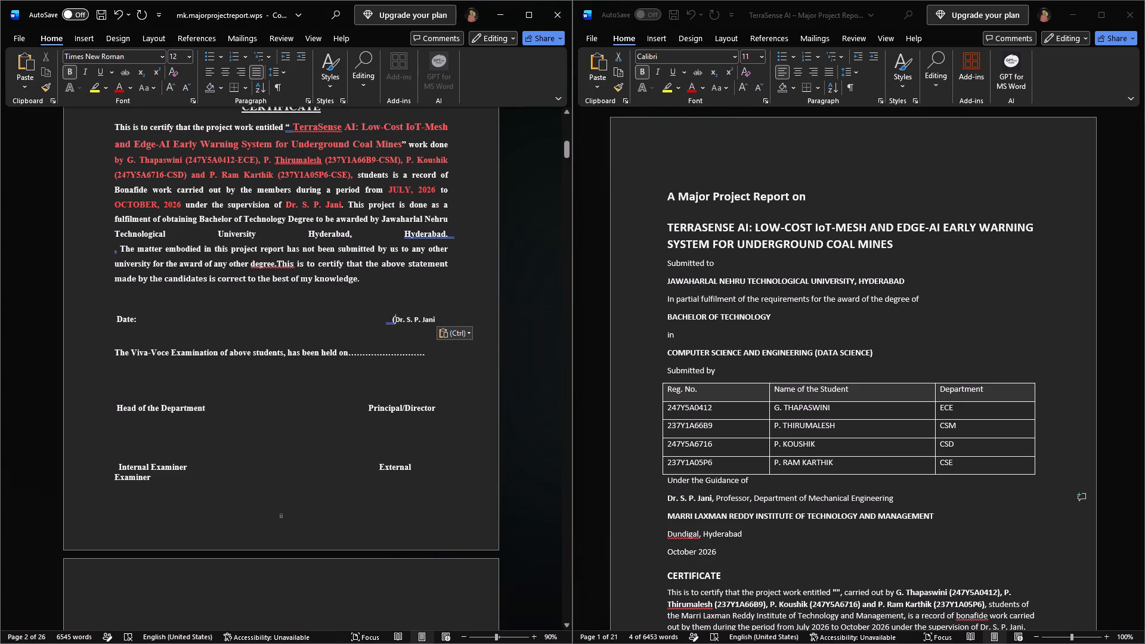
left_click(395, 317)
key("BackSpace")
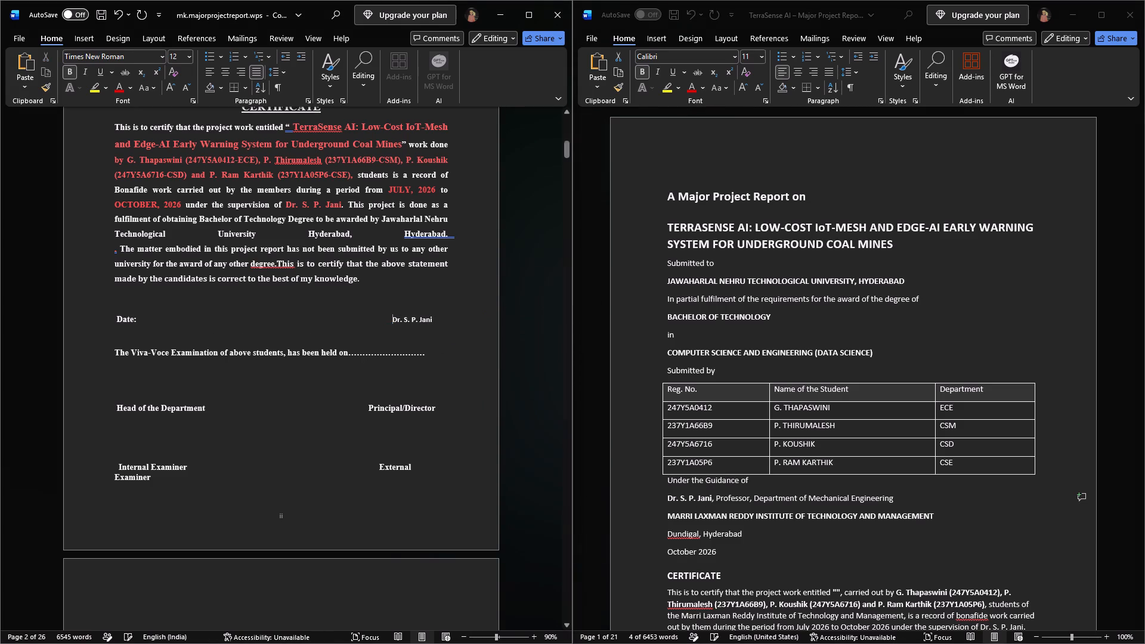
Format the pasted guide's name beside Date on the certificate as Times New Roman, size 12.
left_click_drag(386, 318, 440, 324)
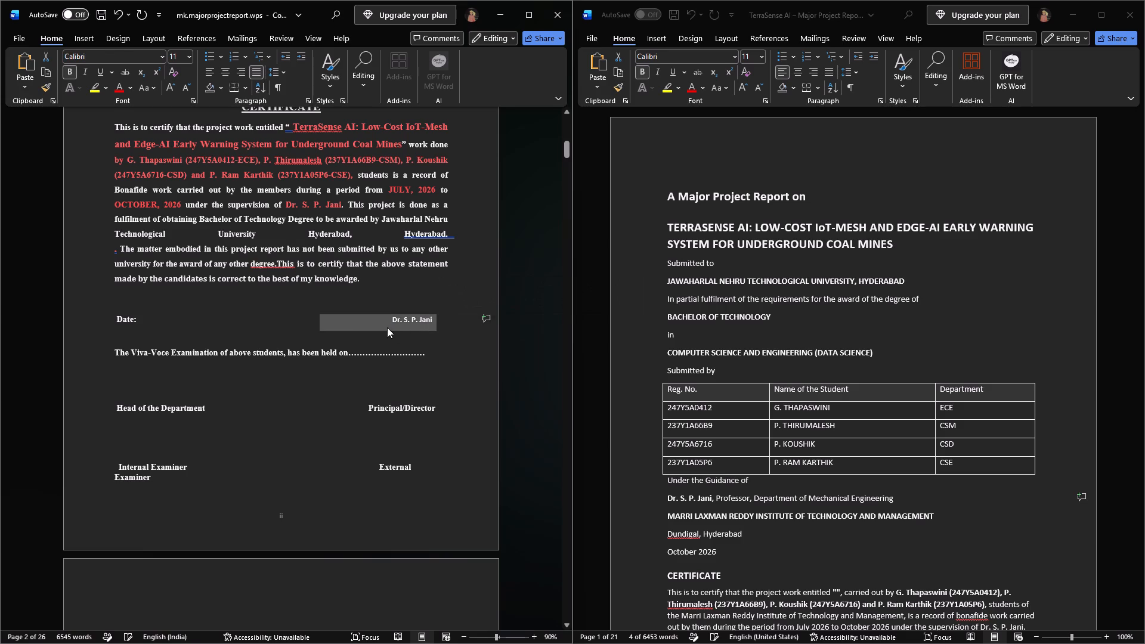
left_click(387, 327)
left_click_drag(392, 323, 439, 319)
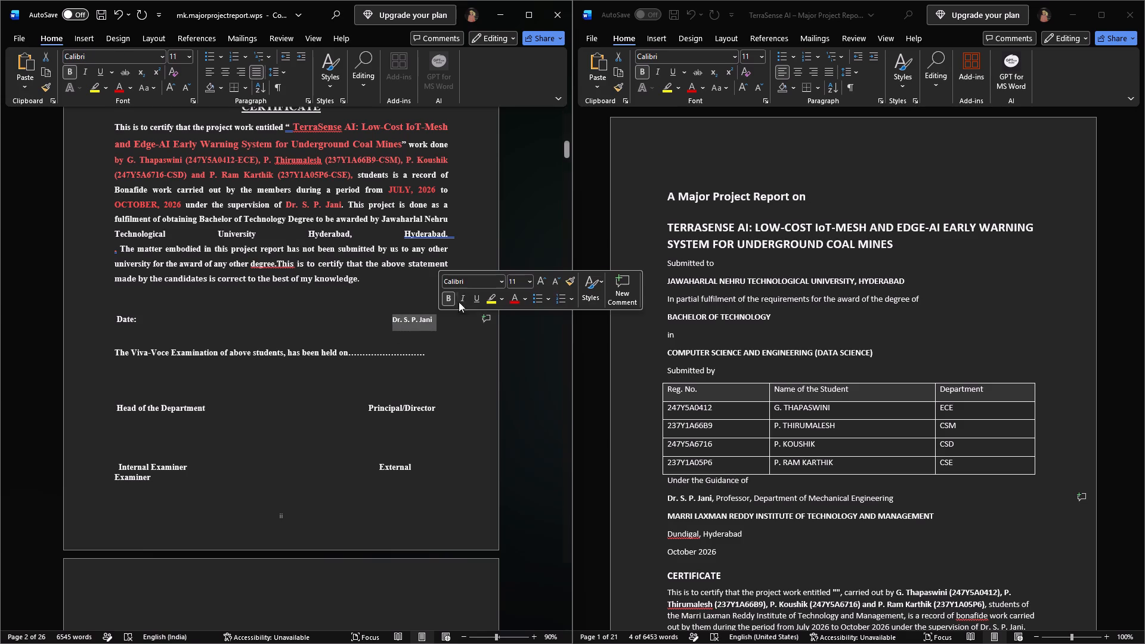
left_click(459, 282)
key("t")
key("Tab")
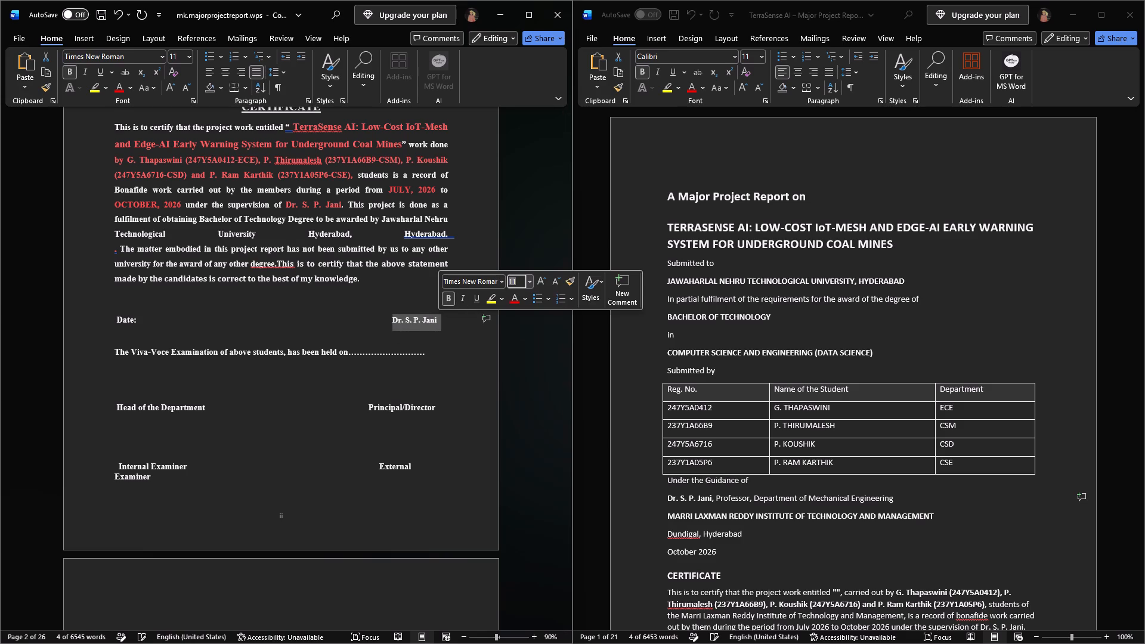
type("12")
key("Return")
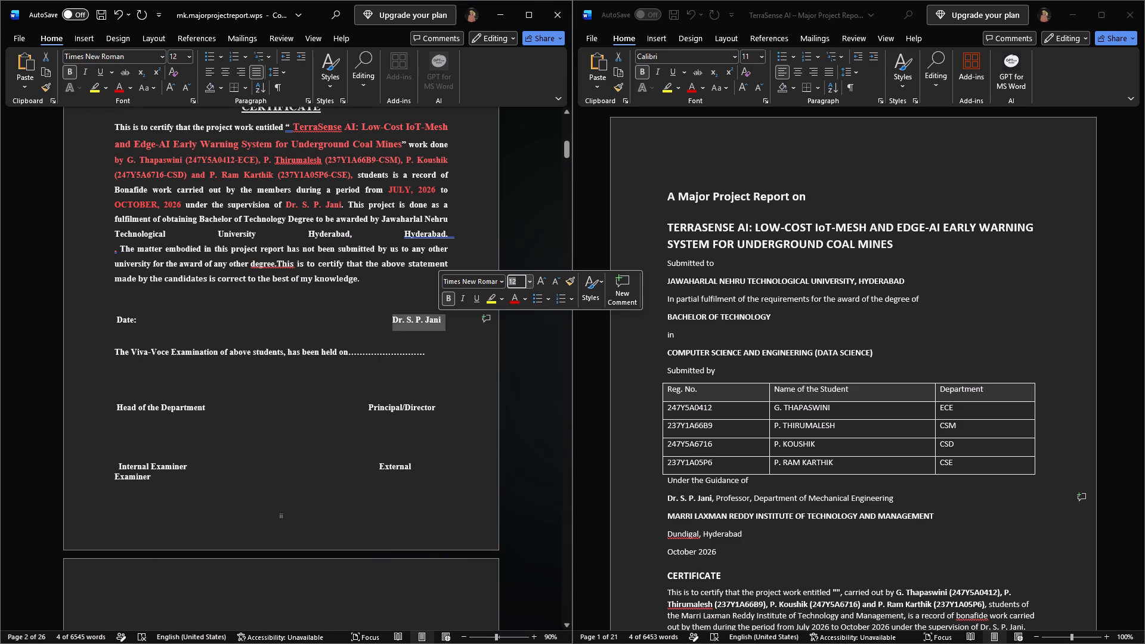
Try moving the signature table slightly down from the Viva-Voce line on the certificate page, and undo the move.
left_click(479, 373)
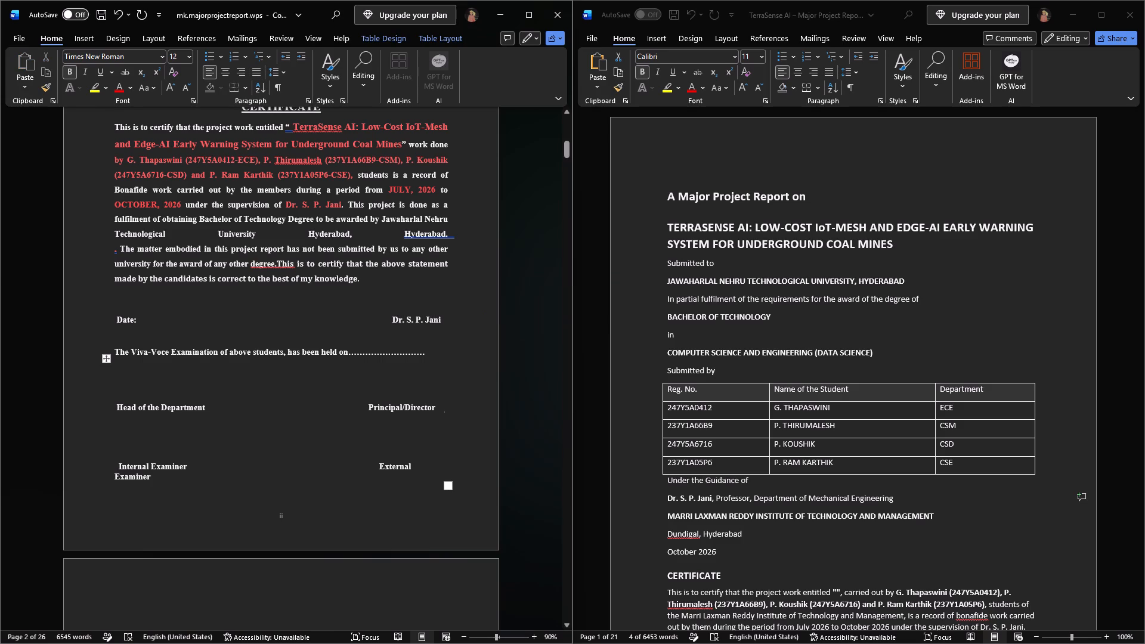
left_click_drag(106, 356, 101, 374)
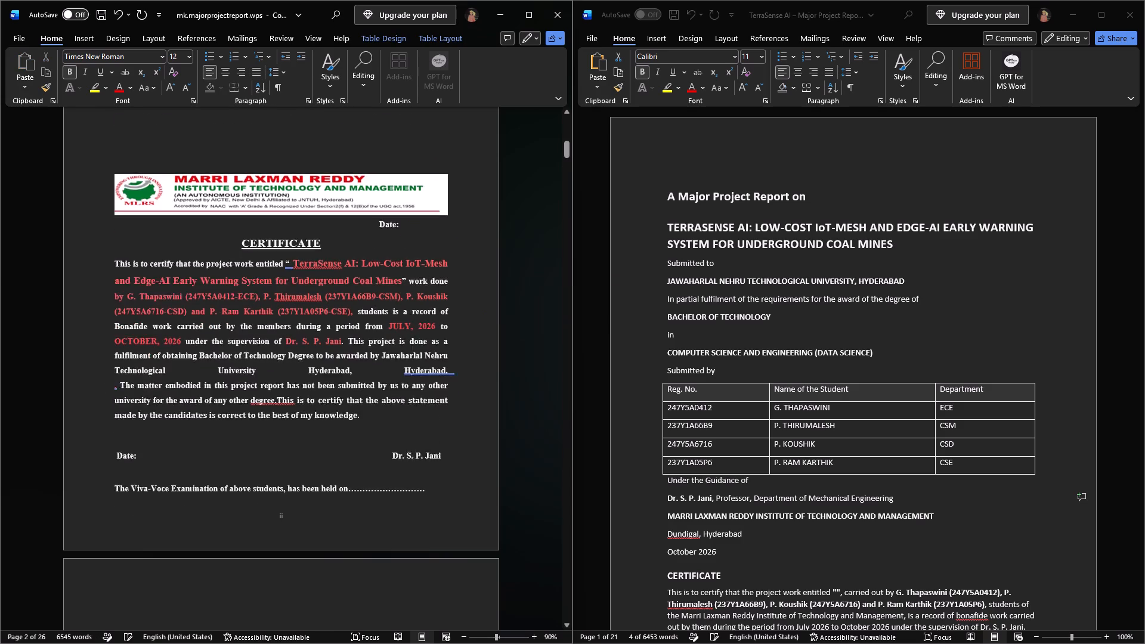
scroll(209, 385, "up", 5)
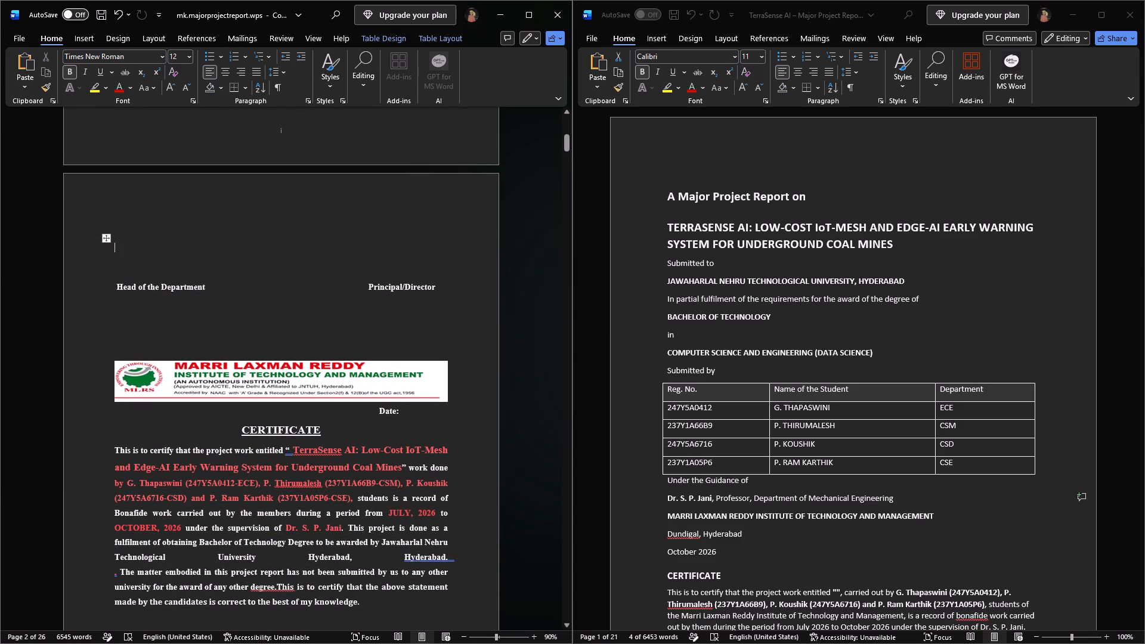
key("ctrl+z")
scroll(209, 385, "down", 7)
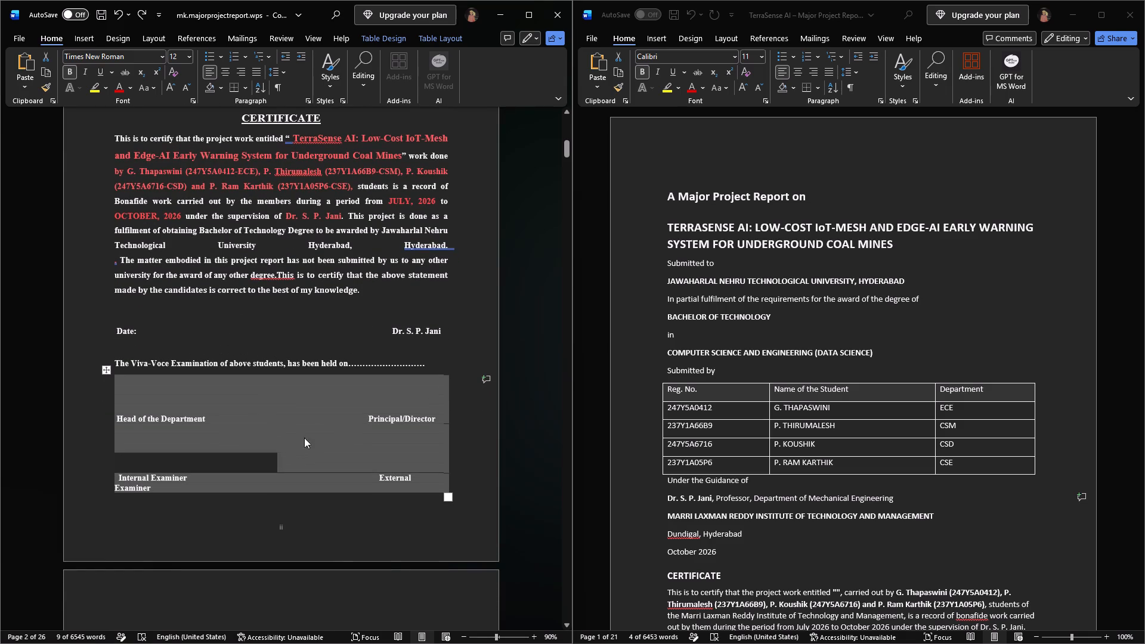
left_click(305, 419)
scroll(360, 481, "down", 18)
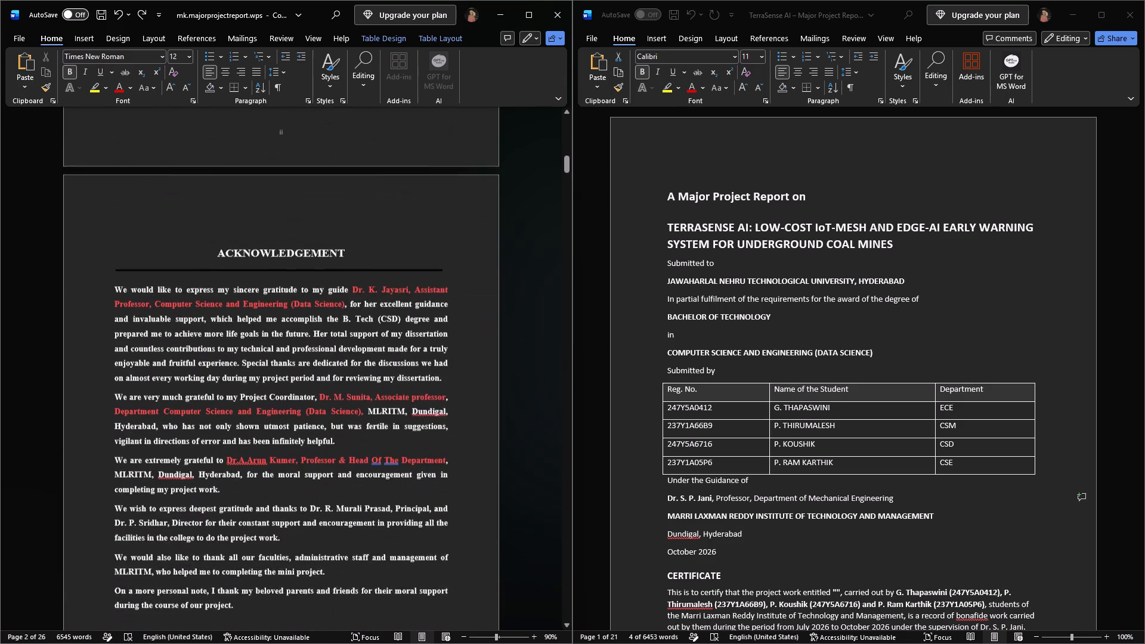
Review the pages from the acknowledgement through the table of contents to the end of the abstract.
left_click_drag(223, 355, 184, 293)
scroll(332, 395, "down", 6)
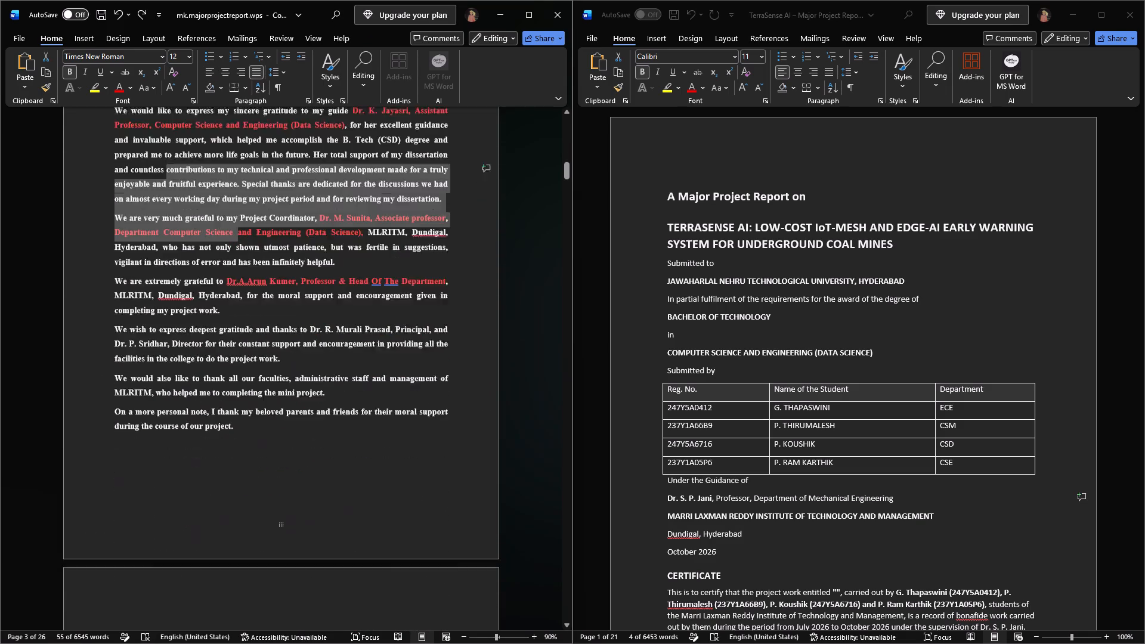
scroll(332, 398, "down", 8)
left_click(293, 312)
scroll(293, 312, "down", 20)
scroll(293, 312, "down", 20)
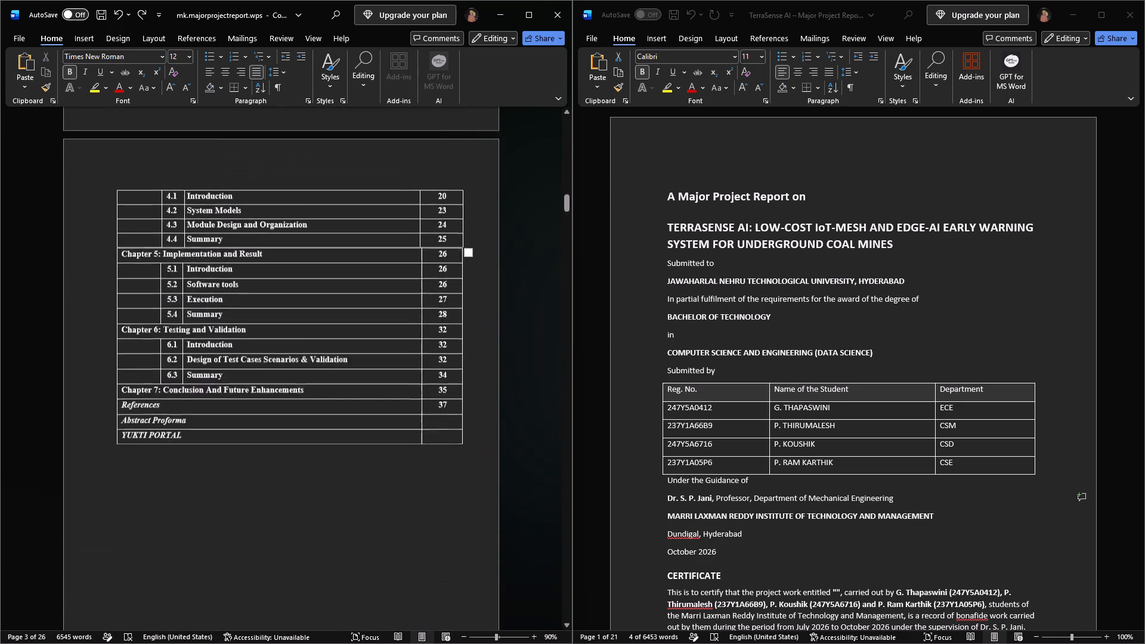
scroll(290, 323, "down", 13)
scroll(291, 323, "down", 15)
scroll(291, 323, "down", 9)
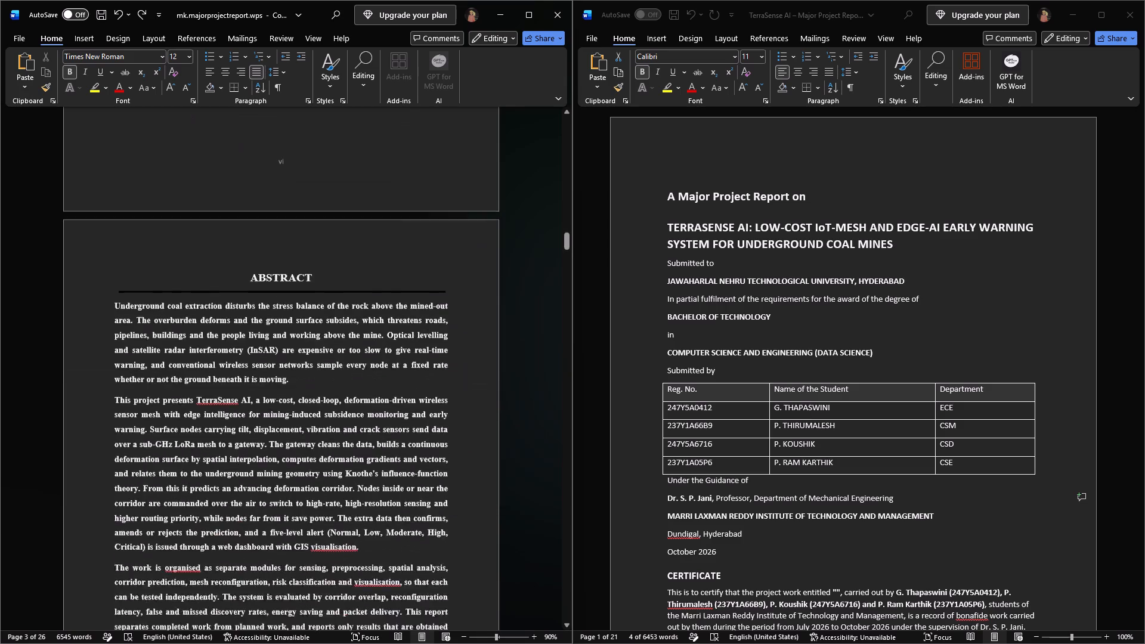
left_click_drag(114, 213, 249, 321)
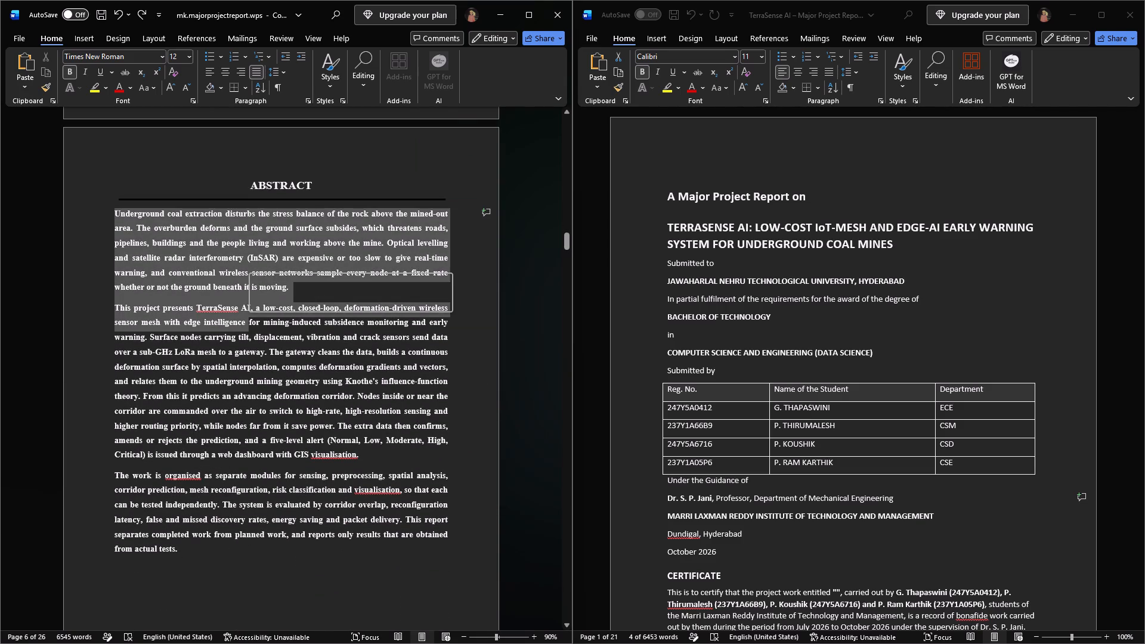
scroll(260, 367, "down", 5)
scroll(328, 416, "down", 6)
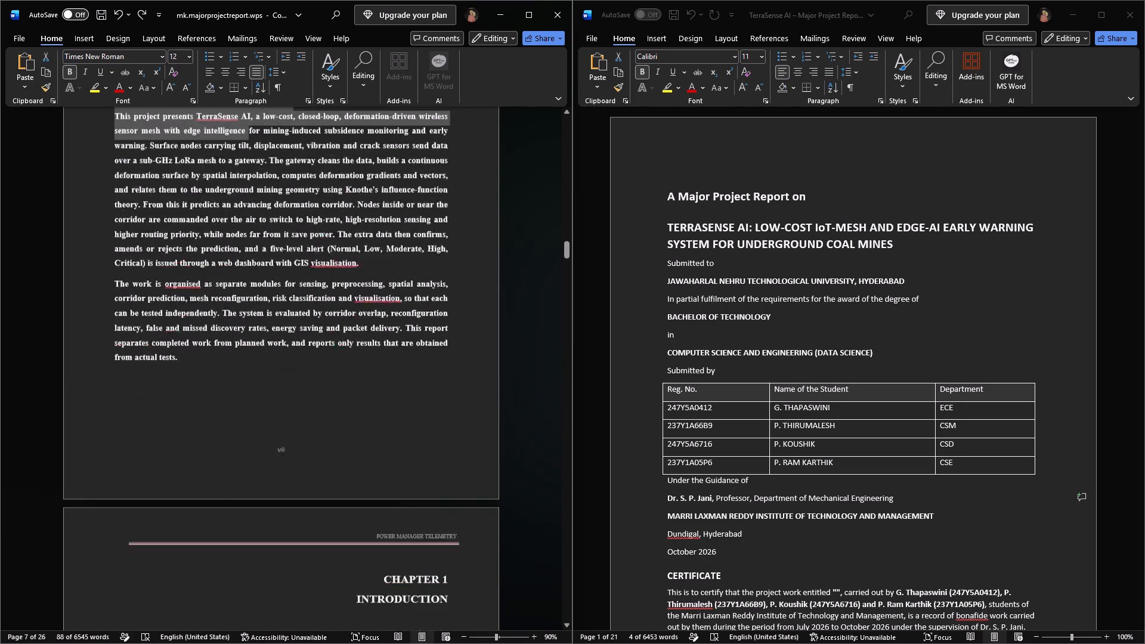
Correct the flagged spellings in the abstract to "visualization" in both places and "organized".
right_click(326, 179)
left_click(320, 188)
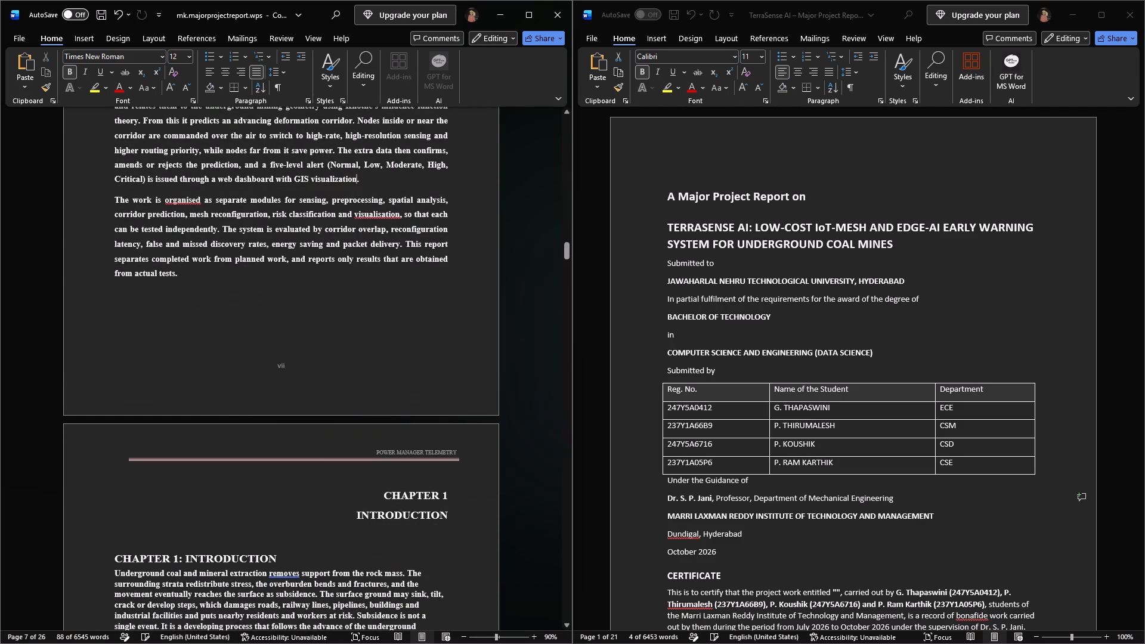
right_click(382, 222)
left_click(384, 225)
right_click(182, 196)
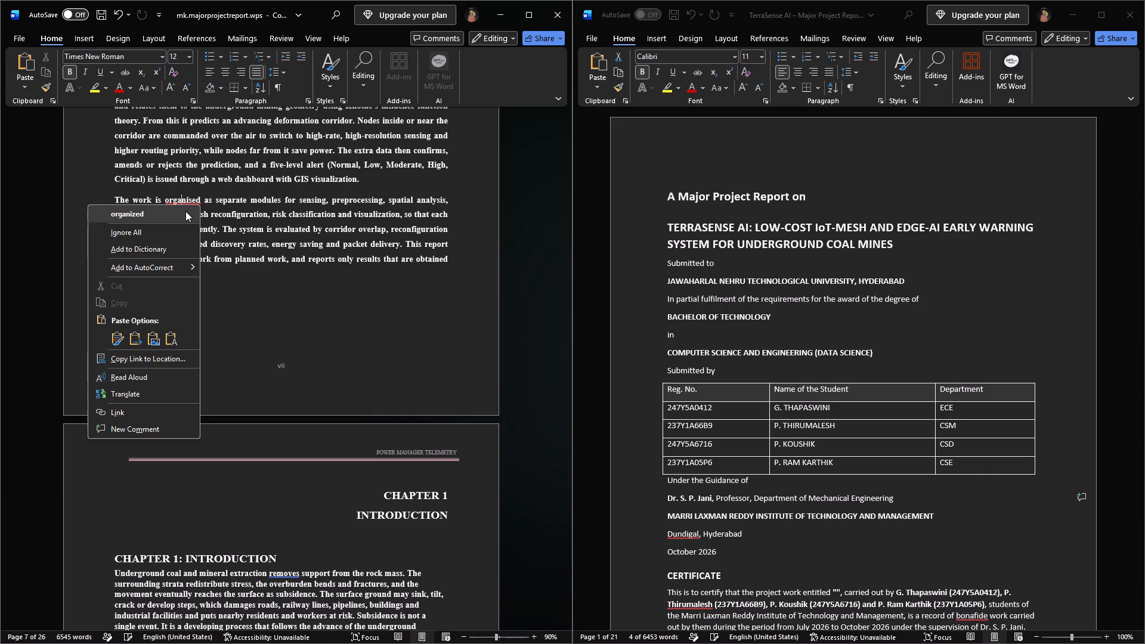
left_click(185, 212)
Remove bold from all Chapter 1 text, from the opening paragraph through the References line of section 1.8 Organization of Content.
scroll(342, 368, "down", 11)
scroll(273, 335, "up", 7)
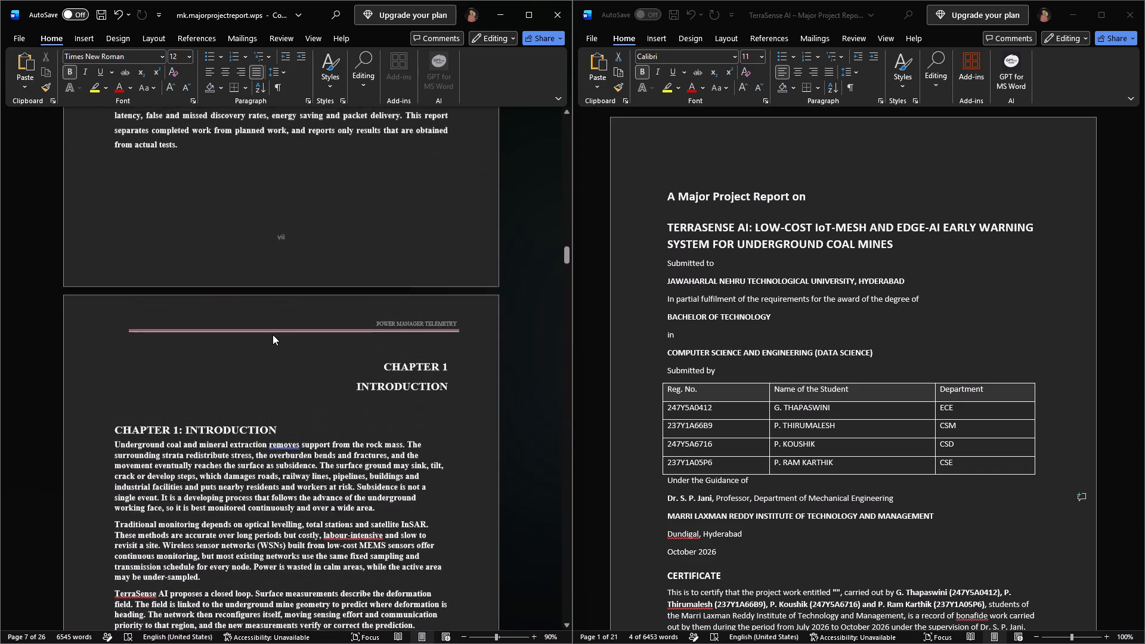
scroll(273, 335, "up", 3)
scroll(273, 335, "down", 6)
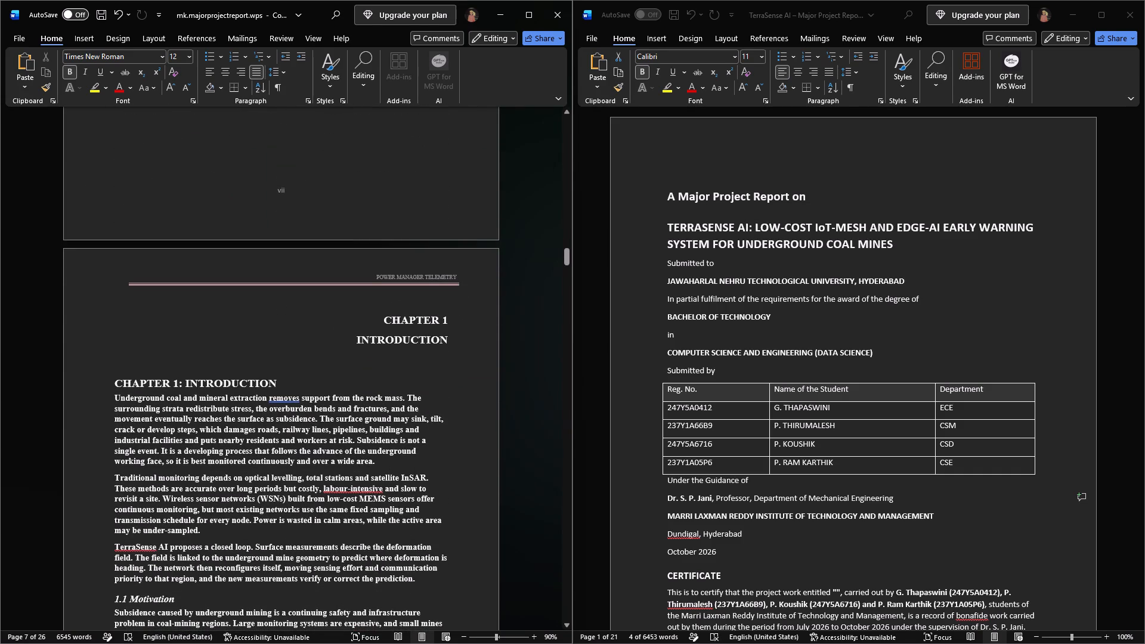
left_click_drag(113, 396, 299, 363)
scroll(393, 469, "down", 10)
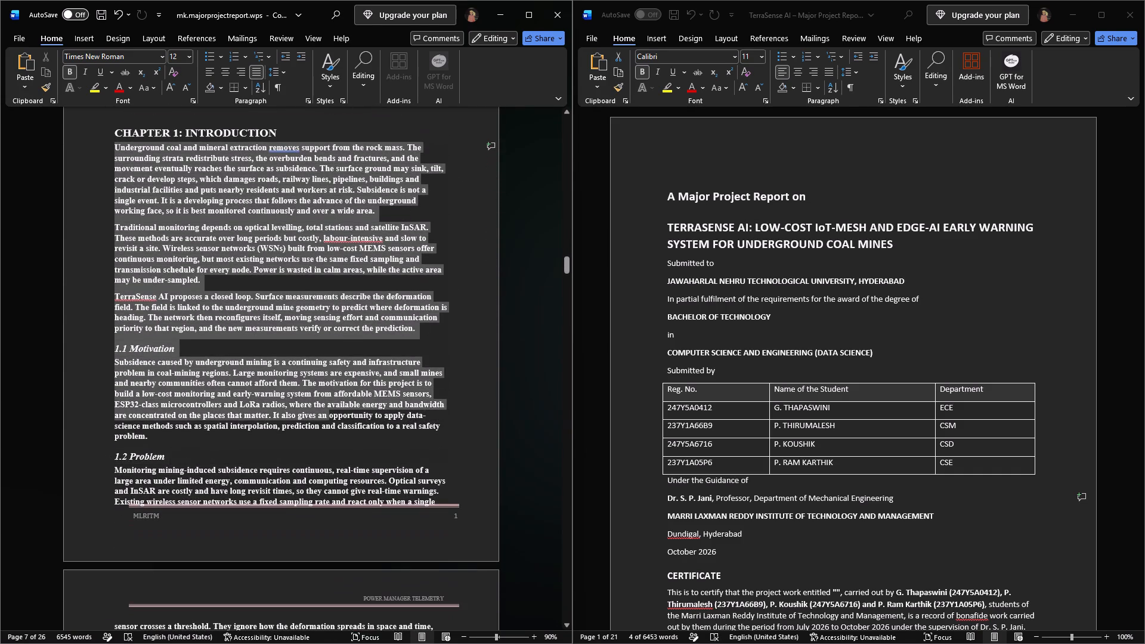
left_click_drag(299, 363, 243, 351)
scroll(239, 273, "down", 9)
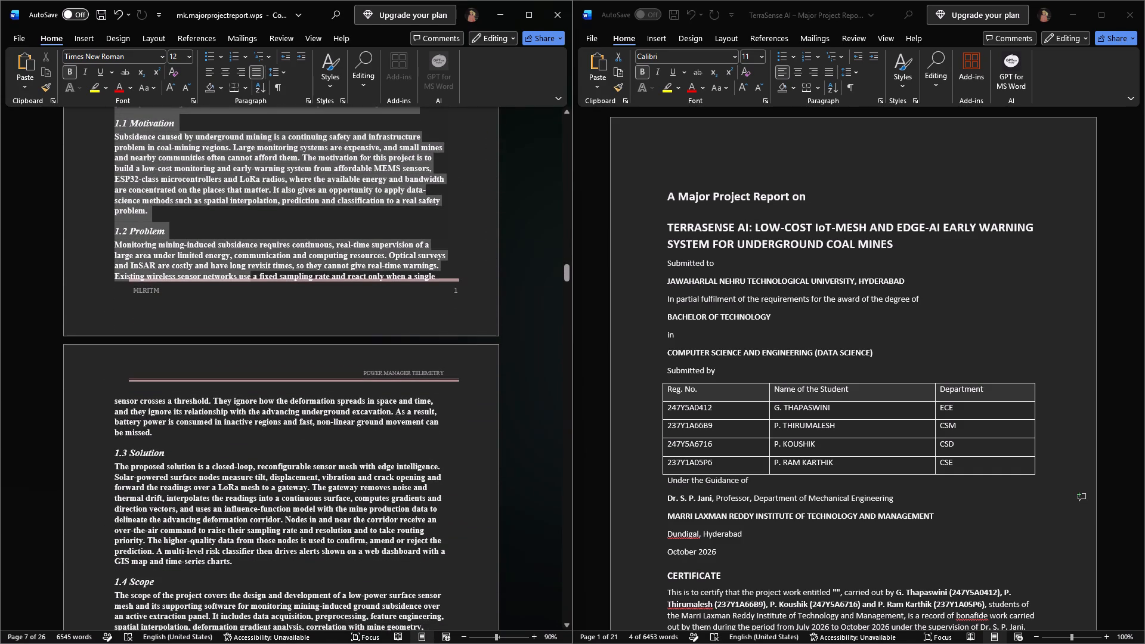
left_click_drag(243, 351, 320, 434)
scroll(313, 437, "down", 10)
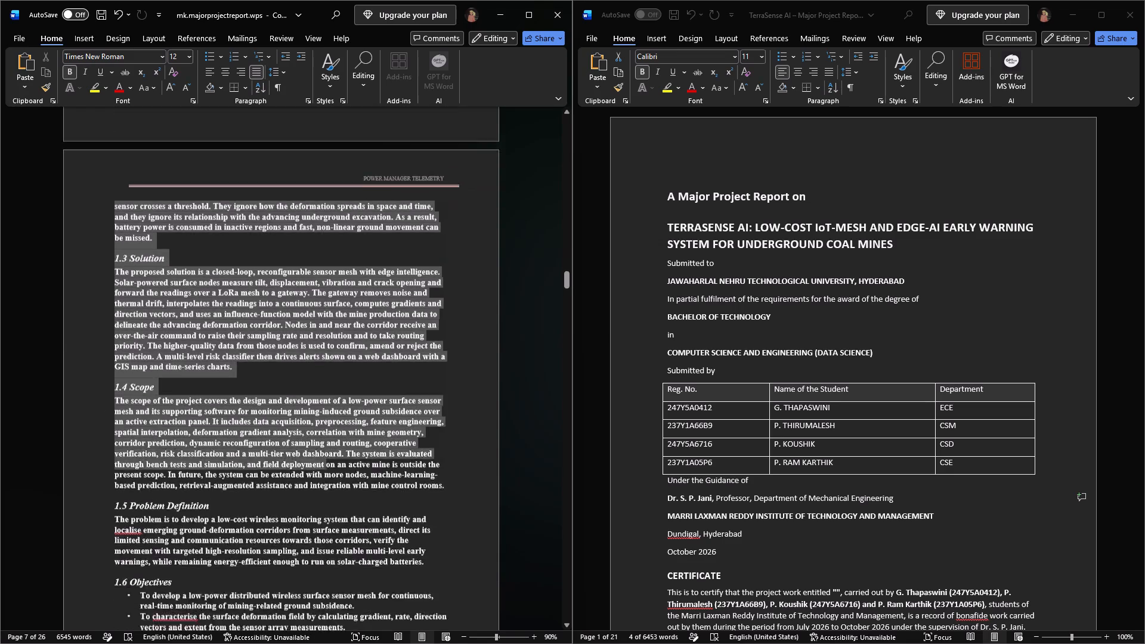
left_click_drag(320, 434, 398, 443)
scroll(321, 433, "down", 6)
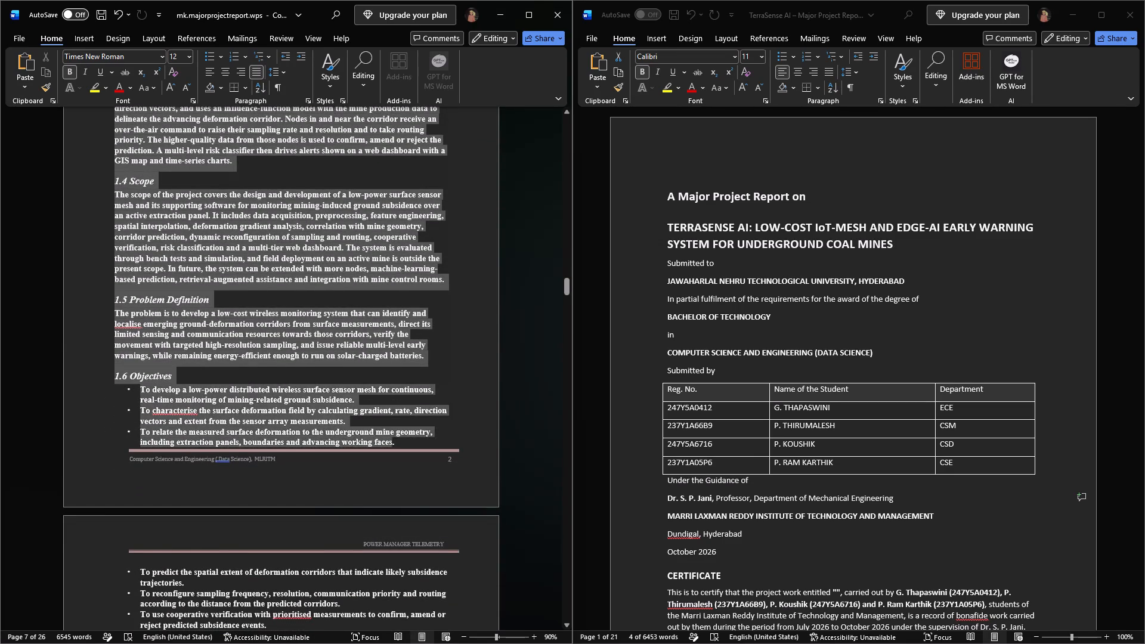
left_click_drag(398, 443, 395, 451)
scroll(404, 444, "down", 13)
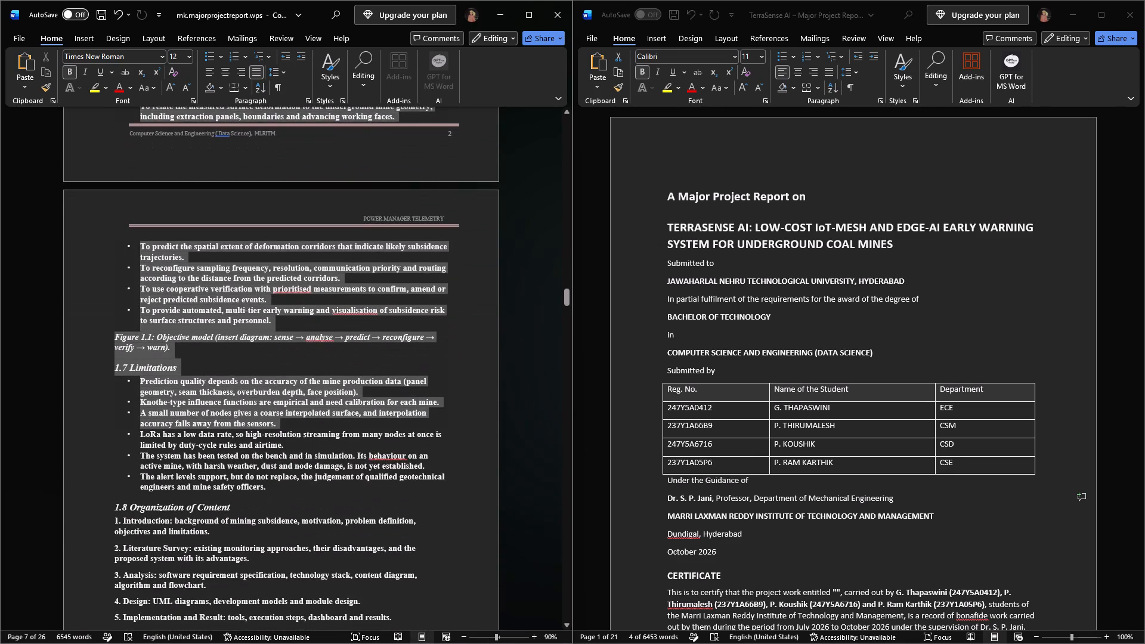
scroll(395, 451, "down", 6)
left_click_drag(395, 451, 342, 330)
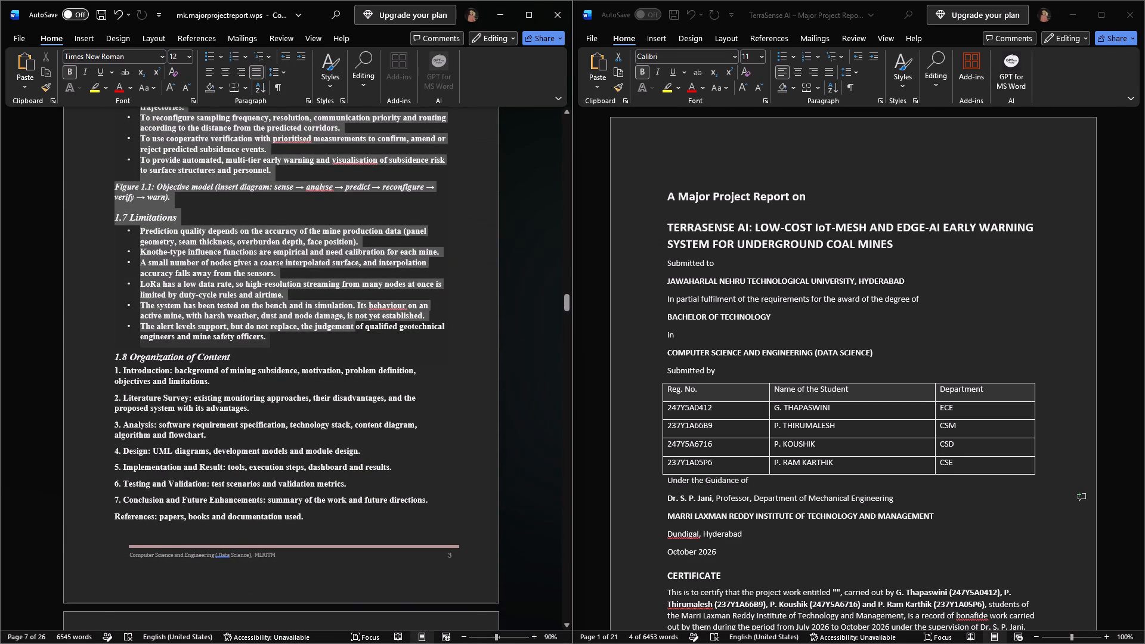
left_click_drag(342, 330, 374, 476)
scroll(377, 508, "down", 4)
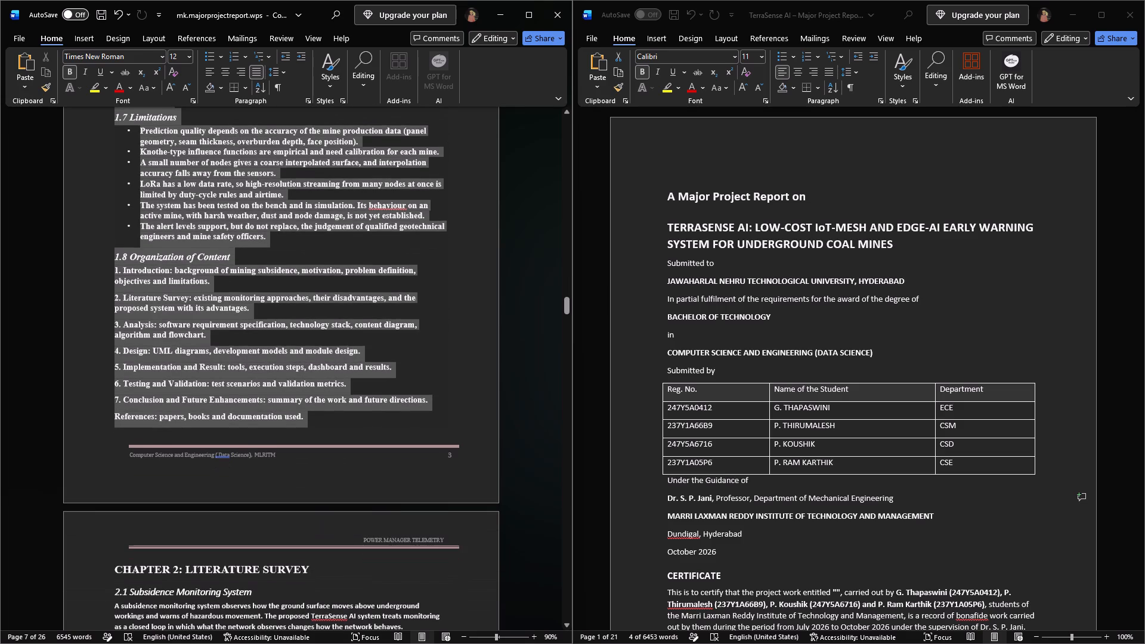
left_click_drag(374, 476, 344, 423)
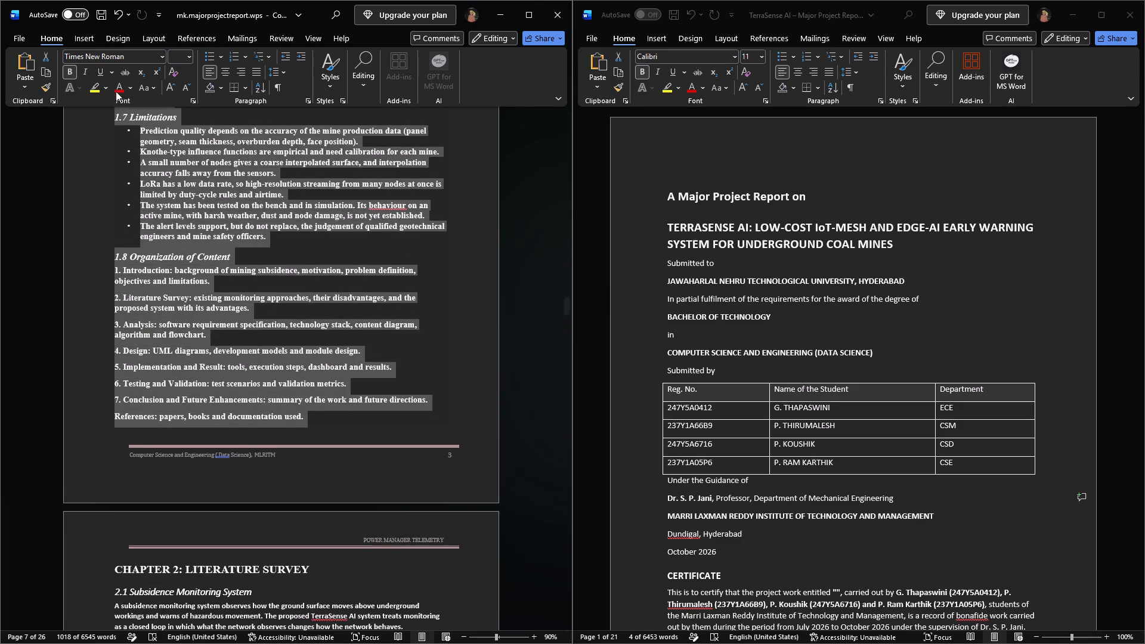
left_click(74, 71)
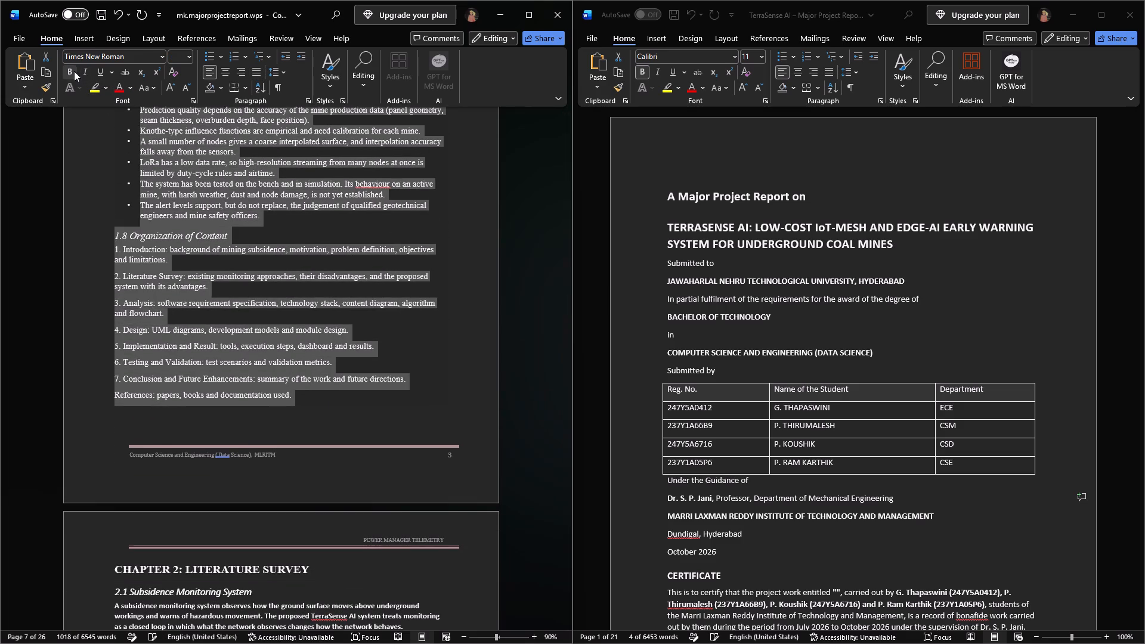
left_click(182, 55)
left_click(101, 184)
Delete the duplicate "CHAPTER 1: INTRODUCTION" heading above the chapter's opening paragraph.
scroll(156, 178, "up", 7)
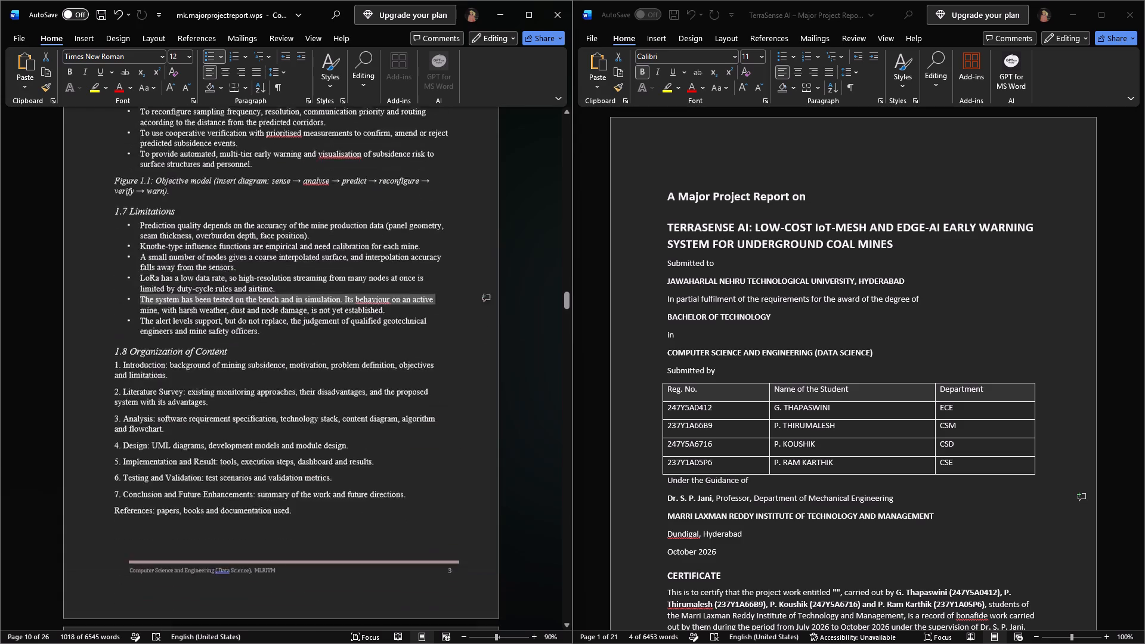
scroll(163, 193, "up", 12)
scroll(157, 253, "up", 6)
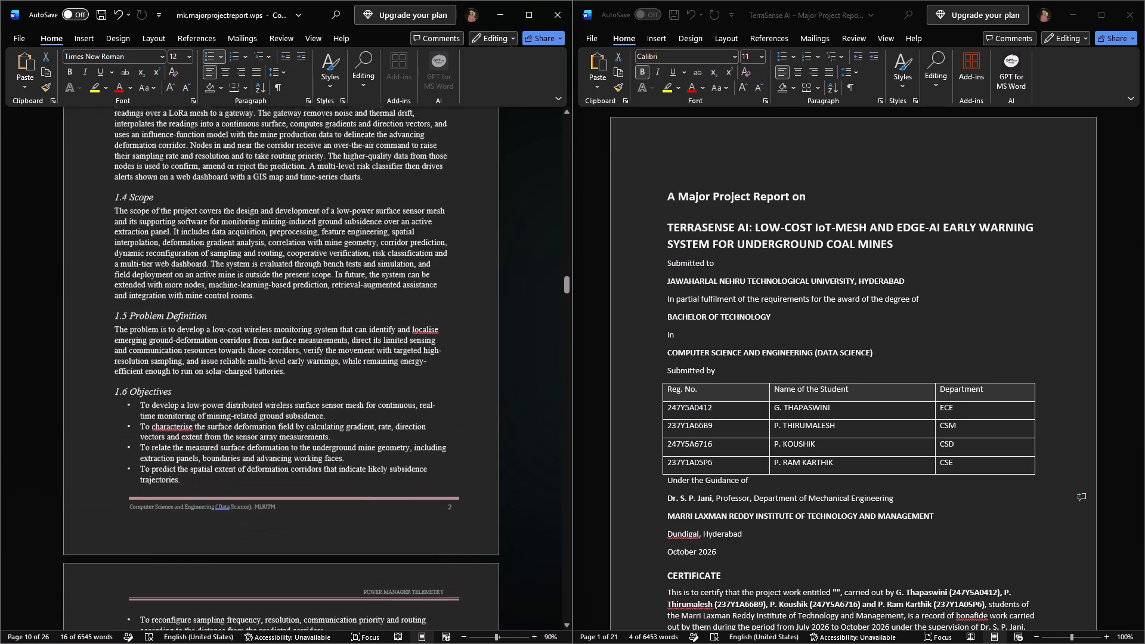
scroll(157, 253, "up", 18)
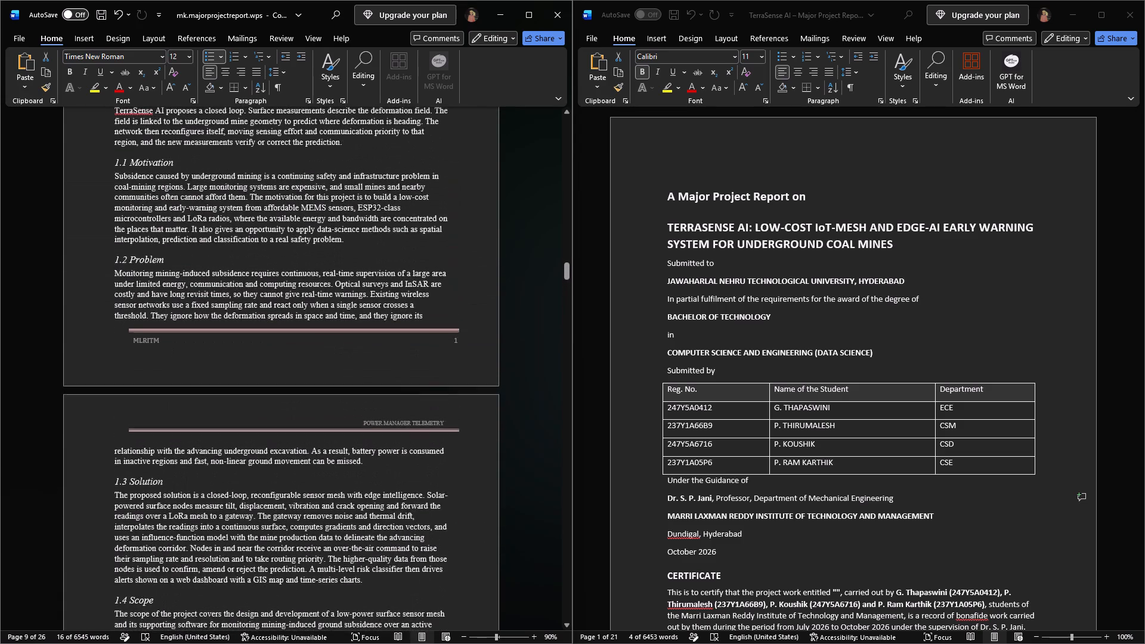
scroll(124, 241, "up", 8)
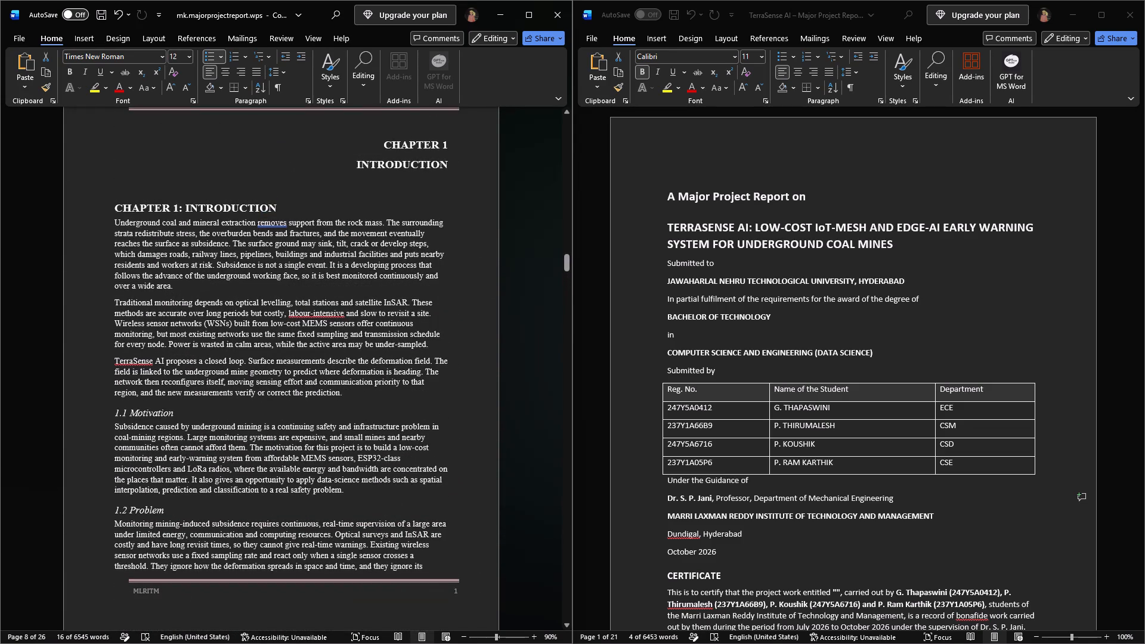
left_click_drag(298, 211, 200, 208)
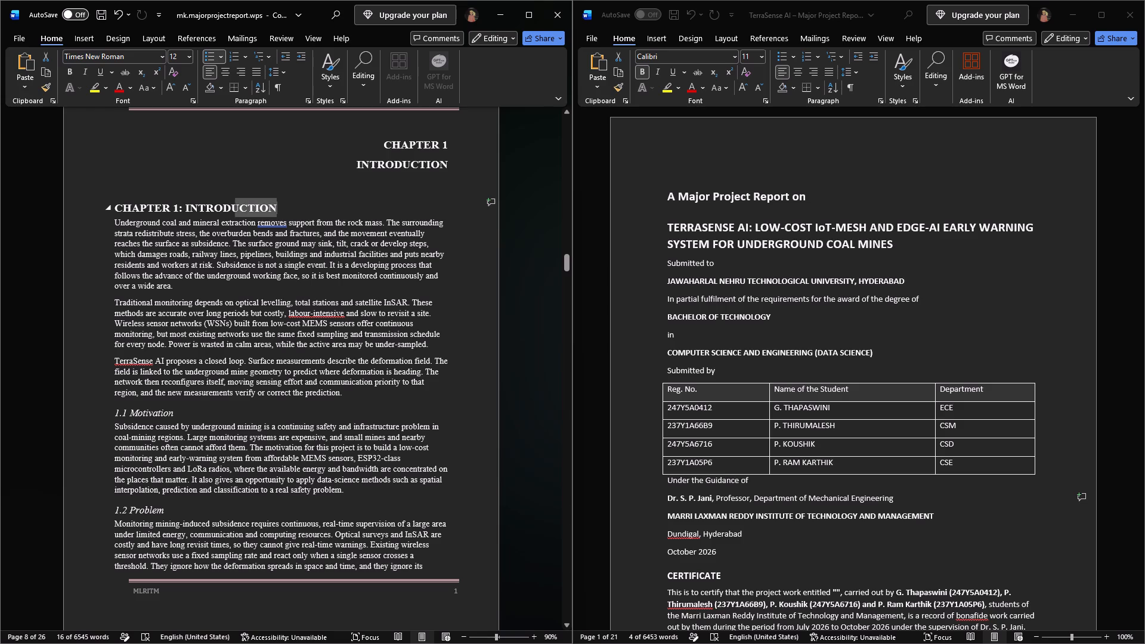
left_click_drag(200, 208, 109, 202)
key("BackSpace")
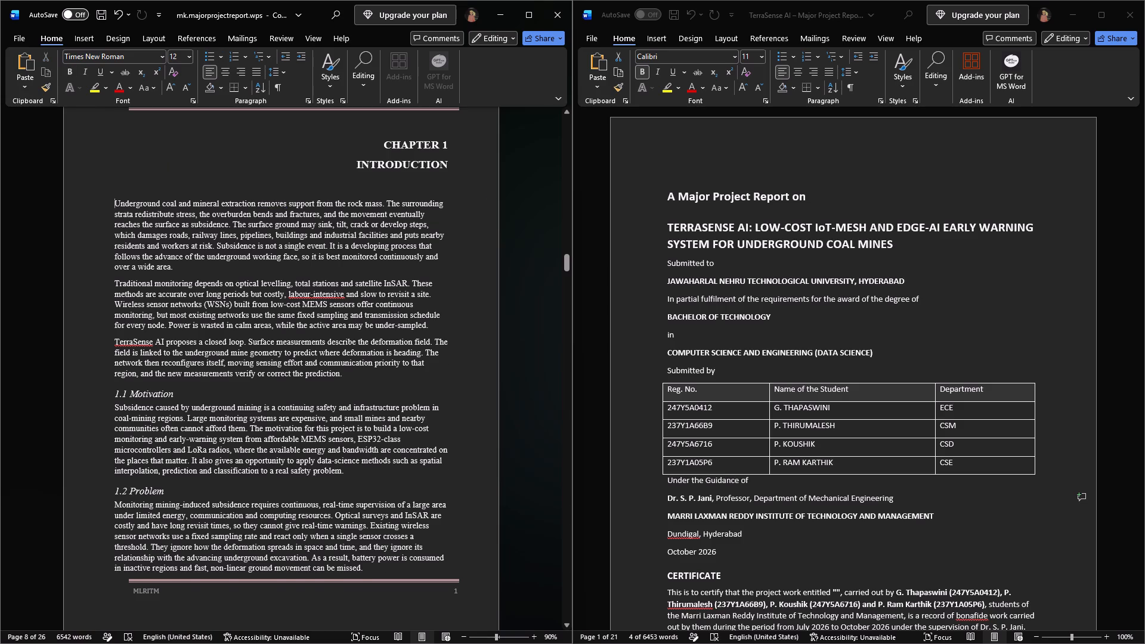
Remove the blank line between the INTRODUCTION heading and the opening paragraph of Chapter 1.
left_click(242, 177)
left_click(457, 165)
key("Delete")
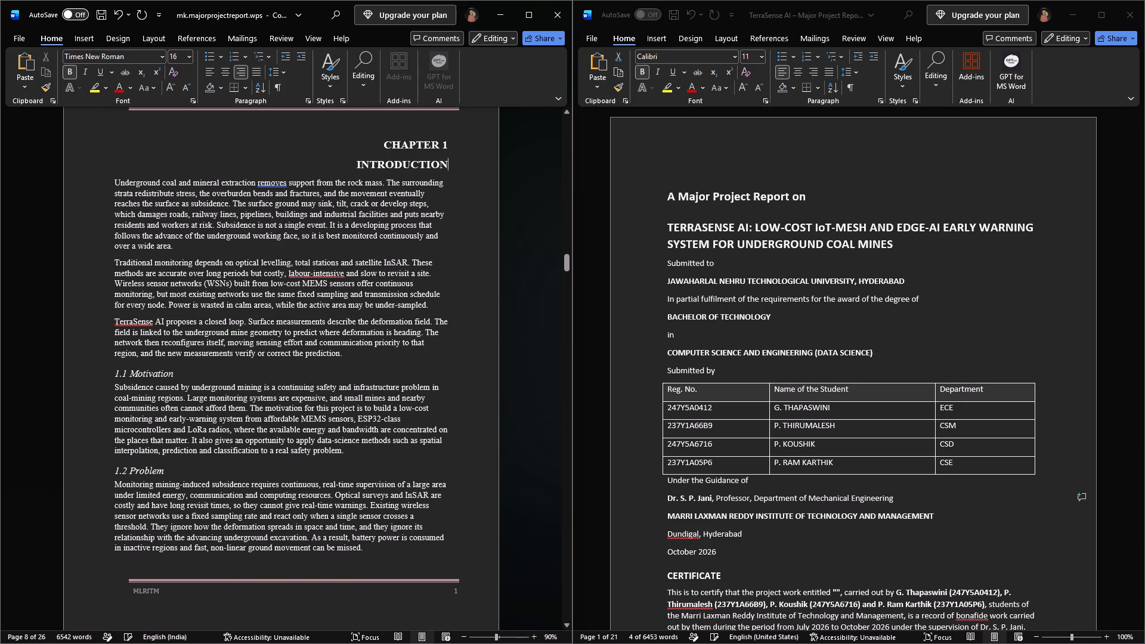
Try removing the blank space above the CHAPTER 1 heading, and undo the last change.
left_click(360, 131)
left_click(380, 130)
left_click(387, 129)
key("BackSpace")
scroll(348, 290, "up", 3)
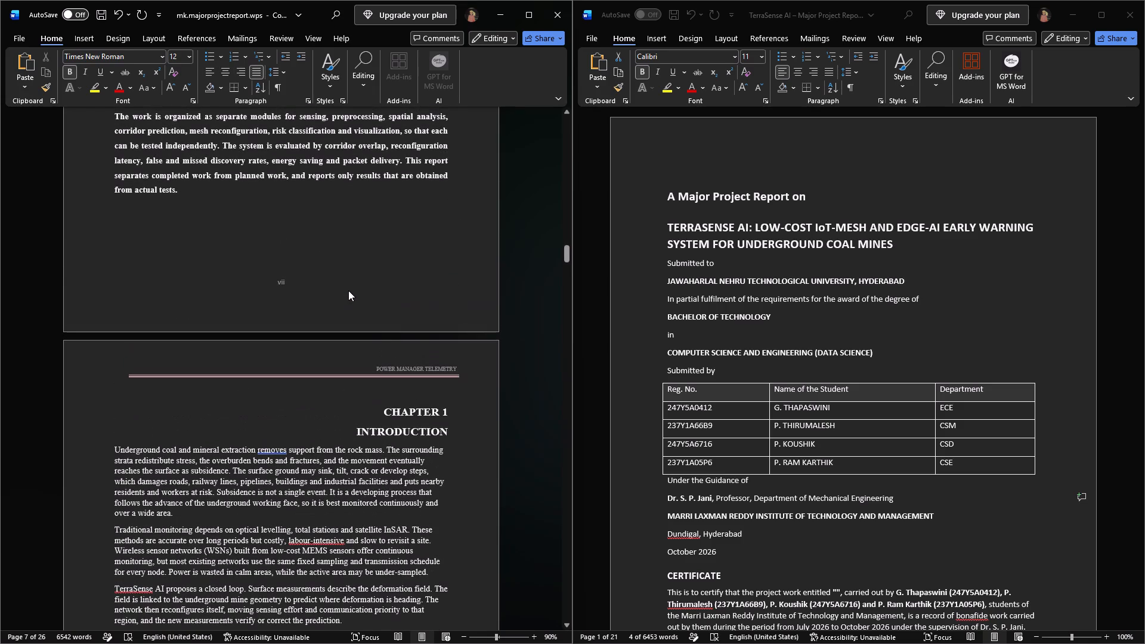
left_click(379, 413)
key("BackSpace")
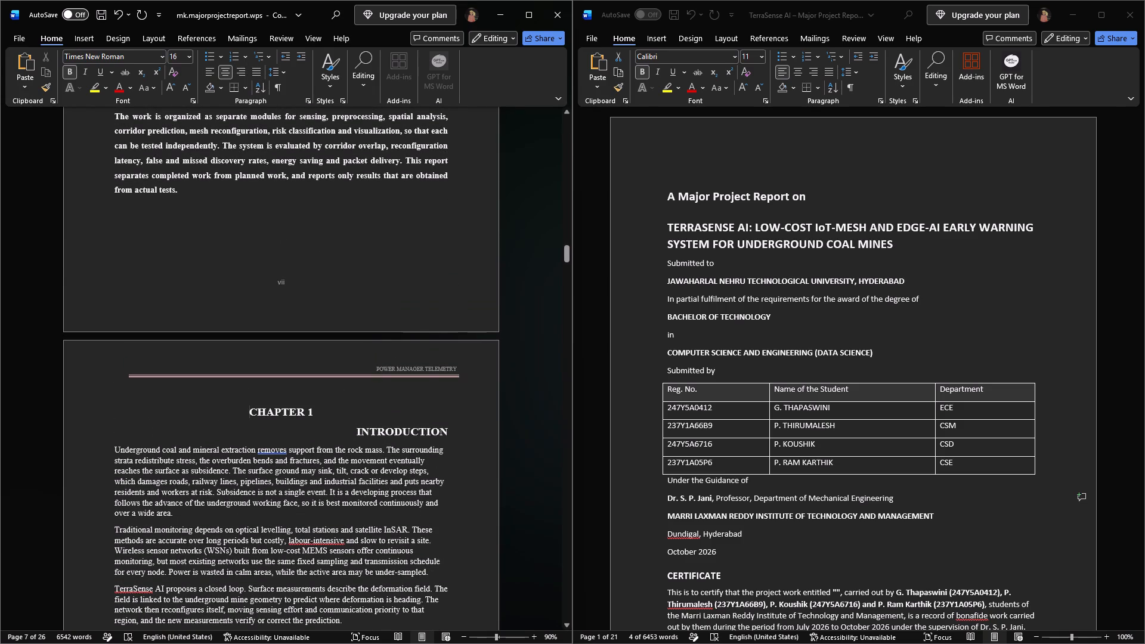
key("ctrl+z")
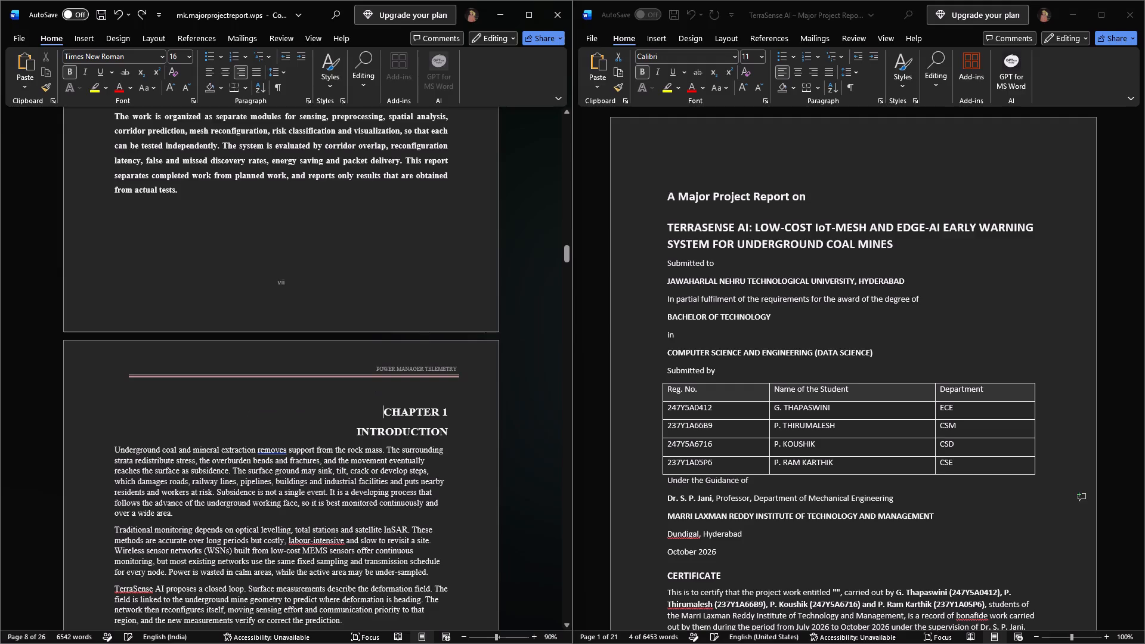
Set the line spacing of Chapter 1's opening paragraph to 1.5.
scroll(227, 442, "down", 4)
left_click_drag(114, 348, 217, 399)
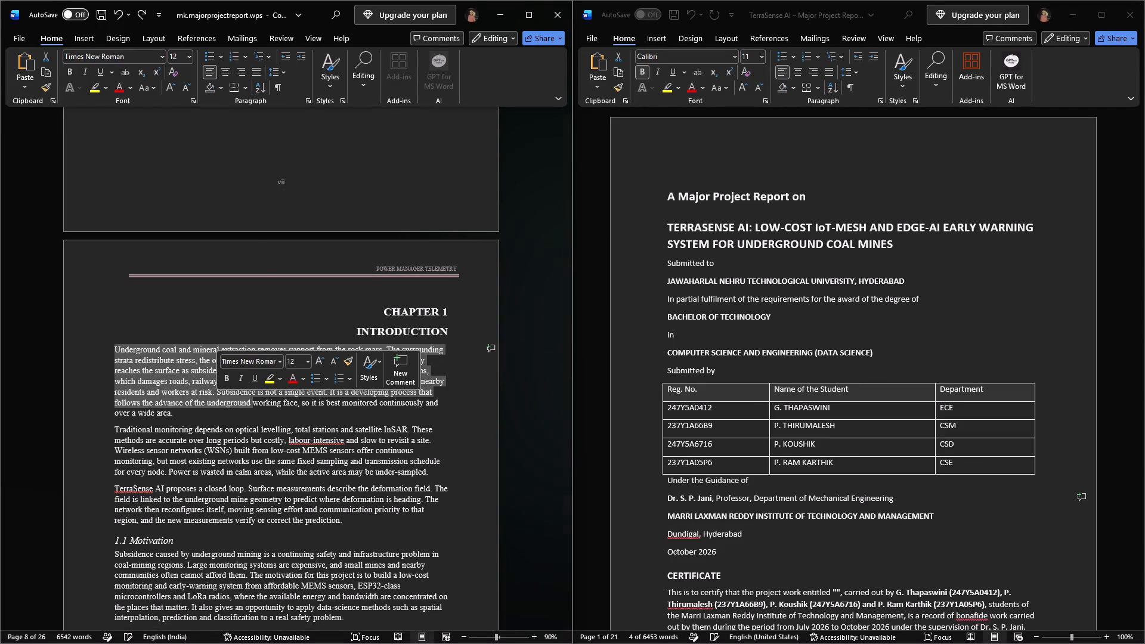
left_click(287, 71)
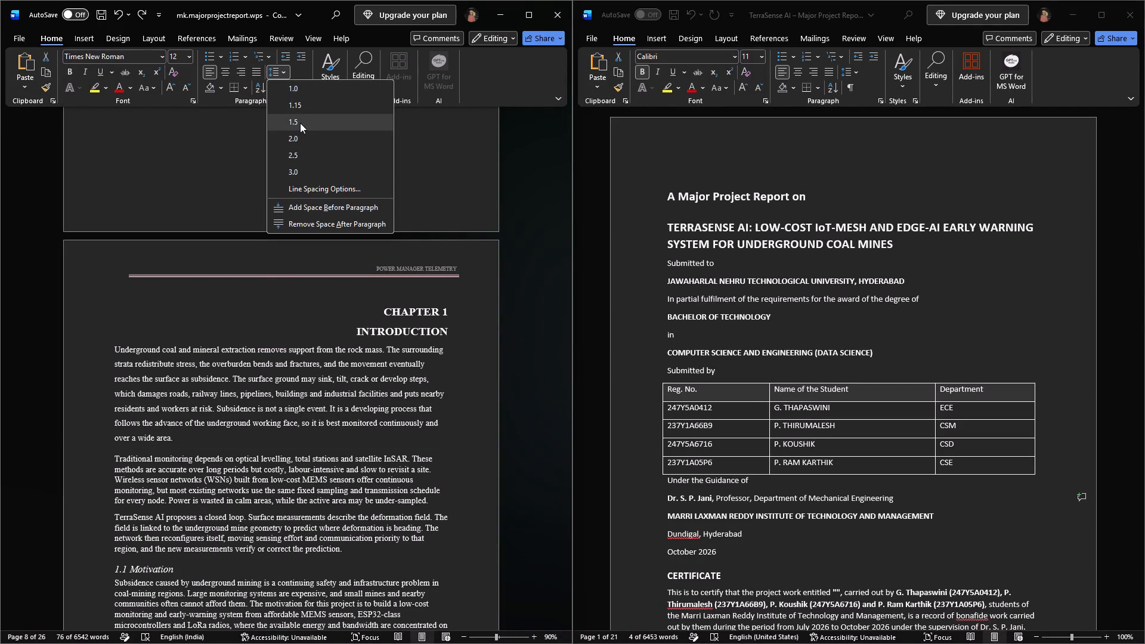
left_click(300, 123)
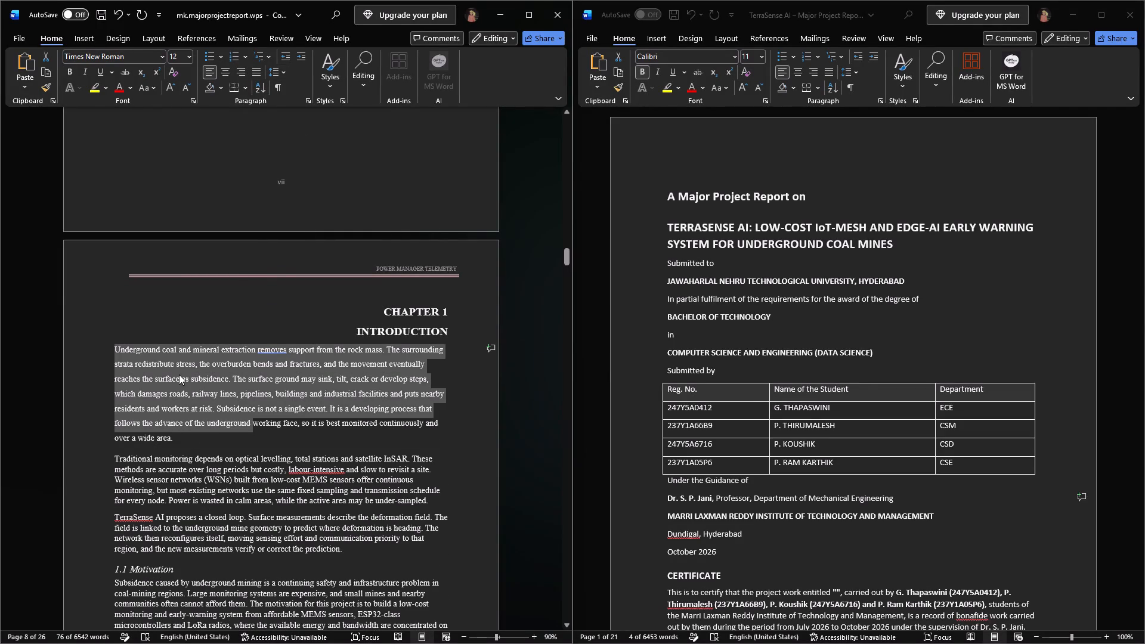
scroll(179, 374, "down", 1)
left_click(258, 414)
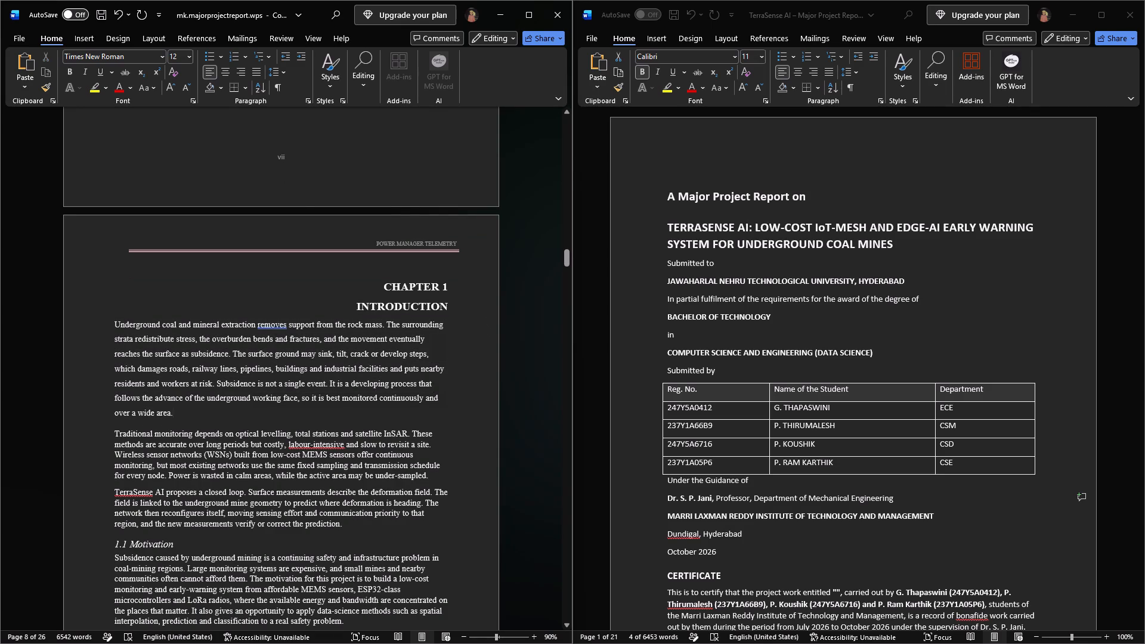
Select the Chapter 1 introduction text from the opening paragraph to the paragraph just before section 1.1 Motivation.
left_click_drag(113, 320, 389, 403)
scroll(342, 460, "down", 5)
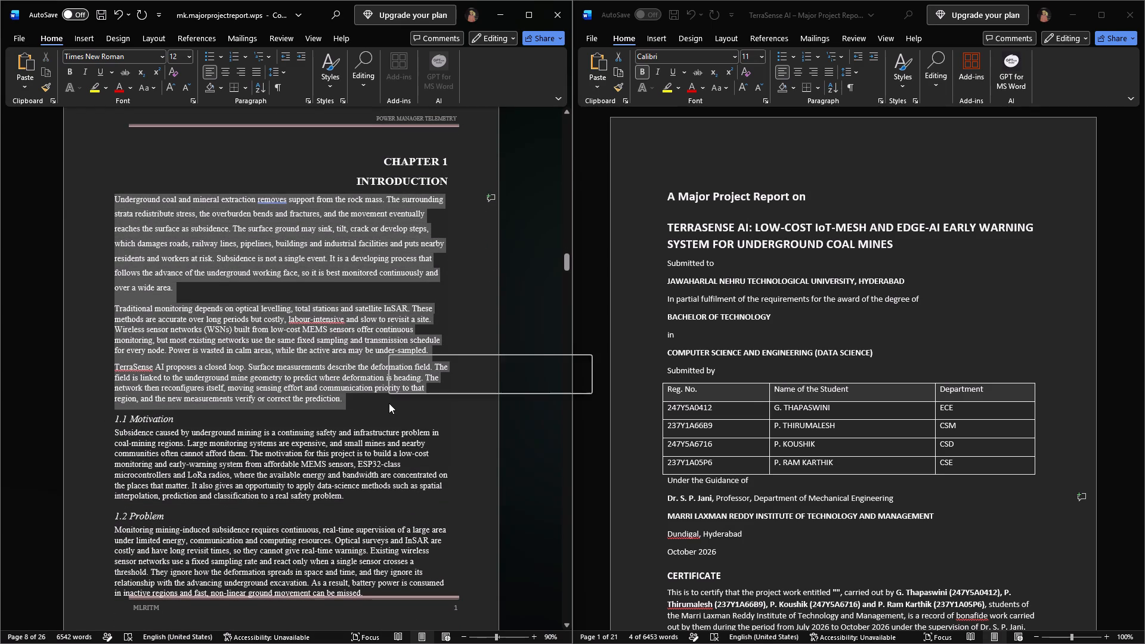
Set the line spacing of the selected Chapter 1 introduction paragraphs to 1.5.
left_click(277, 69)
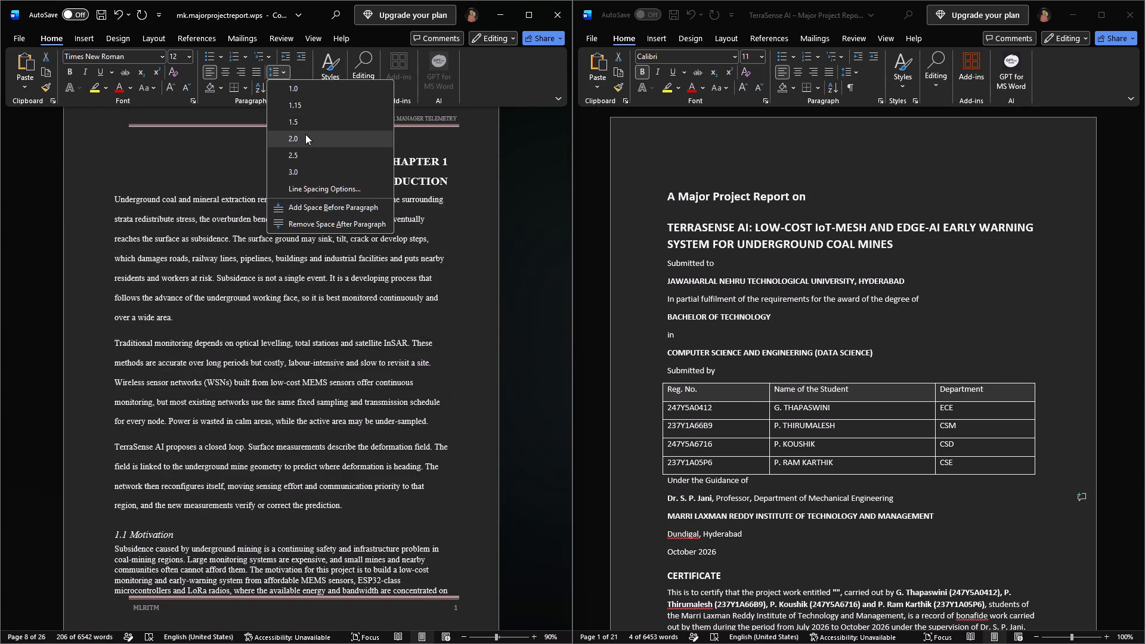
double_click(307, 117)
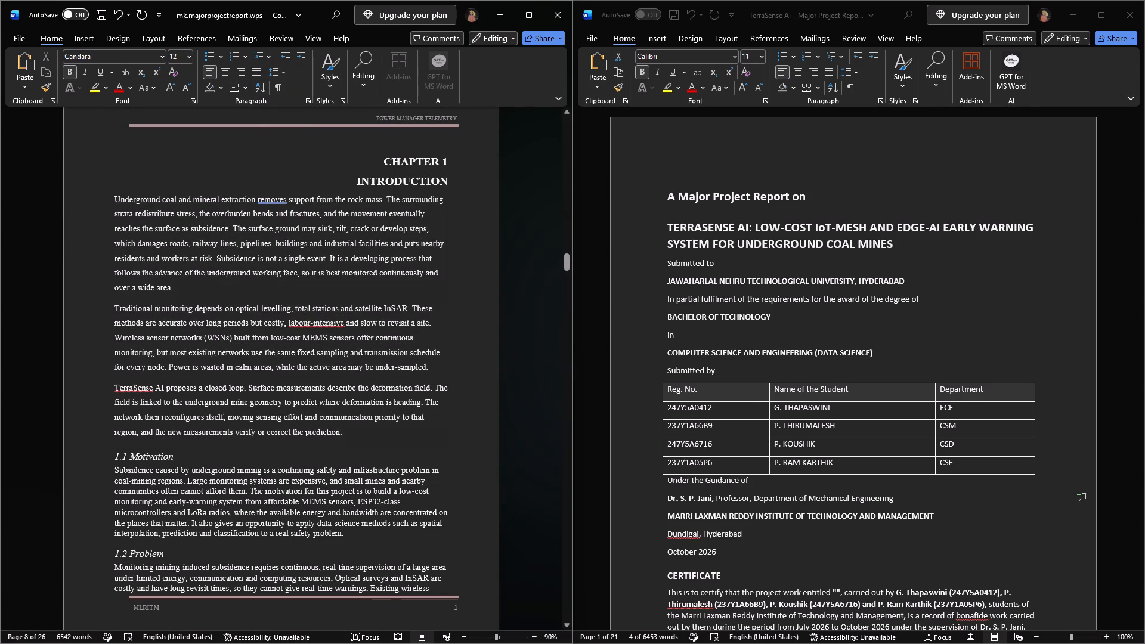
Set the line spacing to 1.5 from section 1.1 Motivation through the first three bullets of section 1.6 Objectives.
scroll(159, 280, "down", 4)
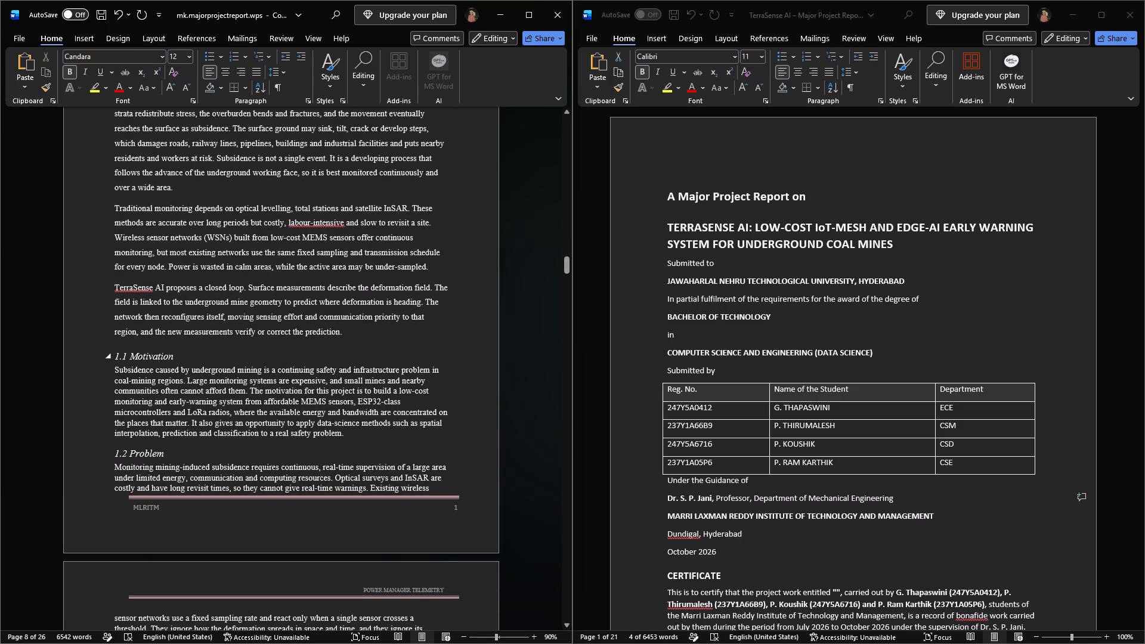
left_click_drag(114, 354, 358, 367)
scroll(277, 435, "down", 3)
scroll(357, 367, "down", 10)
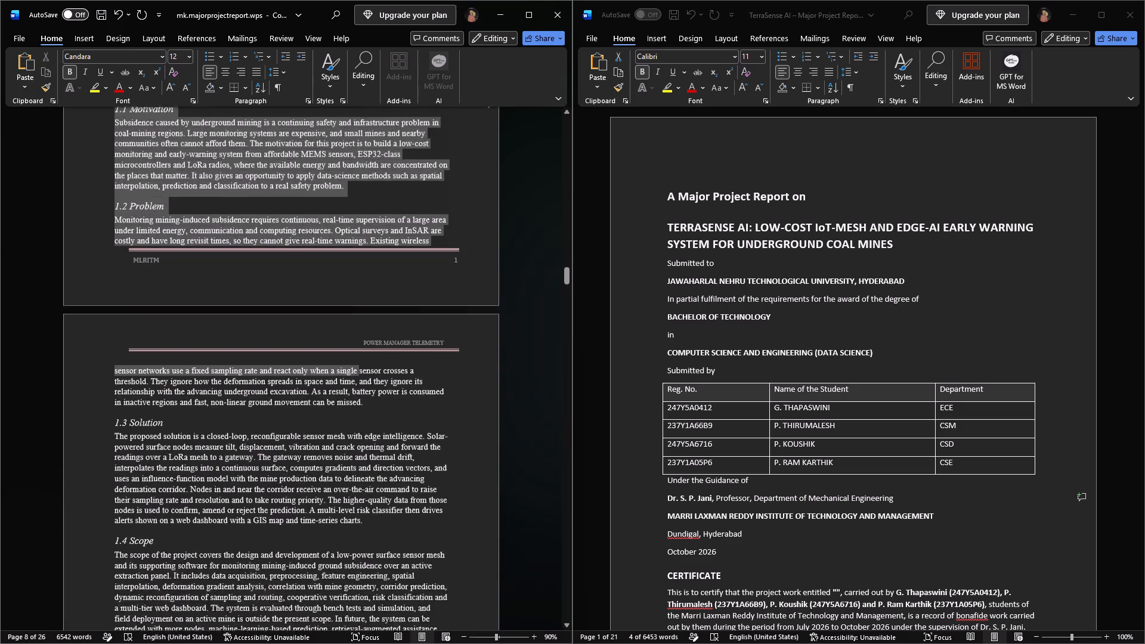
left_click_drag(358, 367, 353, 380)
scroll(357, 377, "down", 7)
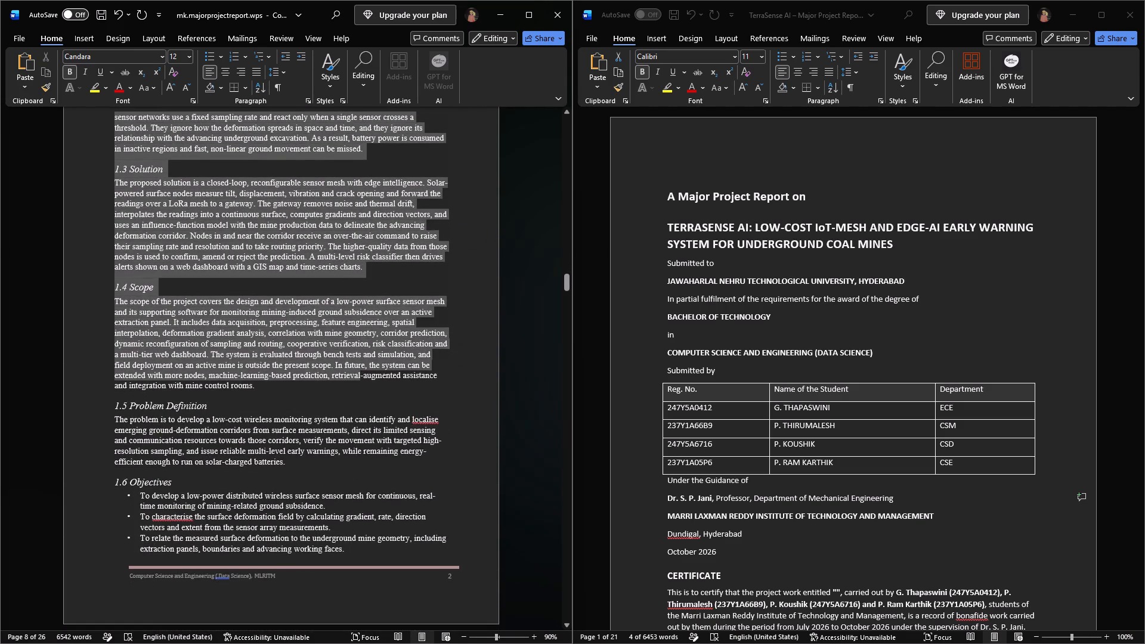
left_click_drag(353, 380, 355, 381)
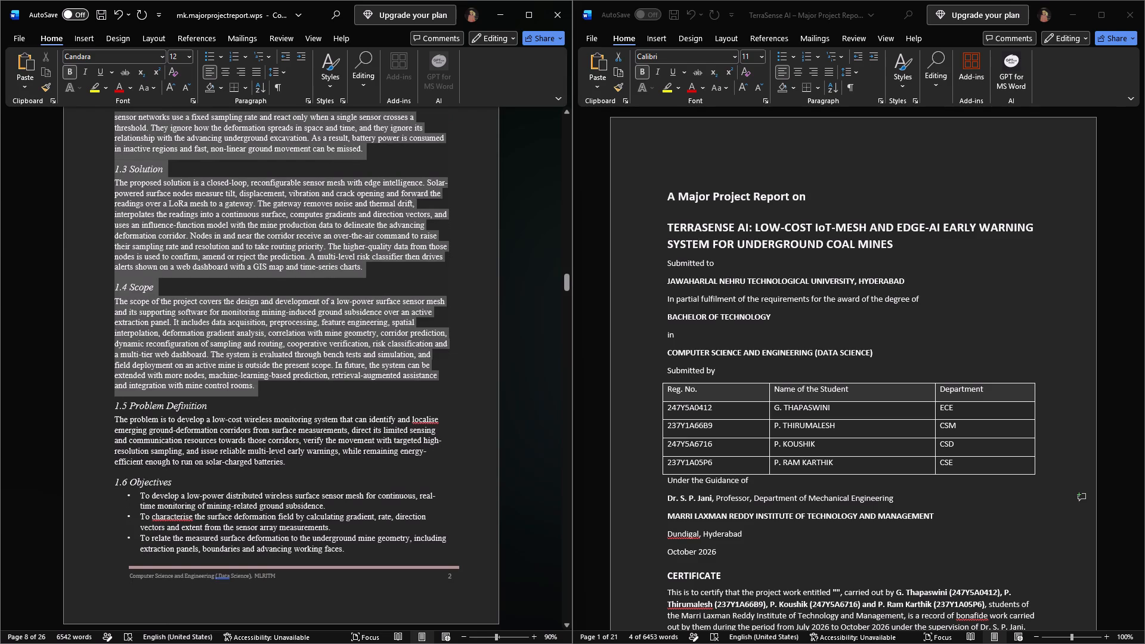
left_click_drag(355, 381, 352, 469)
scroll(355, 381, "down", 3)
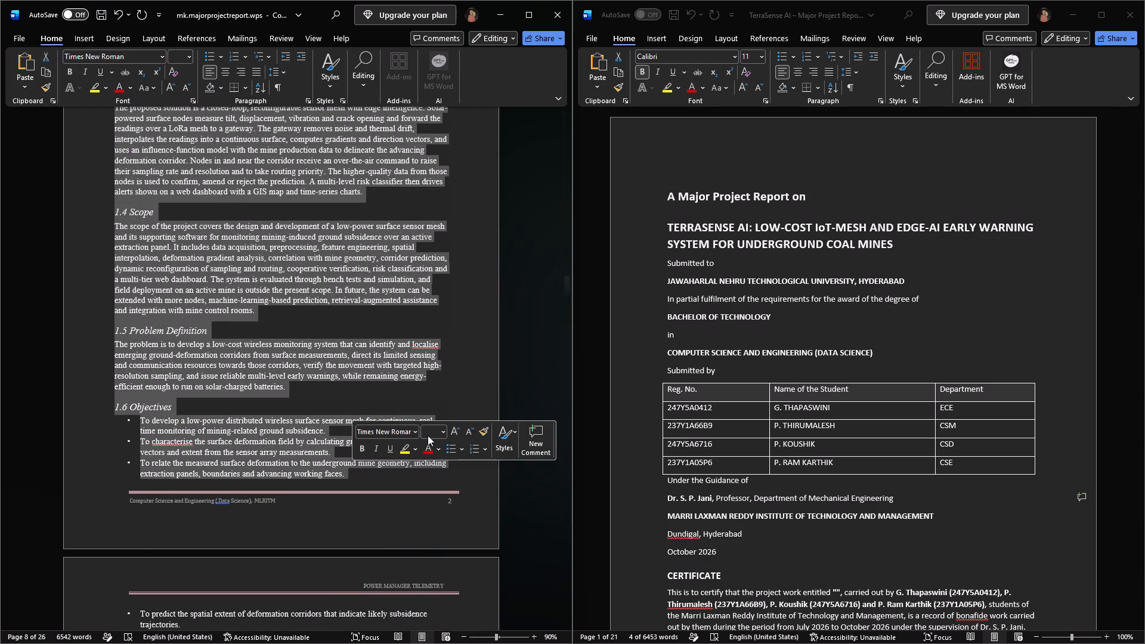
left_click(279, 75)
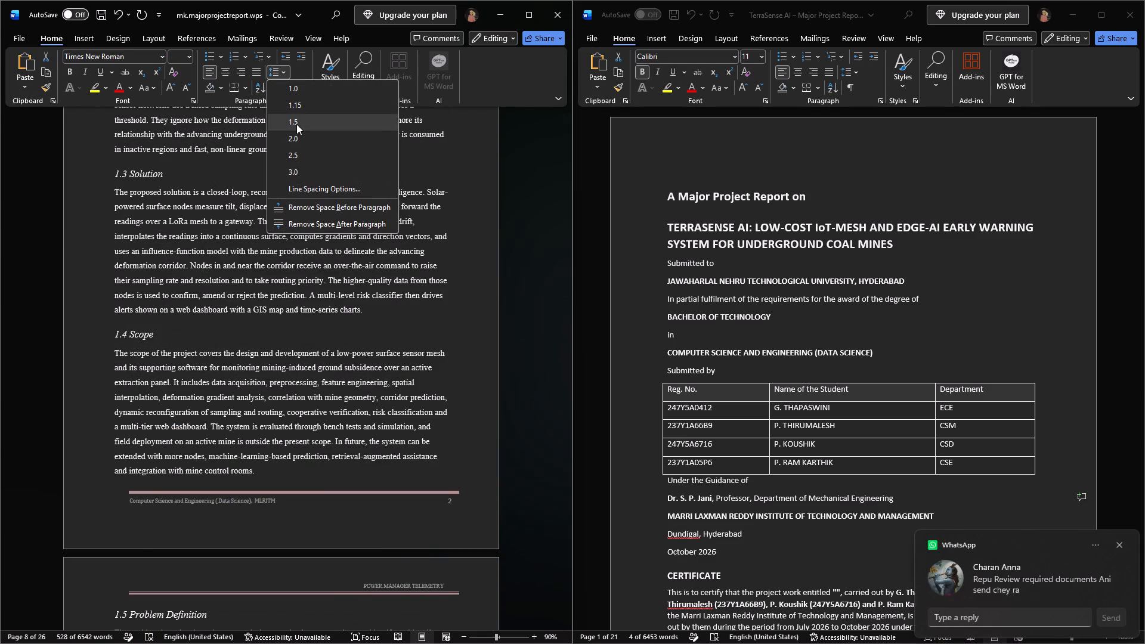
left_click(296, 124)
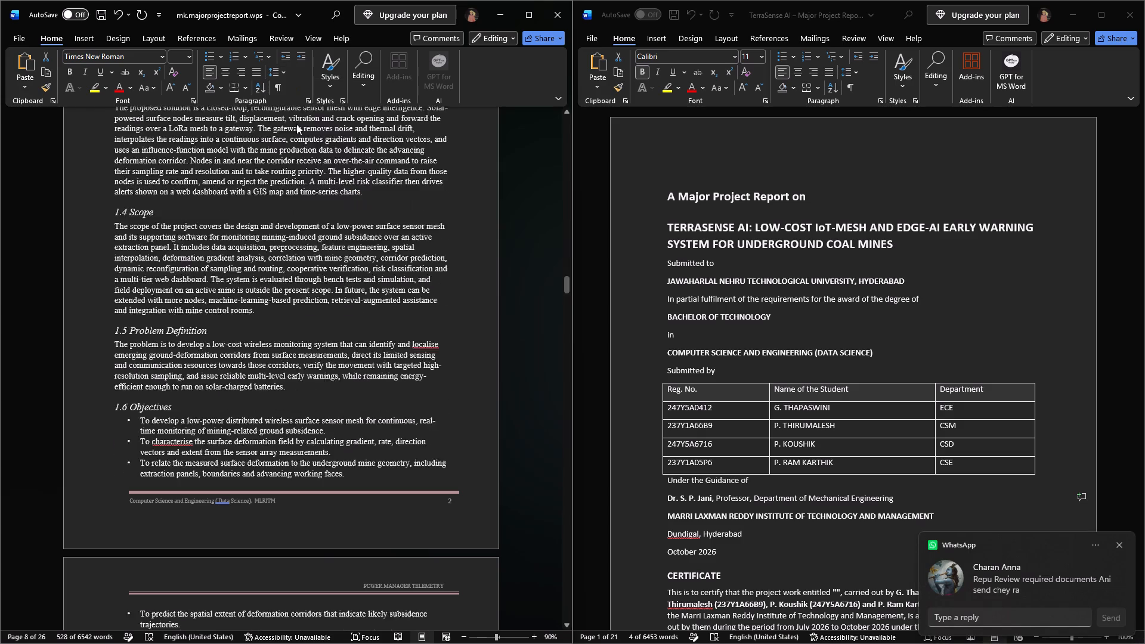
left_click(466, 296)
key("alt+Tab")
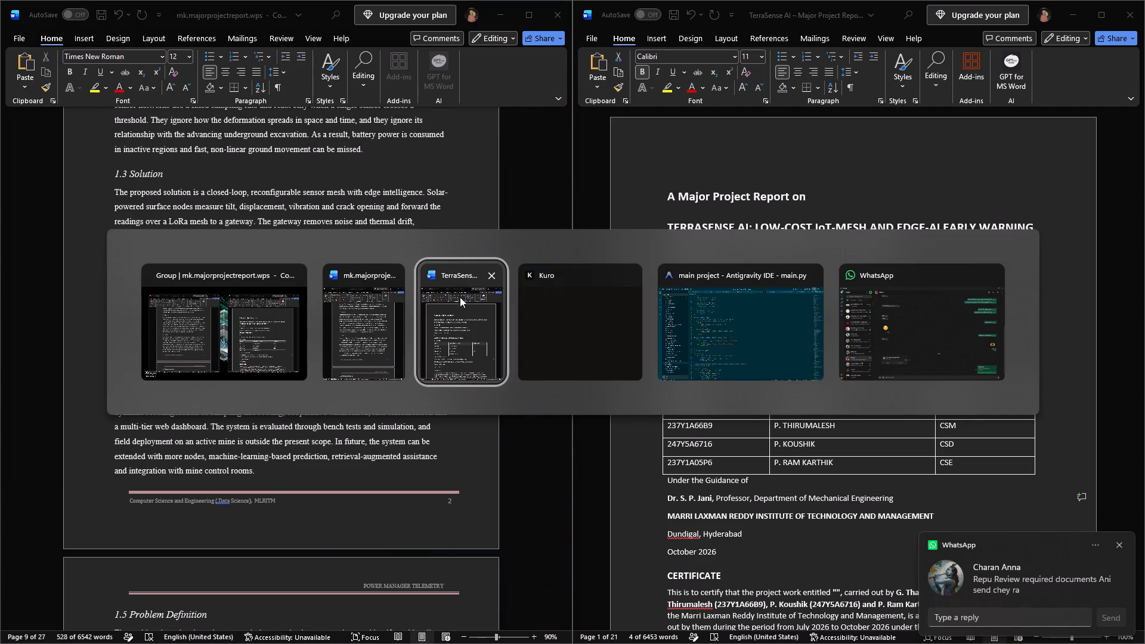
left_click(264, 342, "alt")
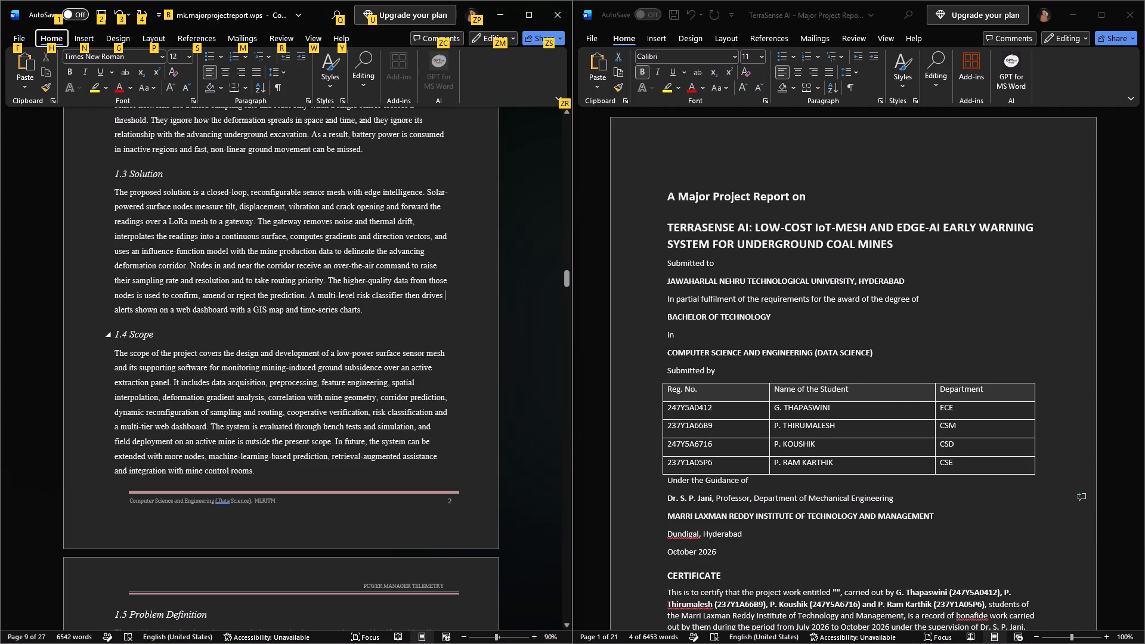
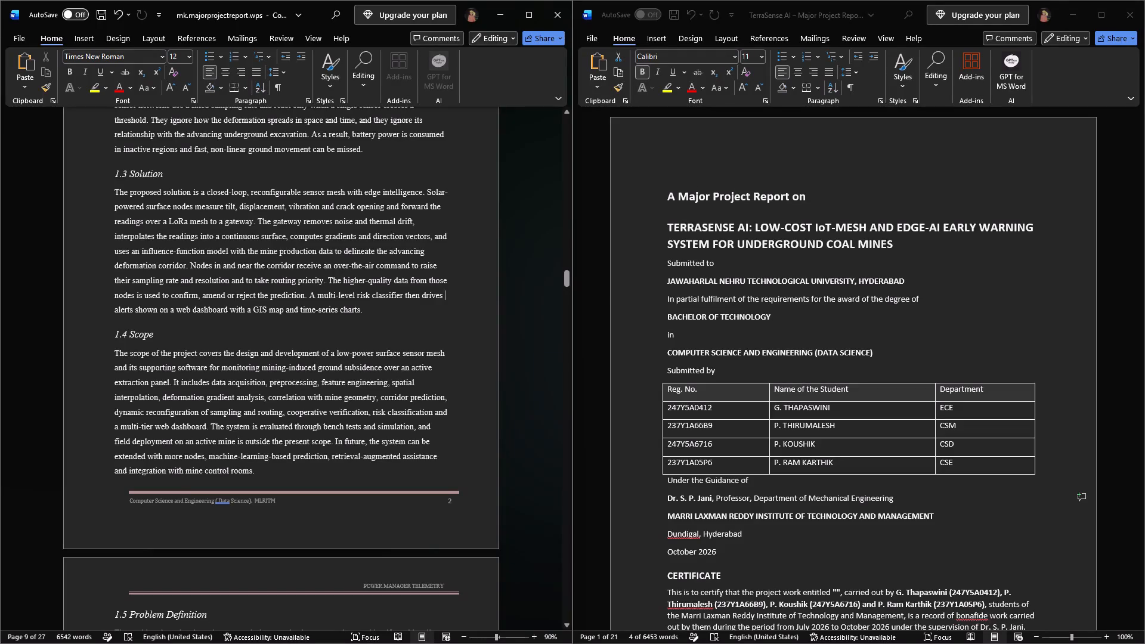
Check the font formatting of the headings and body text in sections 1.3 Solution and 1.4 Scope.
left_click_drag(367, 312, 303, 264)
left_click(303, 264)
left_click_drag(113, 174, 157, 177)
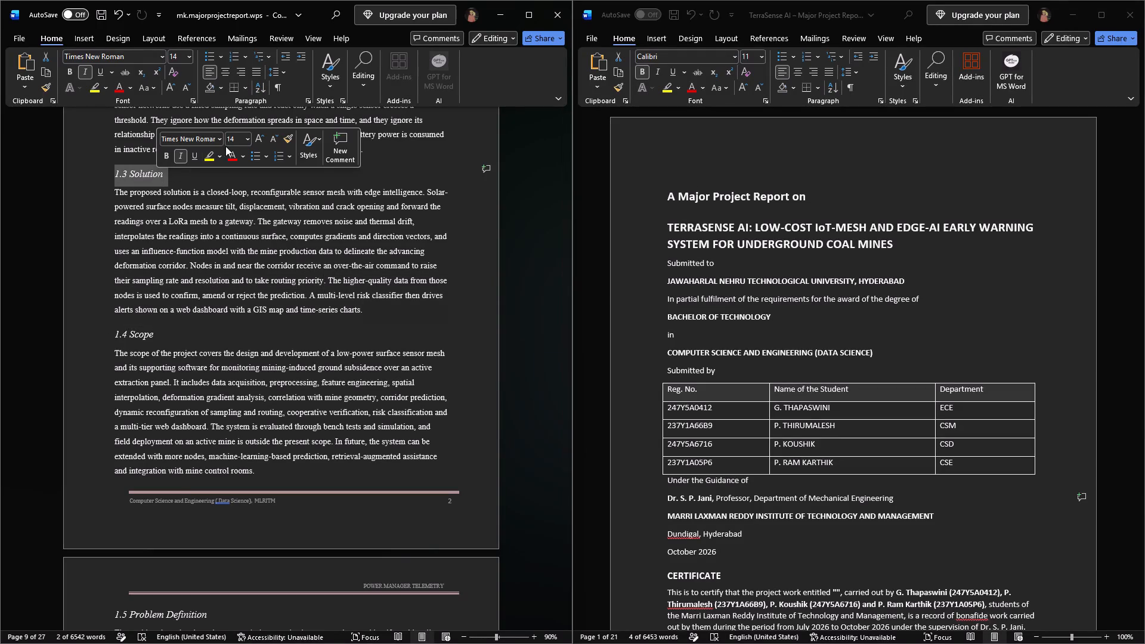
left_click_drag(173, 197, 193, 210)
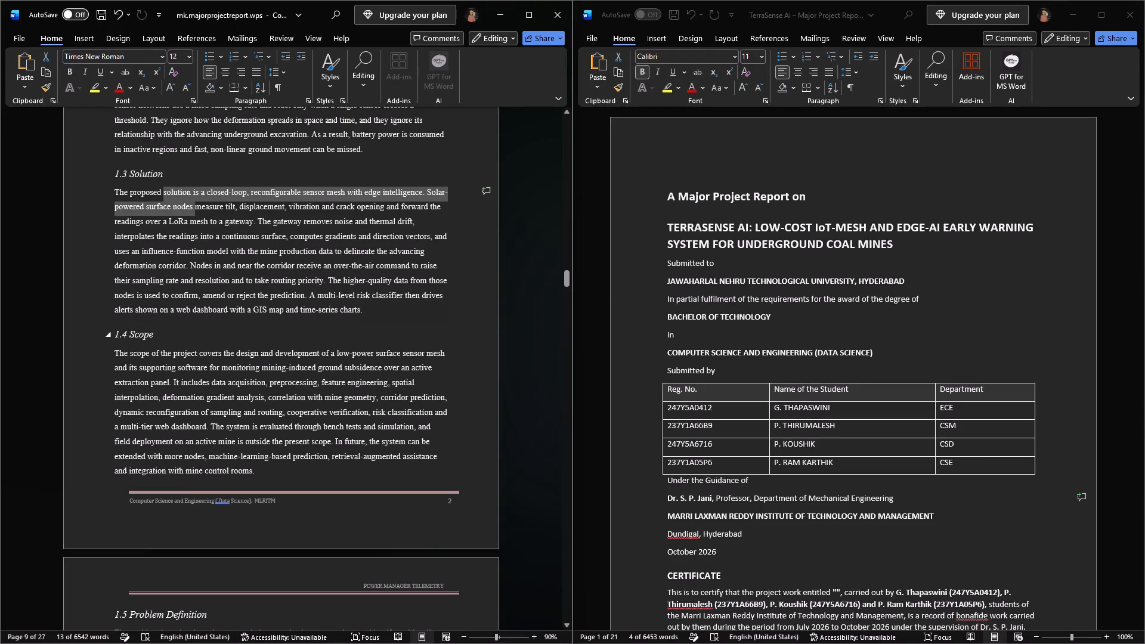
left_click_drag(156, 336, 130, 337)
left_click(168, 343)
left_click_drag(164, 352, 208, 386)
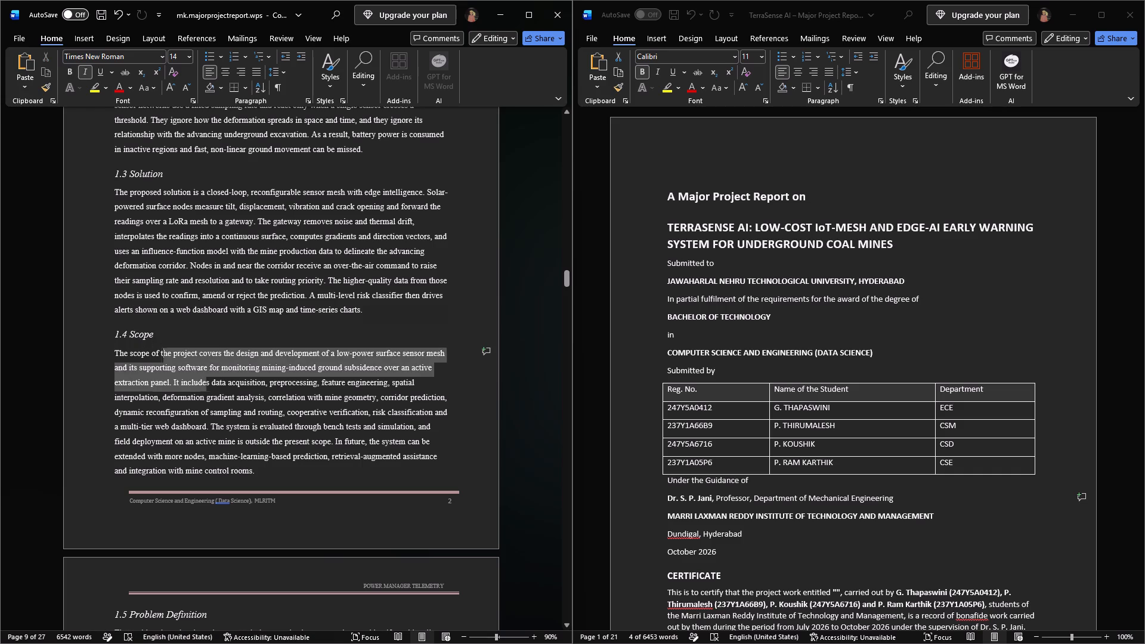
Check the text formatting of sections 1.4 Scope and 1.5 Problem Definition, covering the 1.5 heading and both body paragraphs.
left_click_drag(208, 386, 222, 395)
left_click(274, 460)
scroll(274, 460, "down", 5)
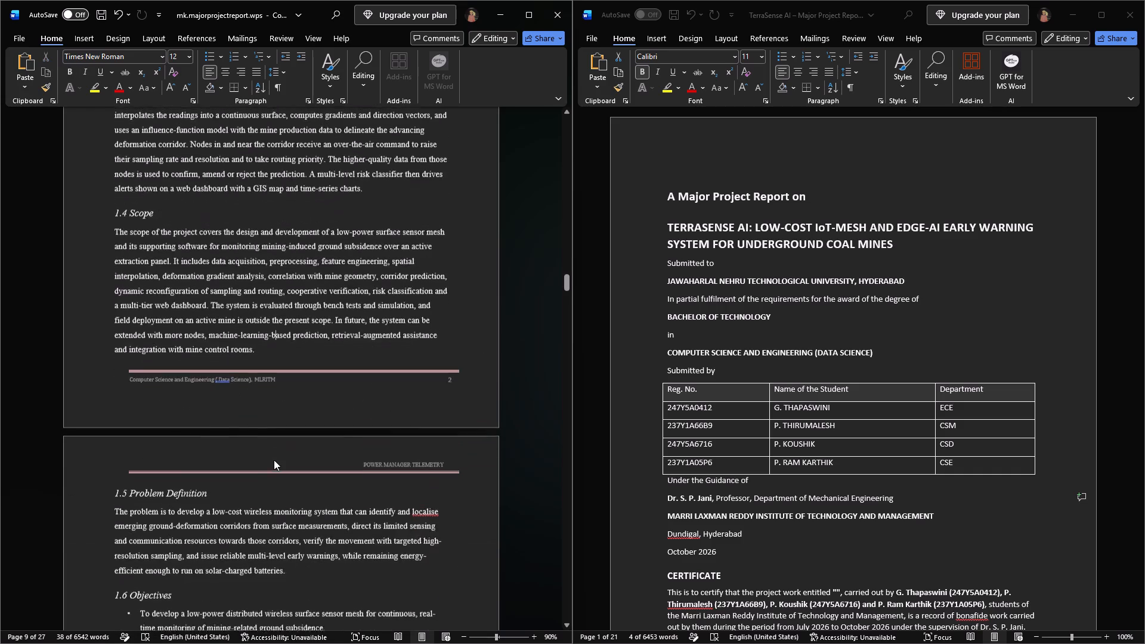
scroll(206, 454, "down", 5)
left_click_drag(119, 363, 144, 364)
left_click(144, 364)
left_click_drag(230, 366, 124, 364)
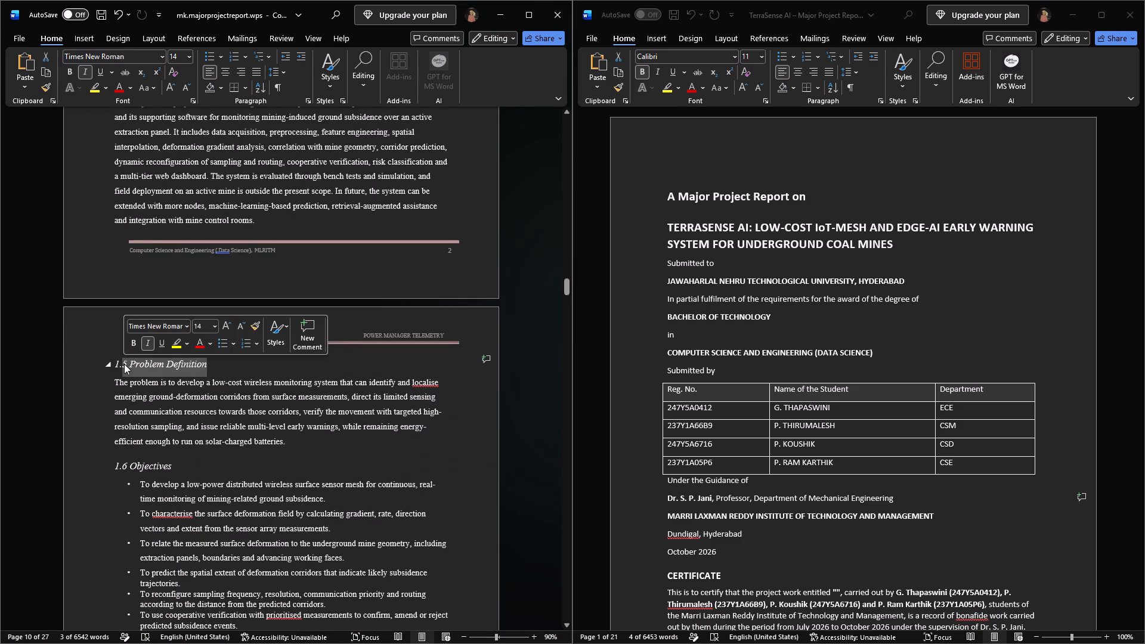
left_click(141, 406)
left_click_drag(108, 379, 156, 391)
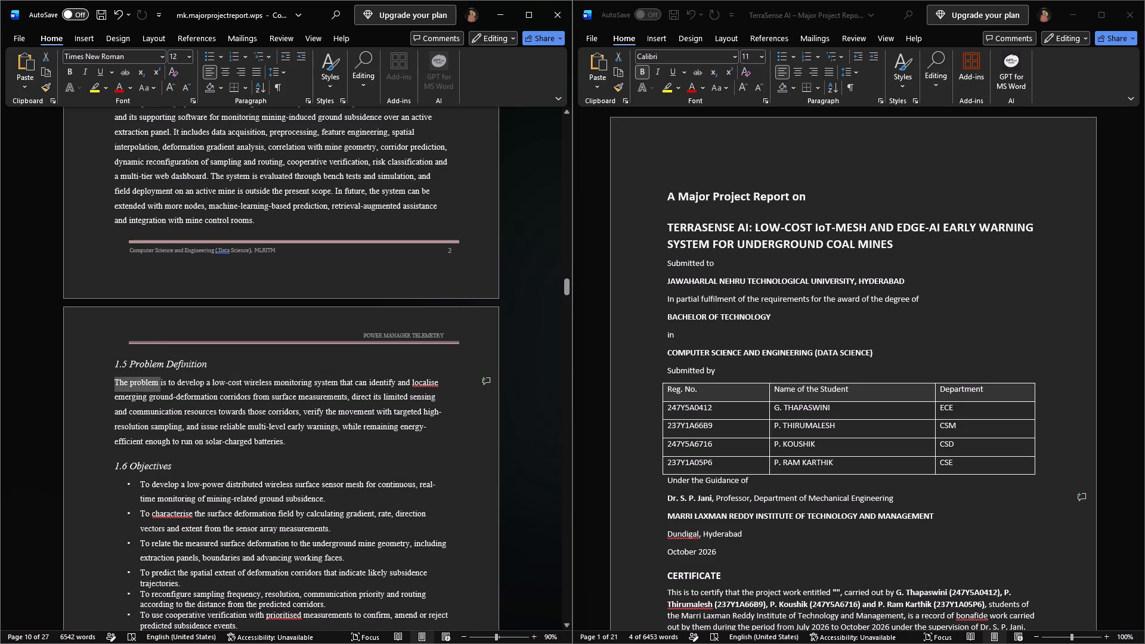
left_click(267, 438)
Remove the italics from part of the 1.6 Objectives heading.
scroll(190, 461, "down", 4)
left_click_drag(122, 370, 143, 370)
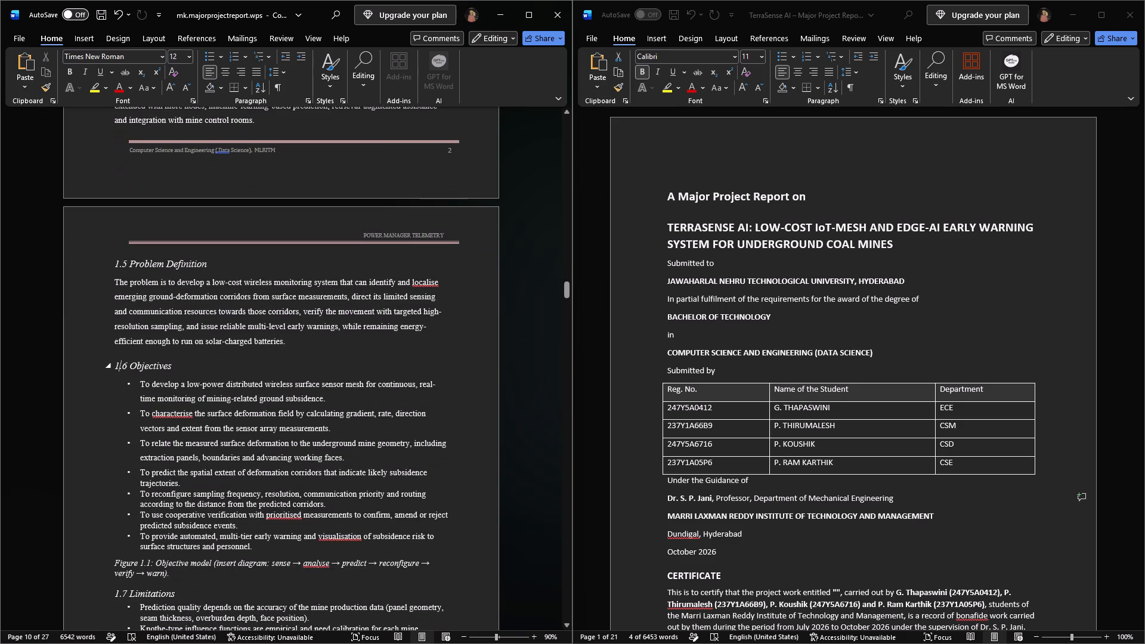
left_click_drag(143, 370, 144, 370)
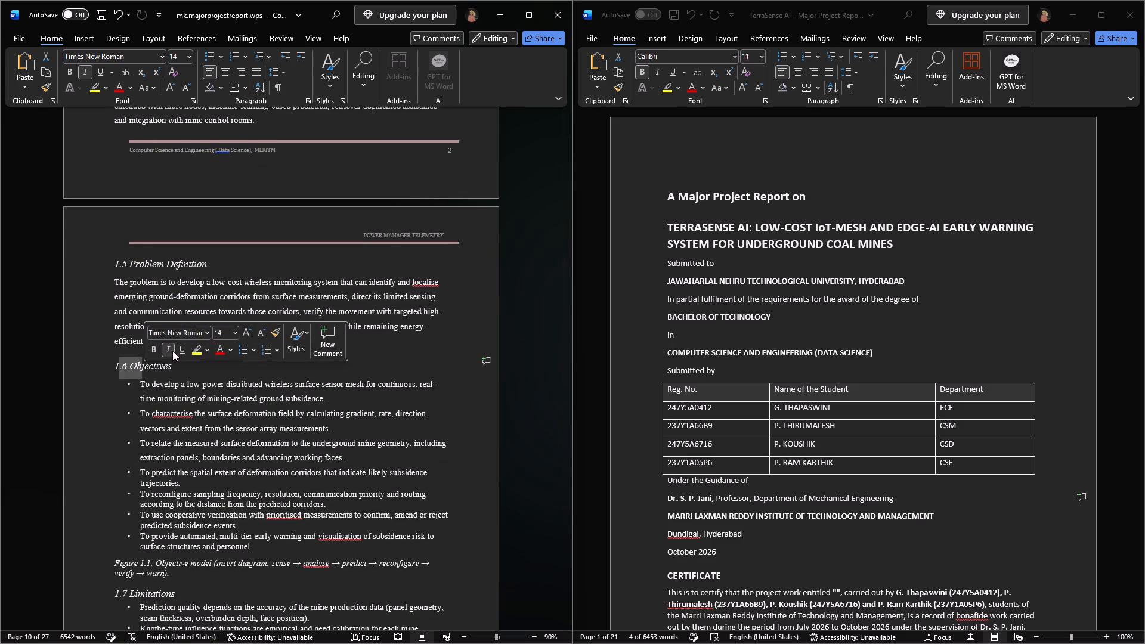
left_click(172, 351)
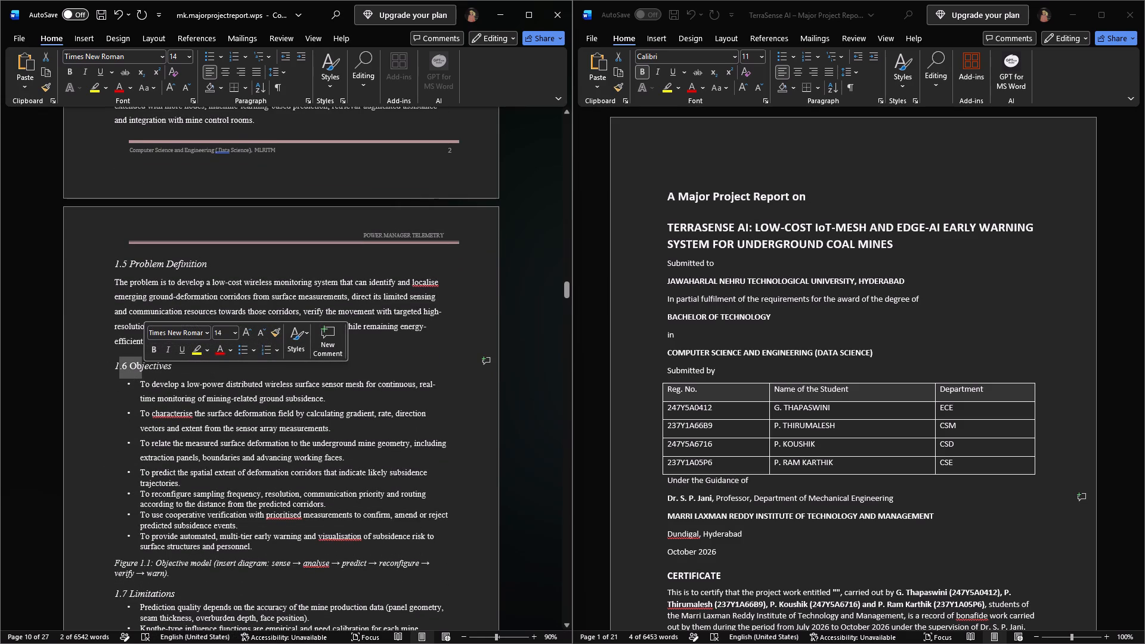
Remove the italics from the whole 1.5 Problem Definition heading.
left_click_drag(110, 283, 172, 289)
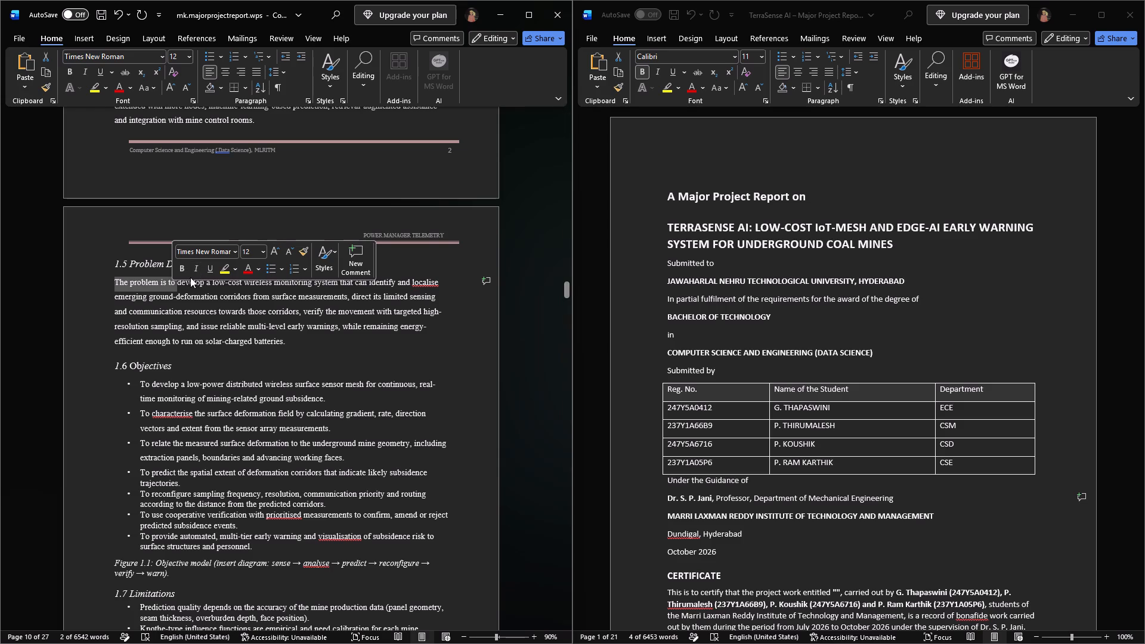
double_click(197, 267)
left_click_drag(144, 266, 134, 264)
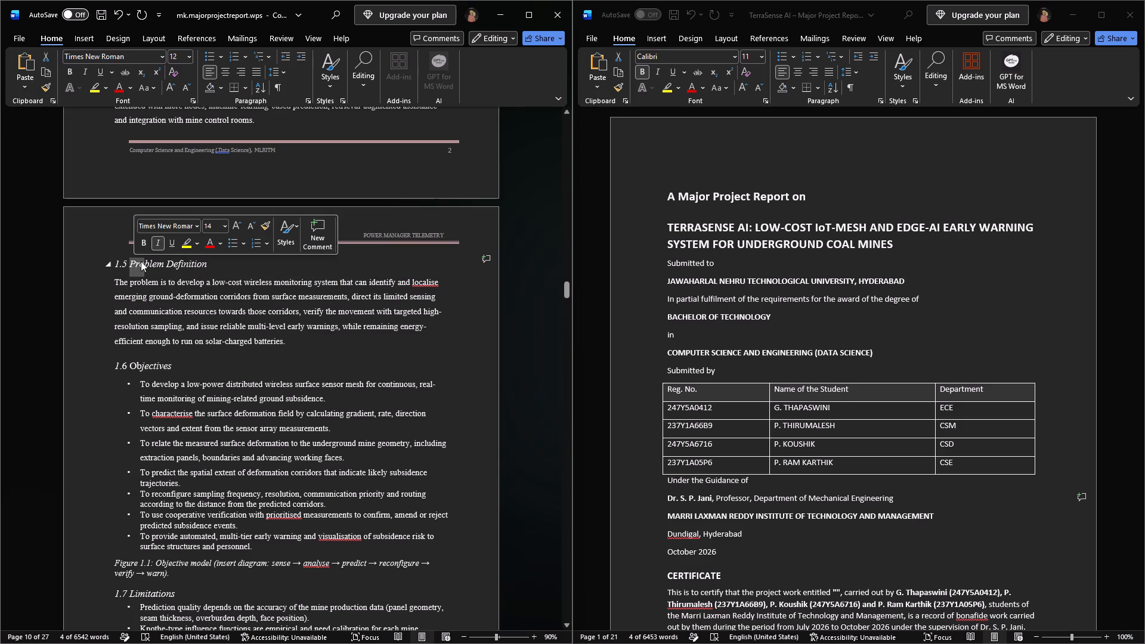
double_click(155, 244)
left_click_drag(218, 267, 112, 268)
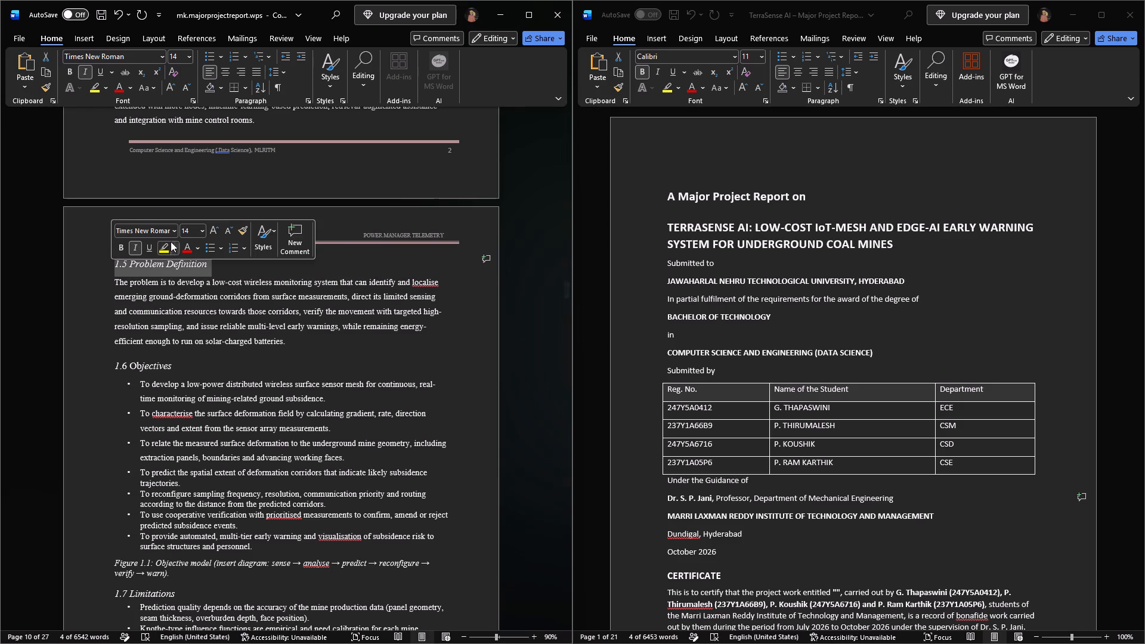
left_click(135, 247)
Remove the italics from the 1.4 Scope and 1.3 Solution headings.
scroll(211, 317, "up", 10)
left_click_drag(168, 236, 146, 236)
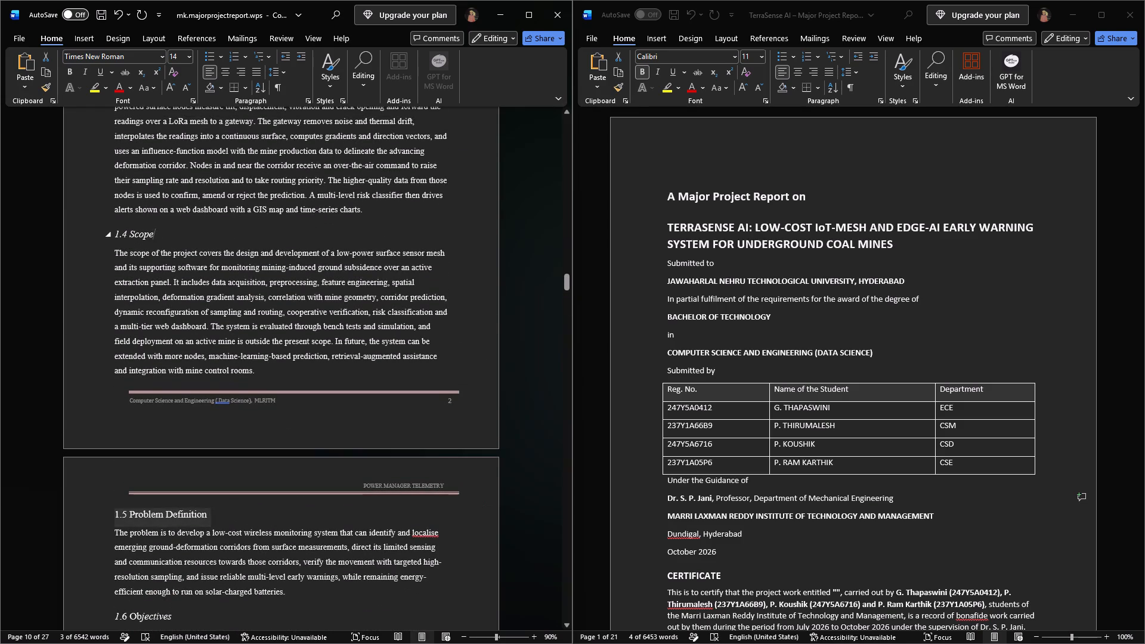
left_click_drag(146, 236, 115, 235)
left_click(142, 217)
scroll(213, 291, "up", 7)
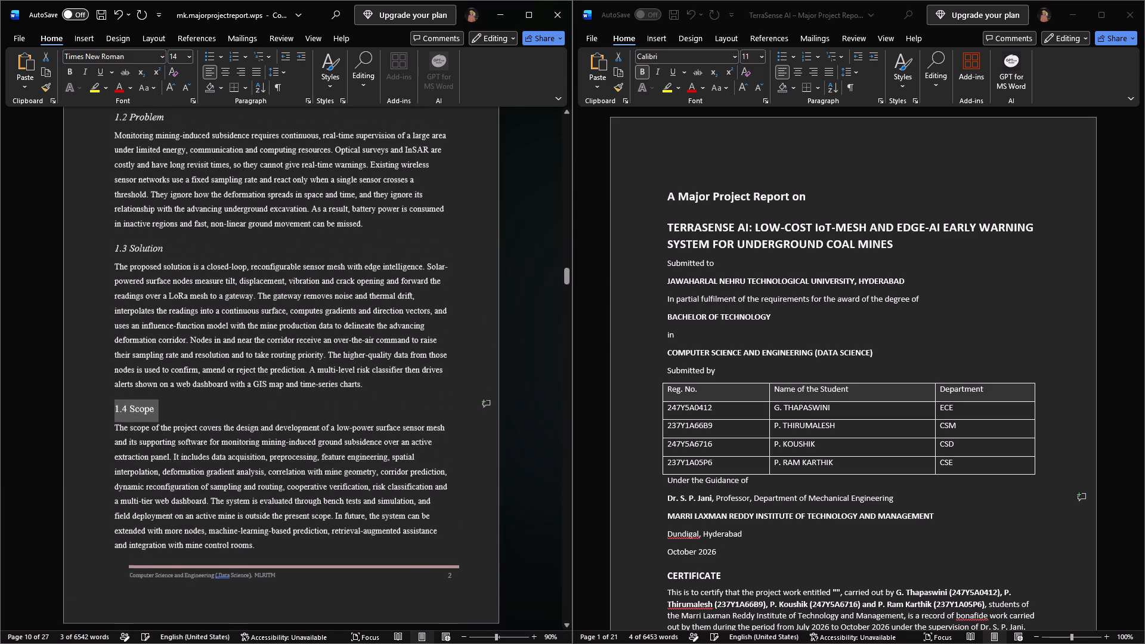
left_click_drag(171, 247, 117, 250)
left_click(141, 228)
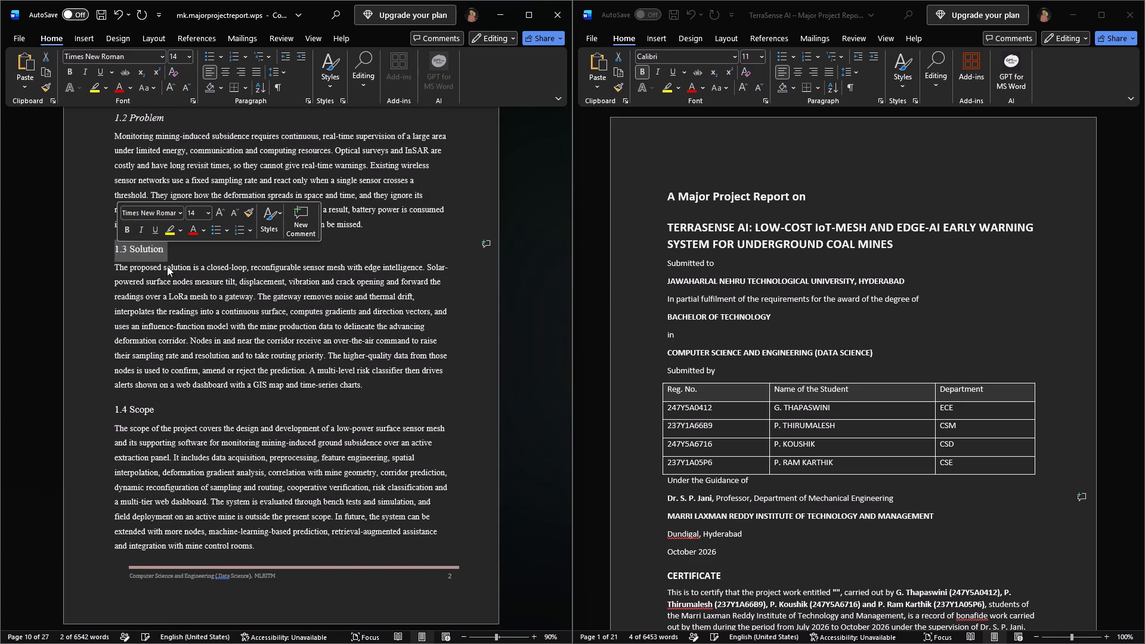
Remove the italics from the 1.2 Problem and 1.1 Motivation headings.
scroll(176, 291, "up", 5)
left_click_drag(166, 244, 115, 244)
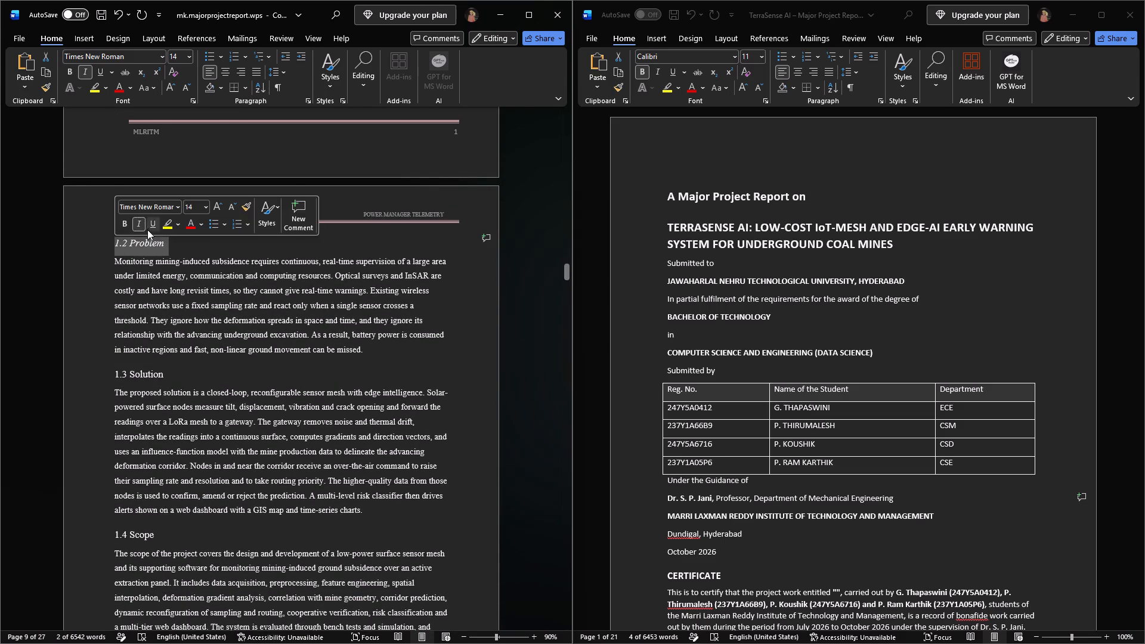
left_click(134, 226)
scroll(245, 369, "up", 8)
left_click_drag(175, 185, 175, 185)
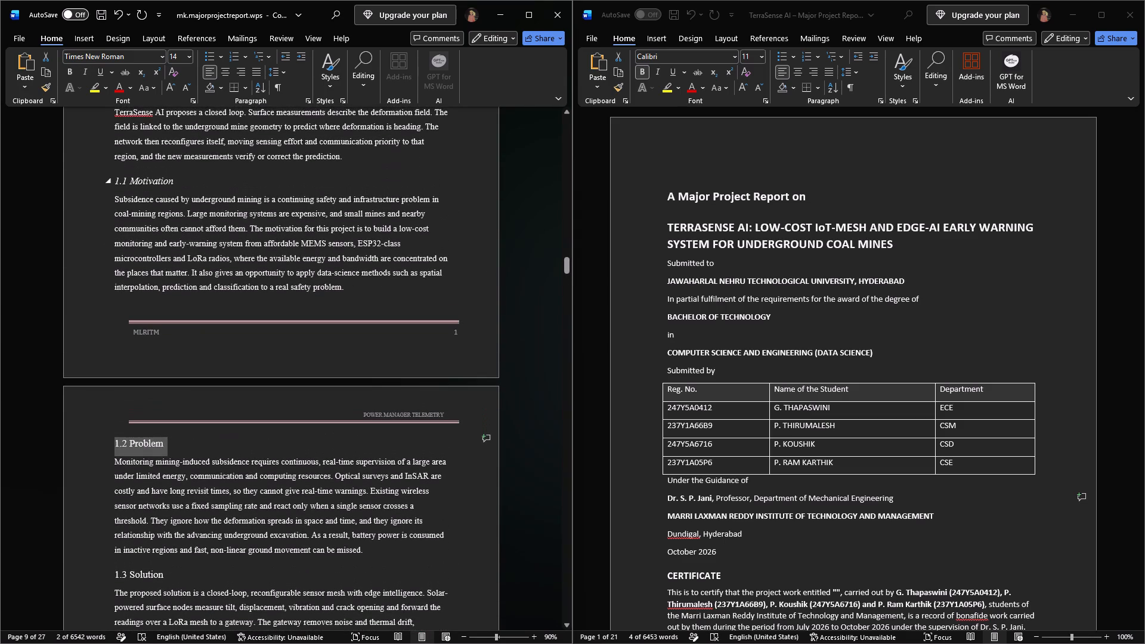
left_click_drag(175, 185, 117, 185)
left_click(140, 166)
Review the Chapter 1 introduction and section 1.1, and check the formatting of the 1.2 Problem heading and paragraph.
scroll(179, 256, "up", 5)
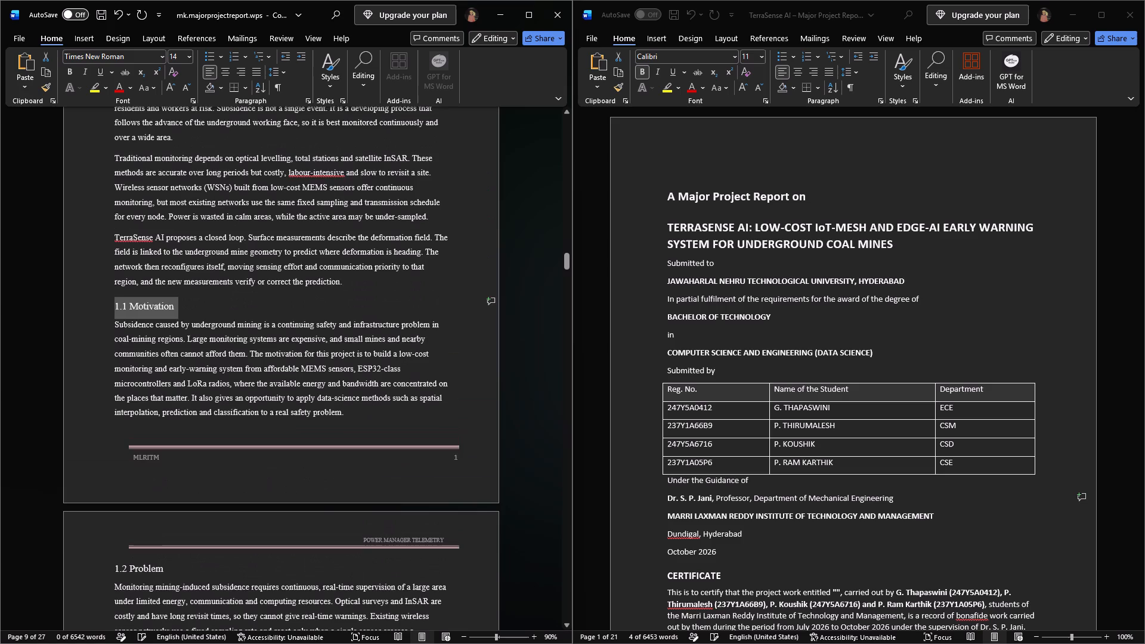
scroll(180, 214, "up", 7)
scroll(256, 299, "down", 5)
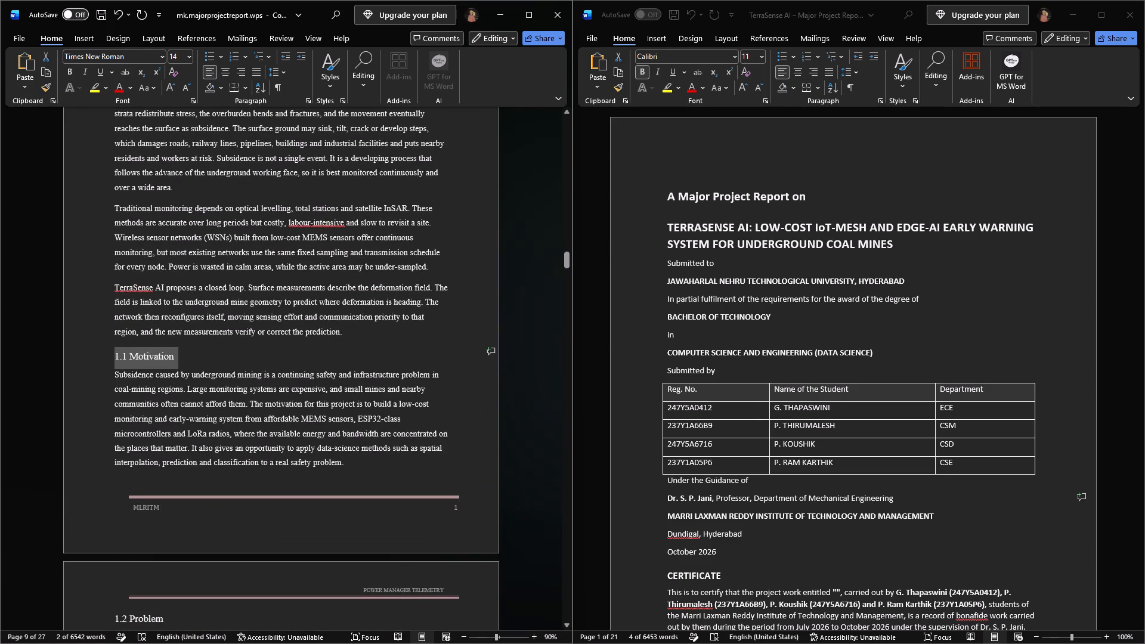
scroll(277, 318, "down", 5)
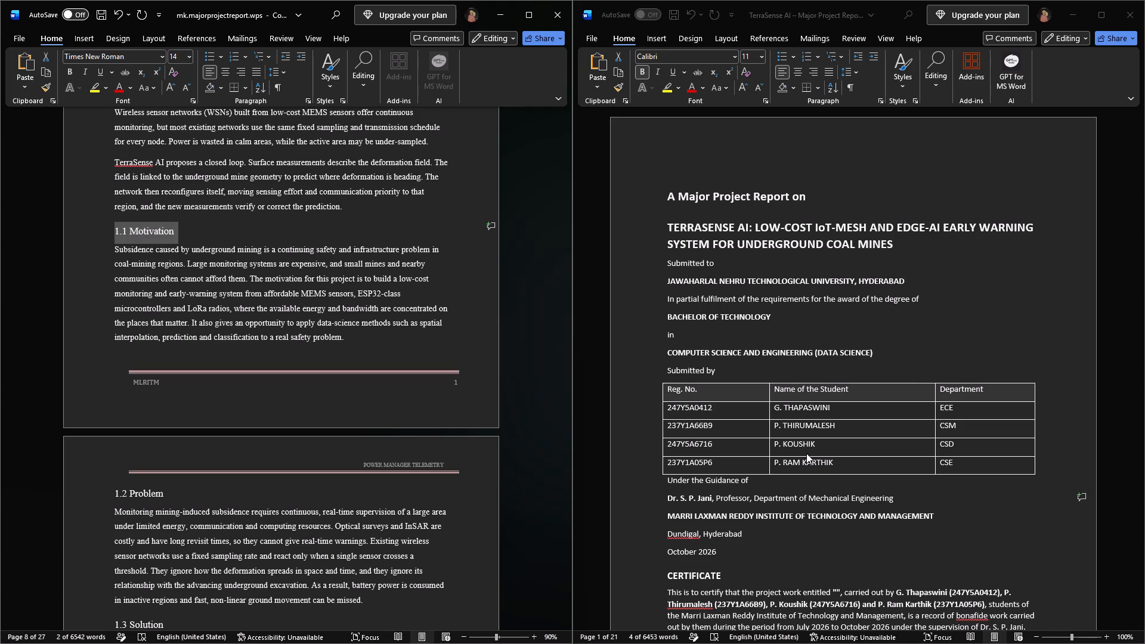
scroll(511, 498, "down", 4)
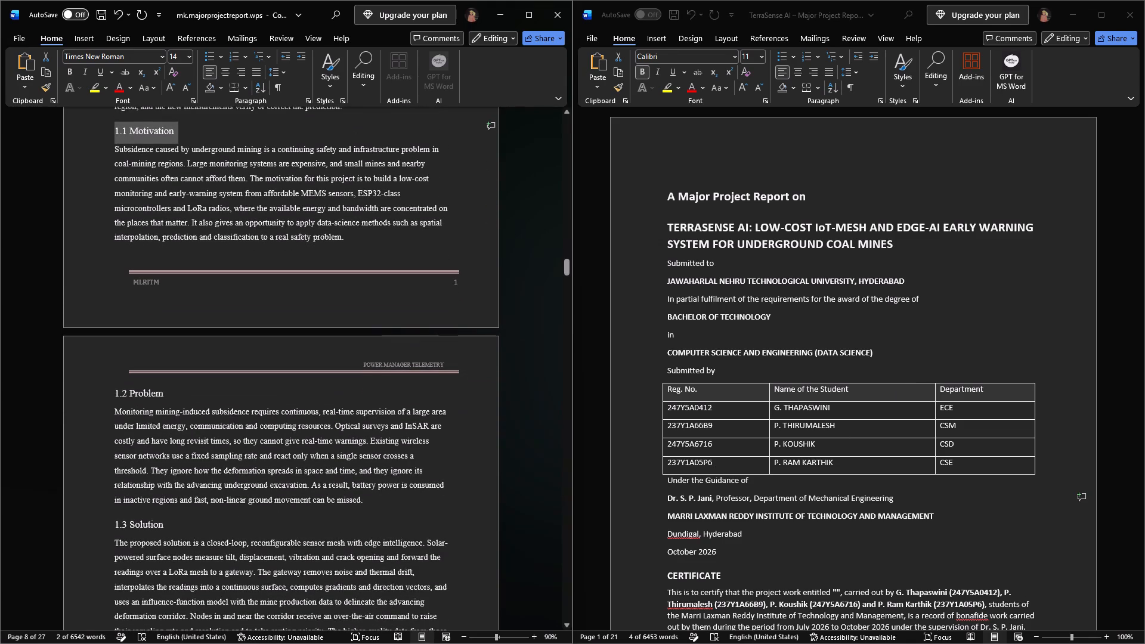
left_click_drag(169, 394, 113, 393)
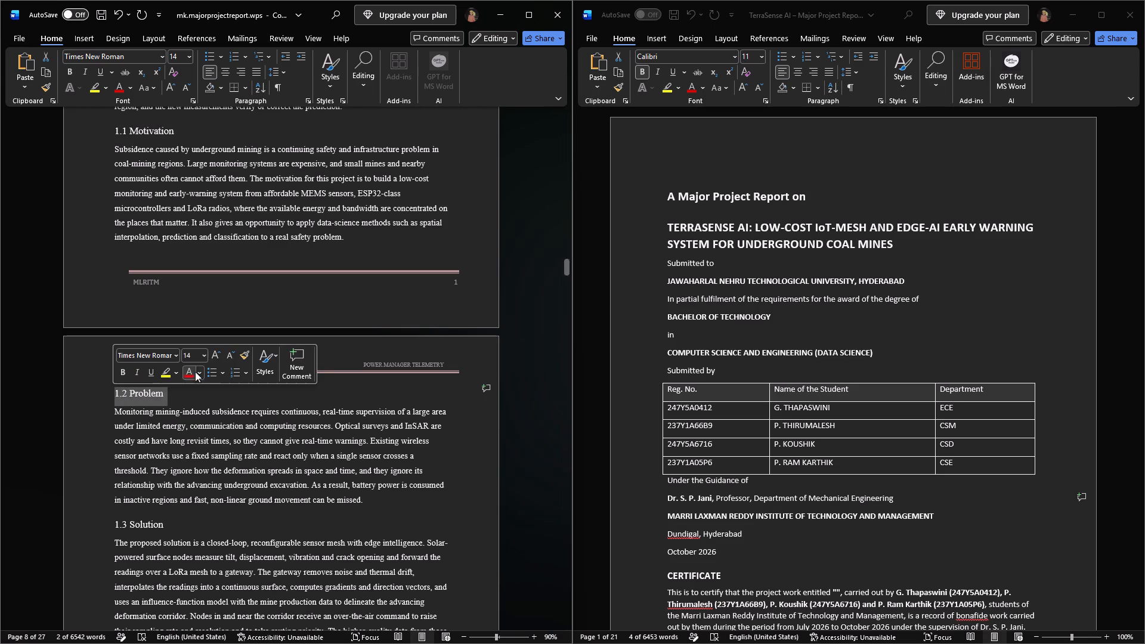
left_click(180, 423)
left_click_drag(111, 417, 113, 417)
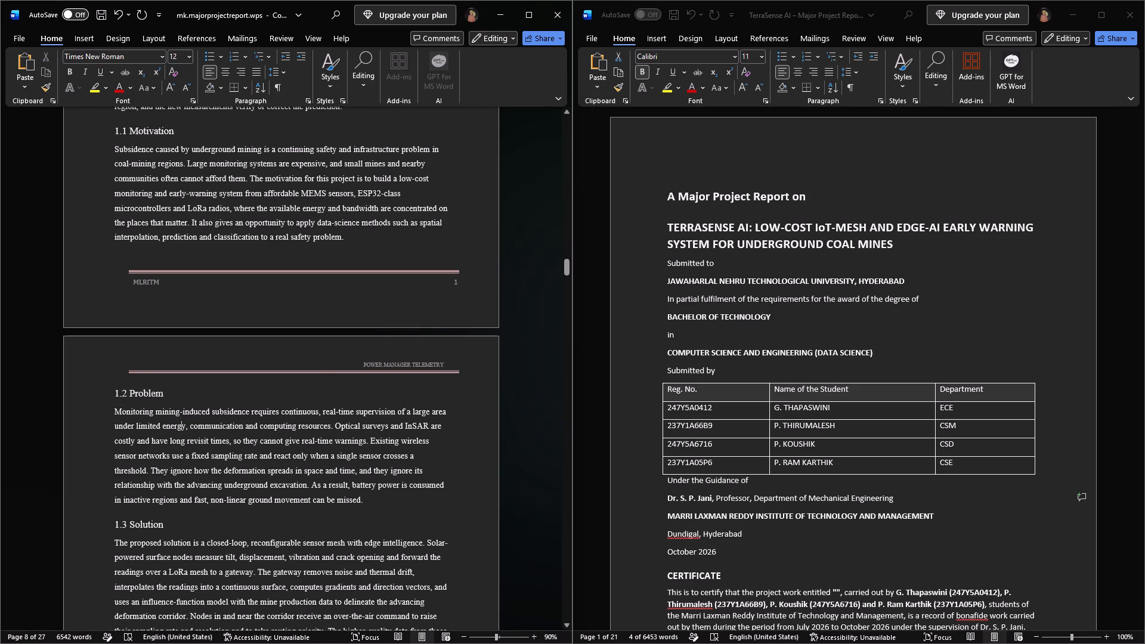
left_click_drag(113, 417, 153, 426)
left_click(153, 426)
left_click_drag(115, 410, 358, 497)
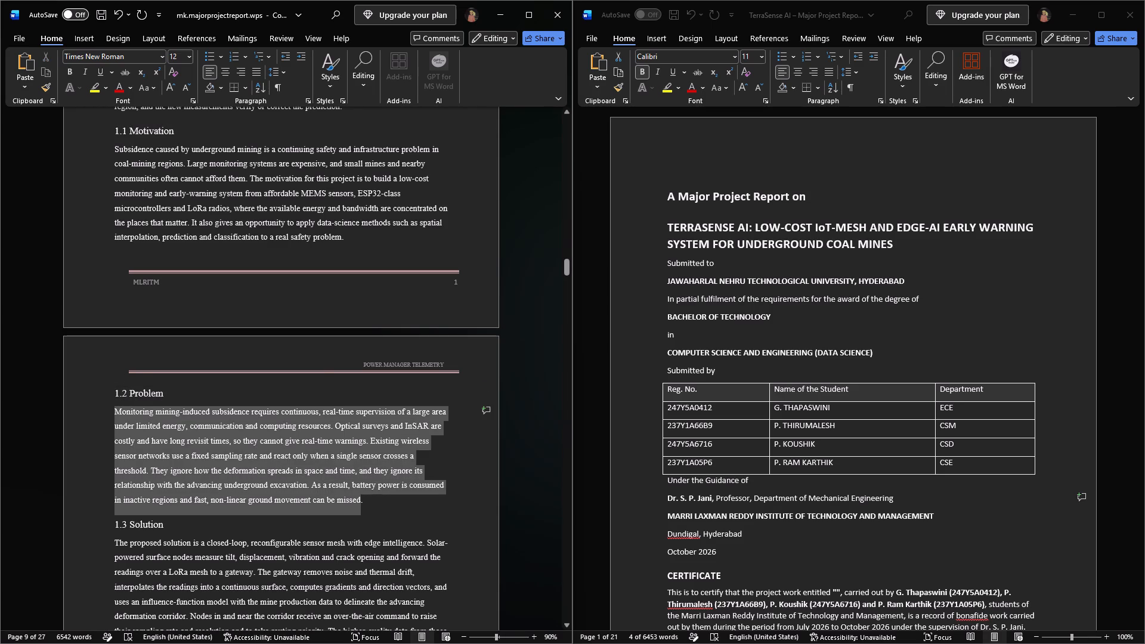
left_click_drag(358, 497, 367, 503)
Check the formatting of the headings and body paragraphs in sections 1.3 Solution and 1.4 Scope.
scroll(296, 487, "down", 5)
left_click_drag(120, 416, 213, 454)
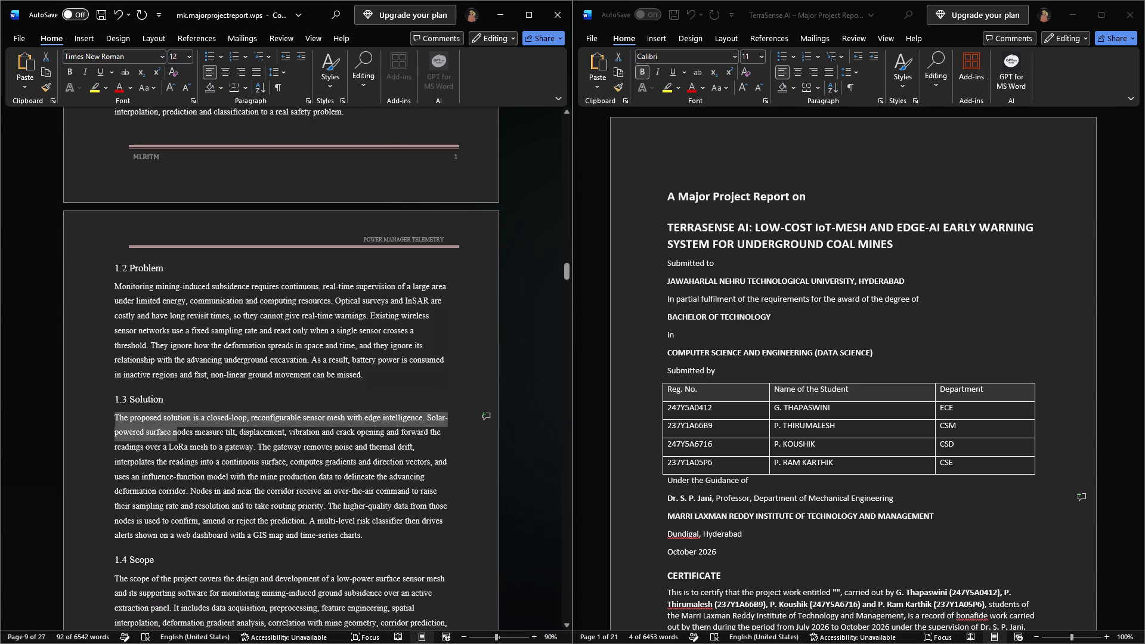
left_click_drag(213, 454, 219, 457)
left_click_drag(377, 539, 113, 419)
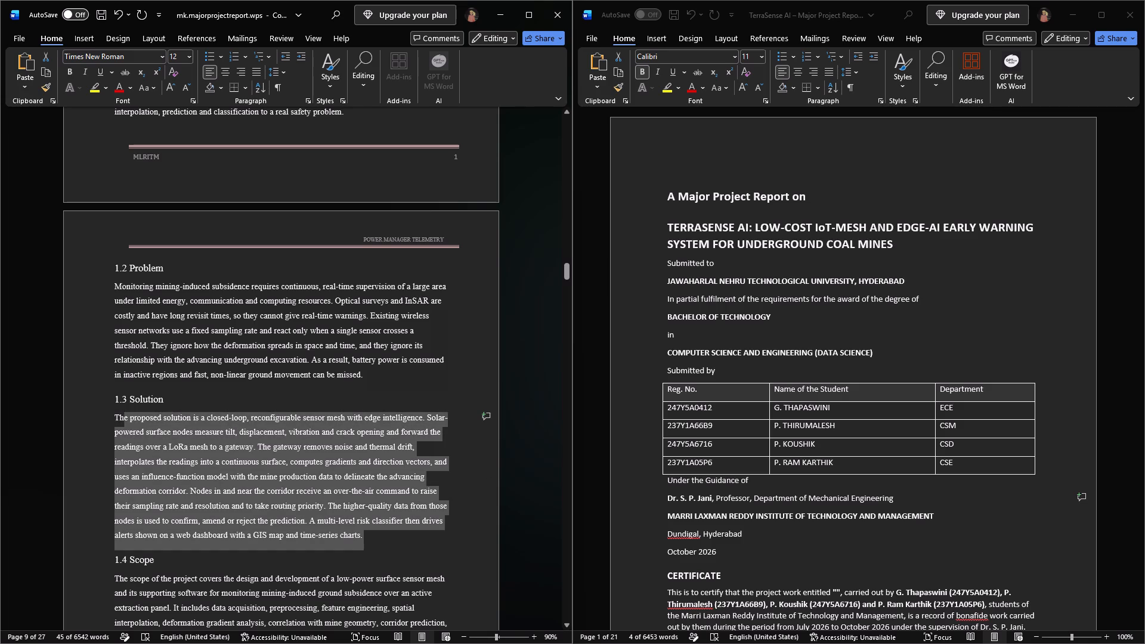
left_click_drag(113, 419, 110, 417)
left_click(150, 437)
left_click_drag(165, 402, 138, 401)
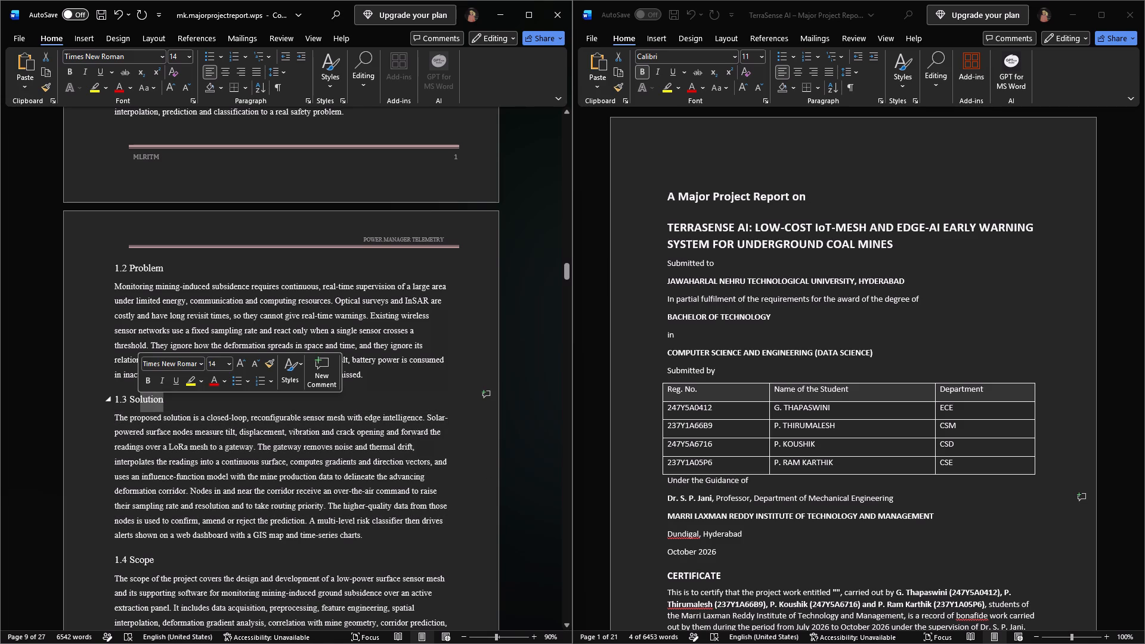
scroll(184, 442, "down", 6)
left_click_drag(168, 411, 119, 411)
left_click(180, 416)
left_click_drag(119, 434, 279, 541)
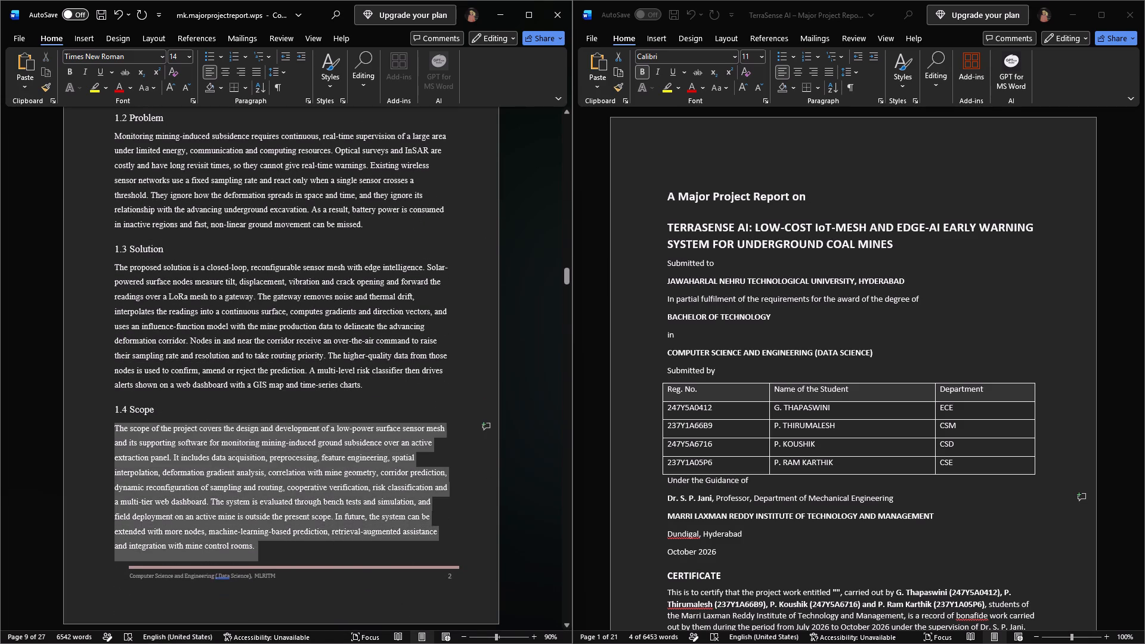
left_click_drag(279, 541, 280, 544)
Check the formatting of the 1.6 Objectives heading and the bullet list beneath it.
scroll(237, 490, "down", 14)
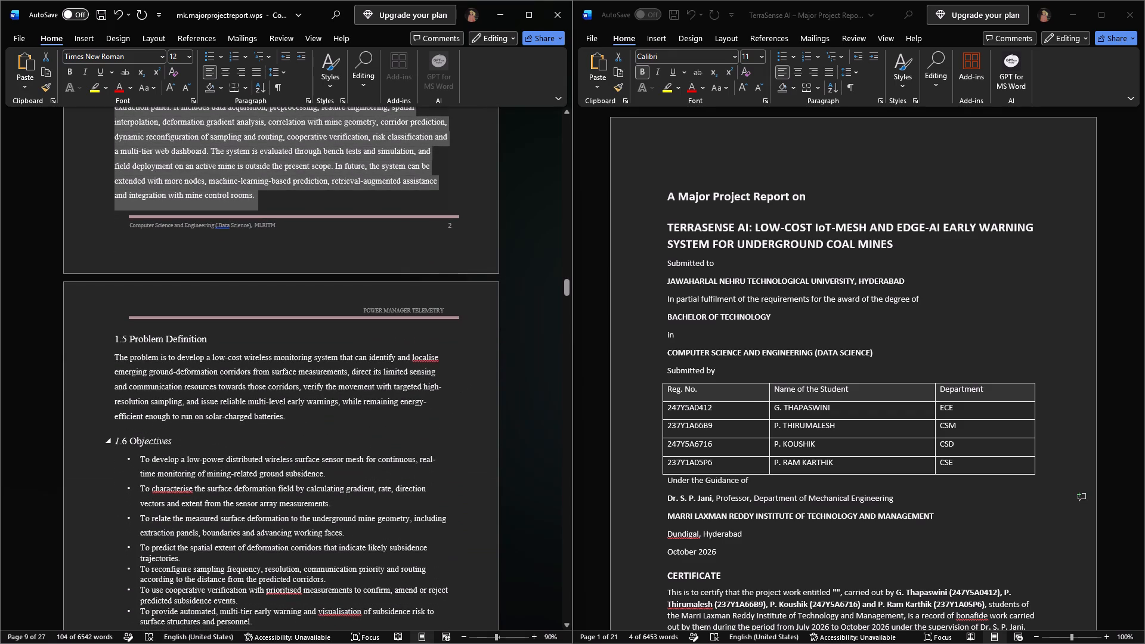
left_click_drag(115, 442, 163, 439)
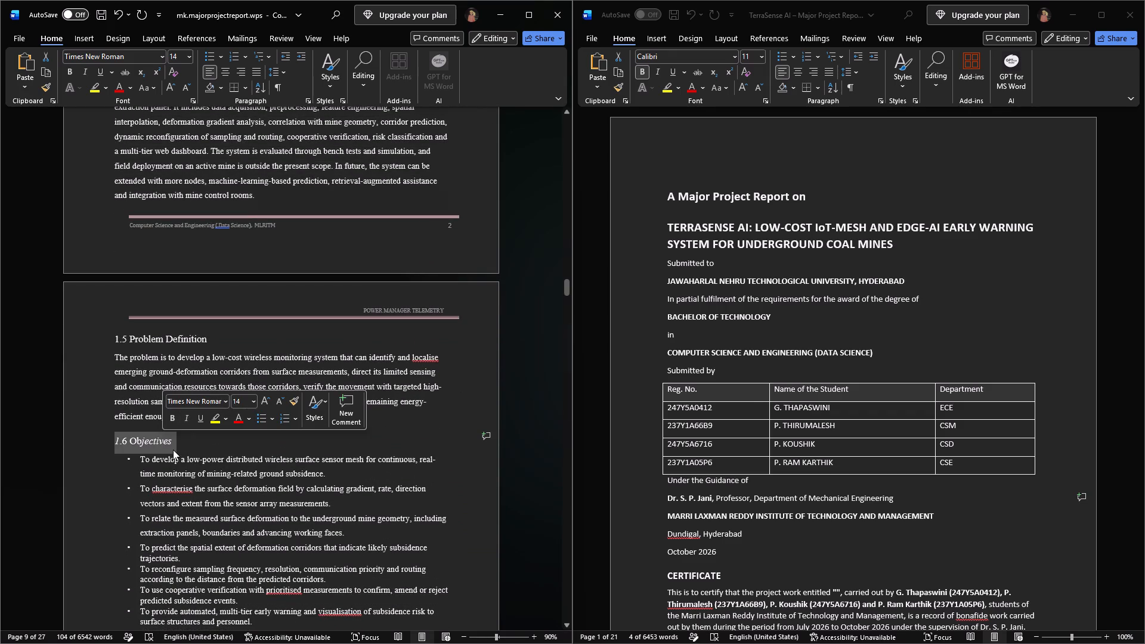
double_click(173, 450)
left_click_drag(137, 456, 257, 513)
scroll(385, 563, "down", 5)
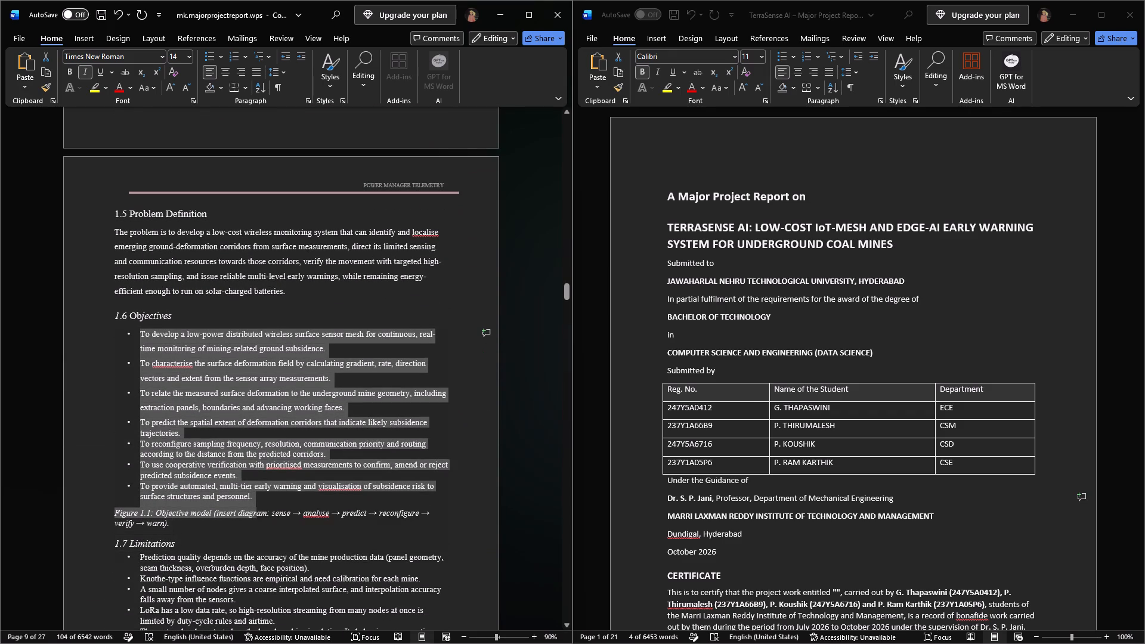
left_click_drag(257, 513, 254, 503)
Delete the descriptive text from the figure caption below the objectives list, keeping only "Figure 1.1".
left_click_drag(152, 515, 153, 514)
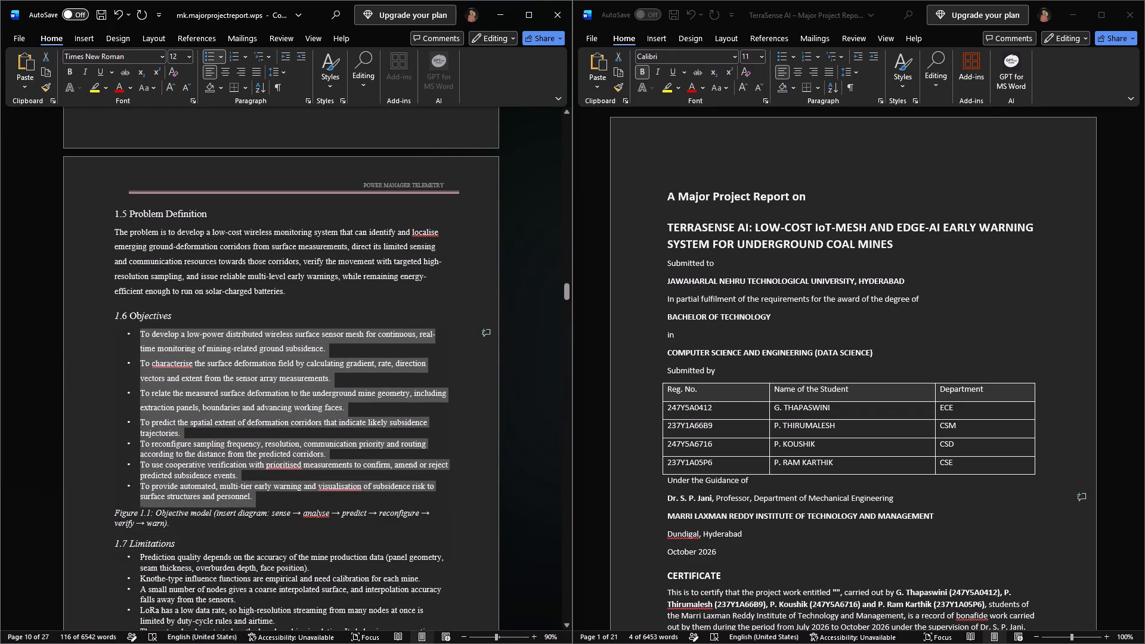
left_click_drag(153, 514, 175, 528)
key("BackSpace")
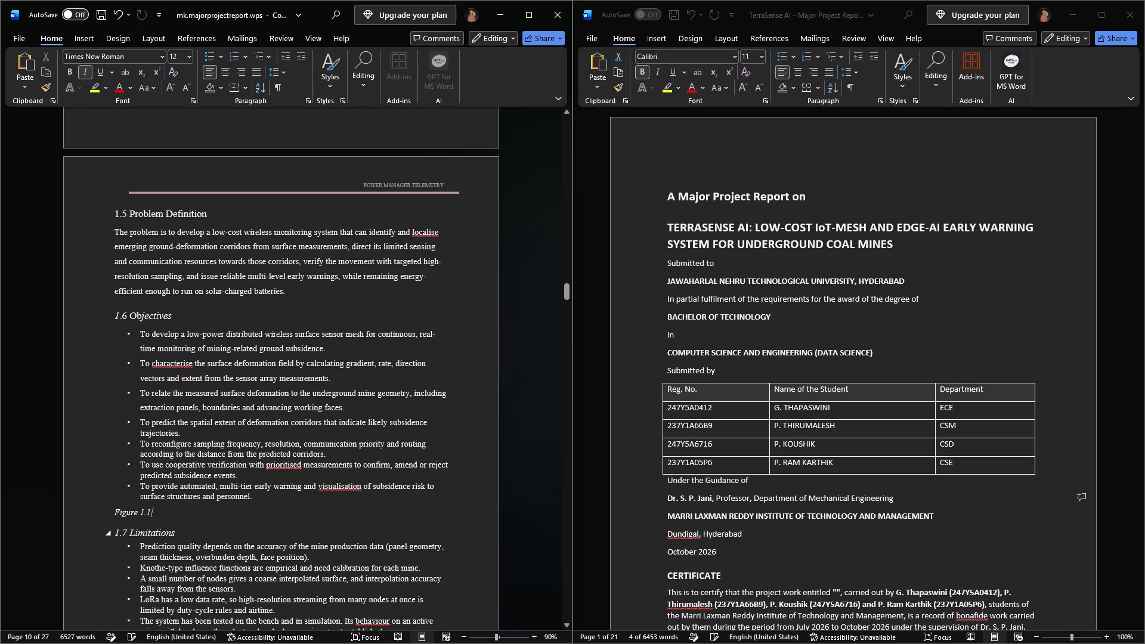
Set the line spacing of the entire 1.6 Objectives bullet list to 1.5.
left_click_drag(270, 501, 117, 331)
left_click(270, 76)
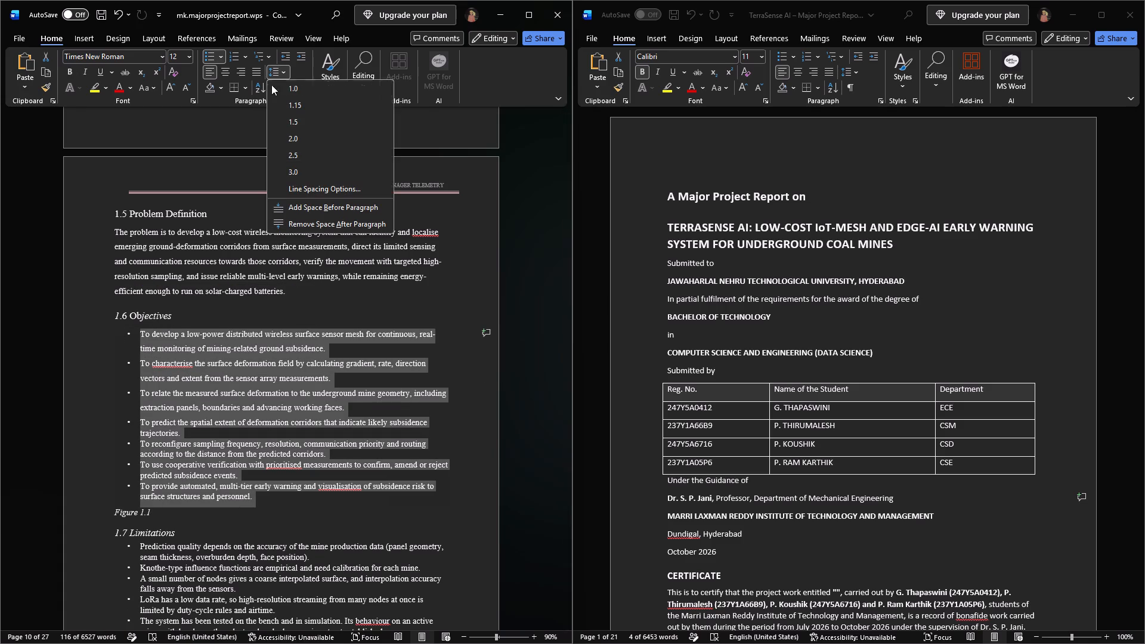
left_click(284, 125)
right_click(146, 352)
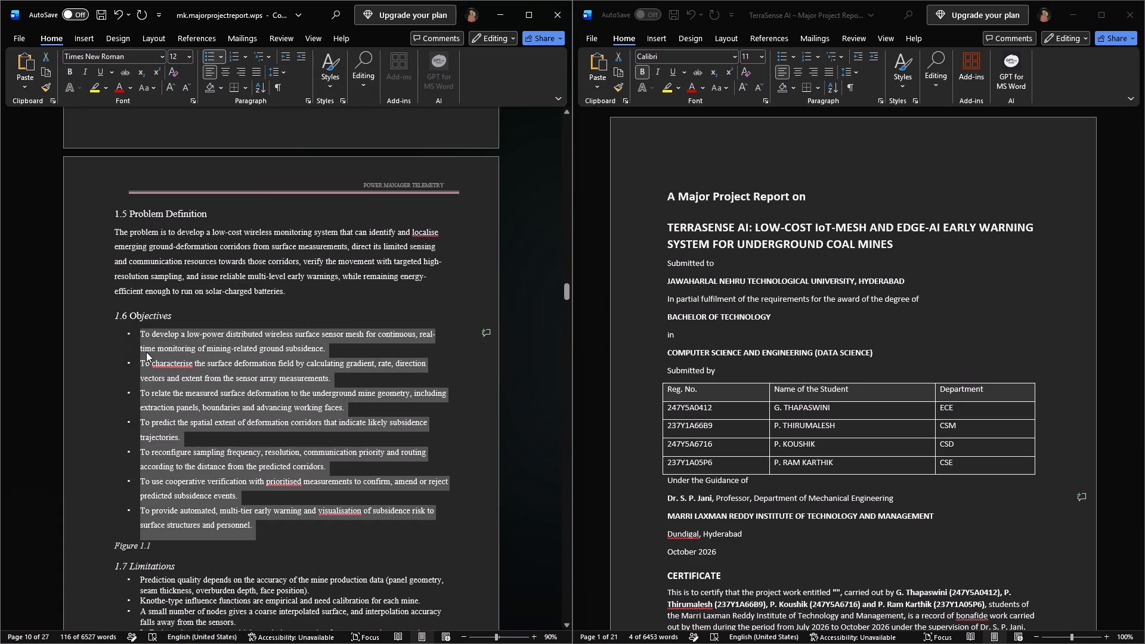
left_click(121, 358)
Remove the italics from the whole 1.6 Objectives heading.
left_click_drag(117, 312, 124, 316)
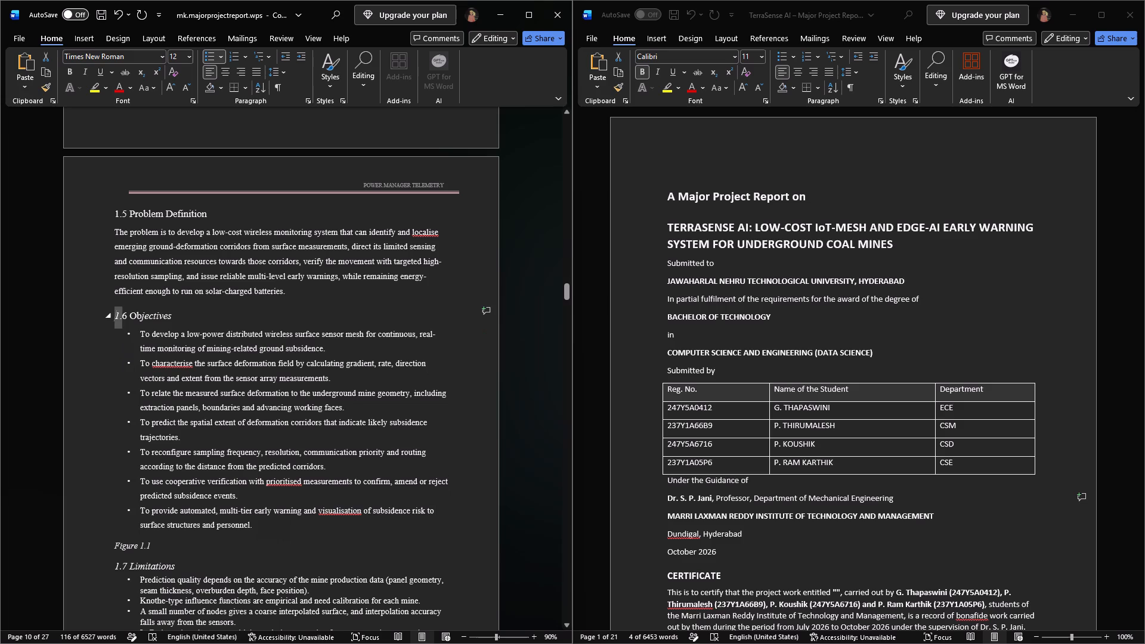
left_click_drag(124, 316, 134, 317)
double_click(157, 301)
left_click(157, 301)
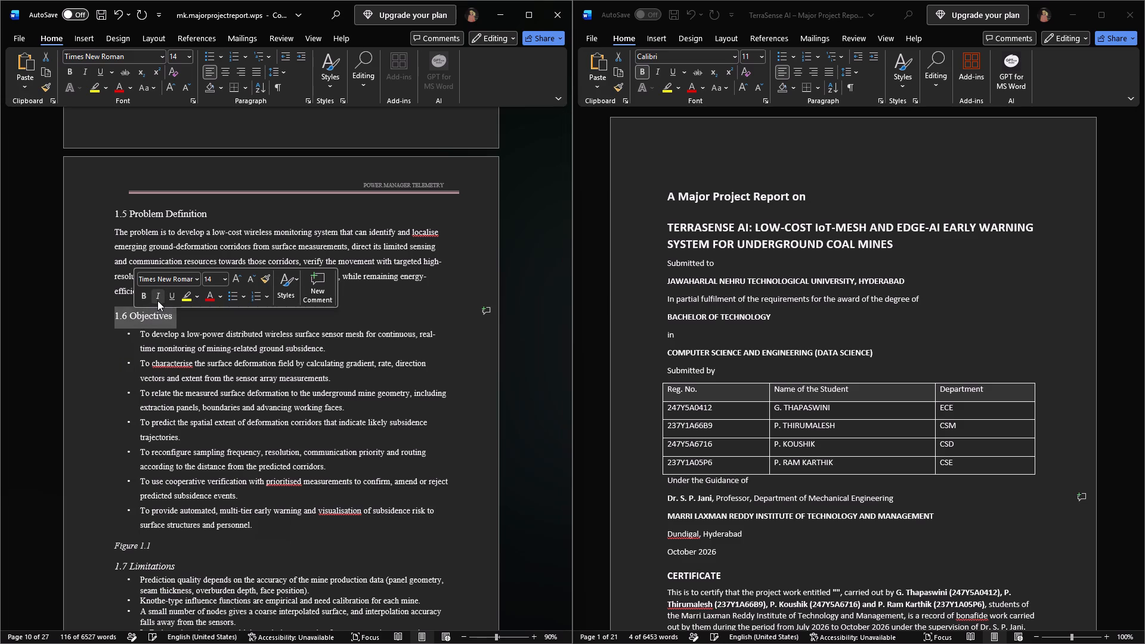
left_click(93, 360)
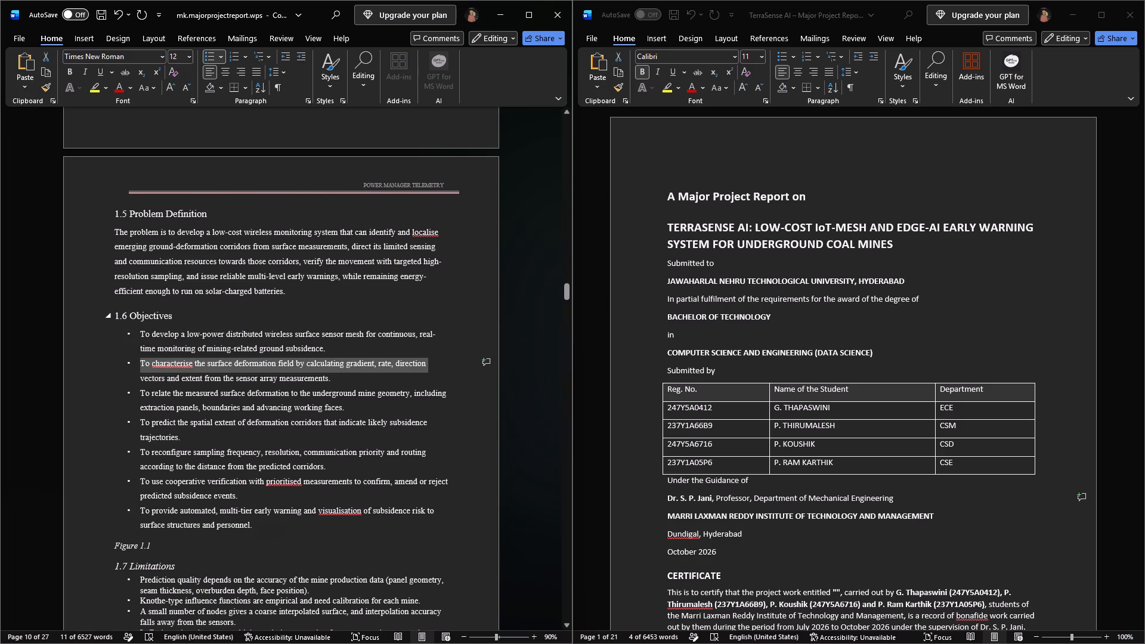
Remove the italics from the 1.7 Limitations heading.
scroll(148, 339, "down", 4)
left_click_drag(114, 450, 147, 445)
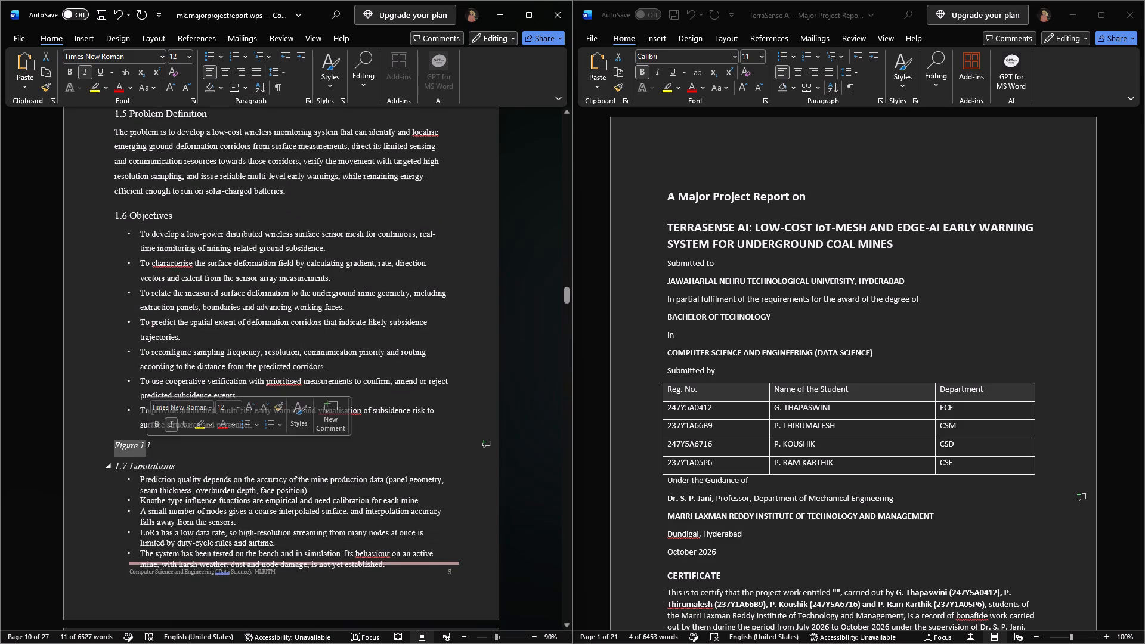
left_click_drag(114, 464, 164, 462)
left_click(191, 442)
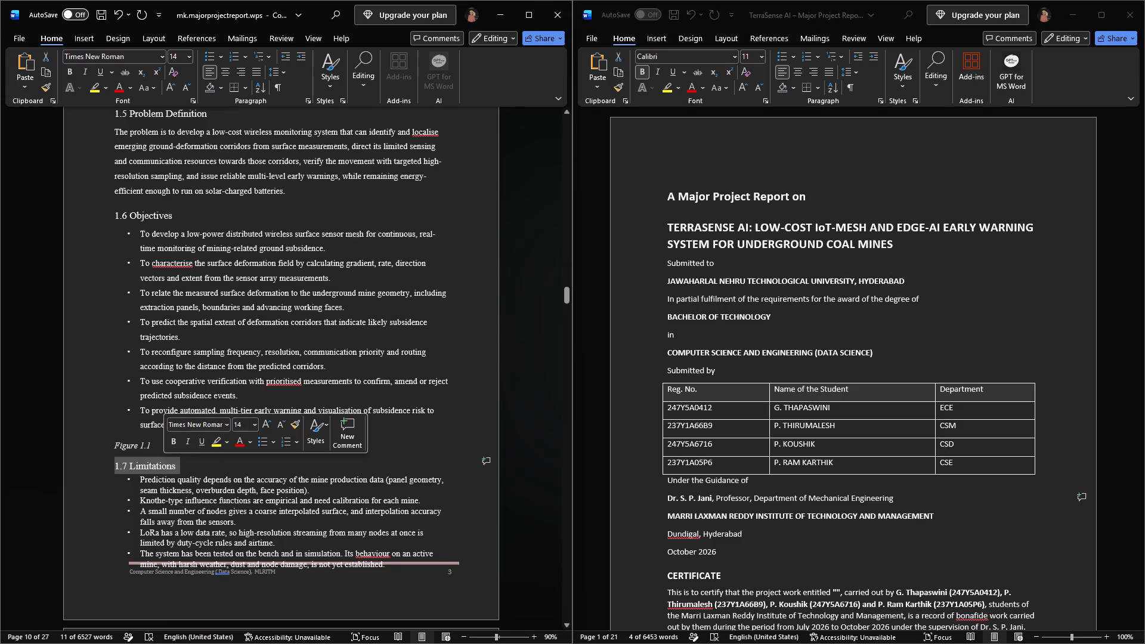
Delete the 1.7 Limitations bullet stating that the system has been tested on the bench and in simulation.
left_click_drag(139, 483, 368, 562)
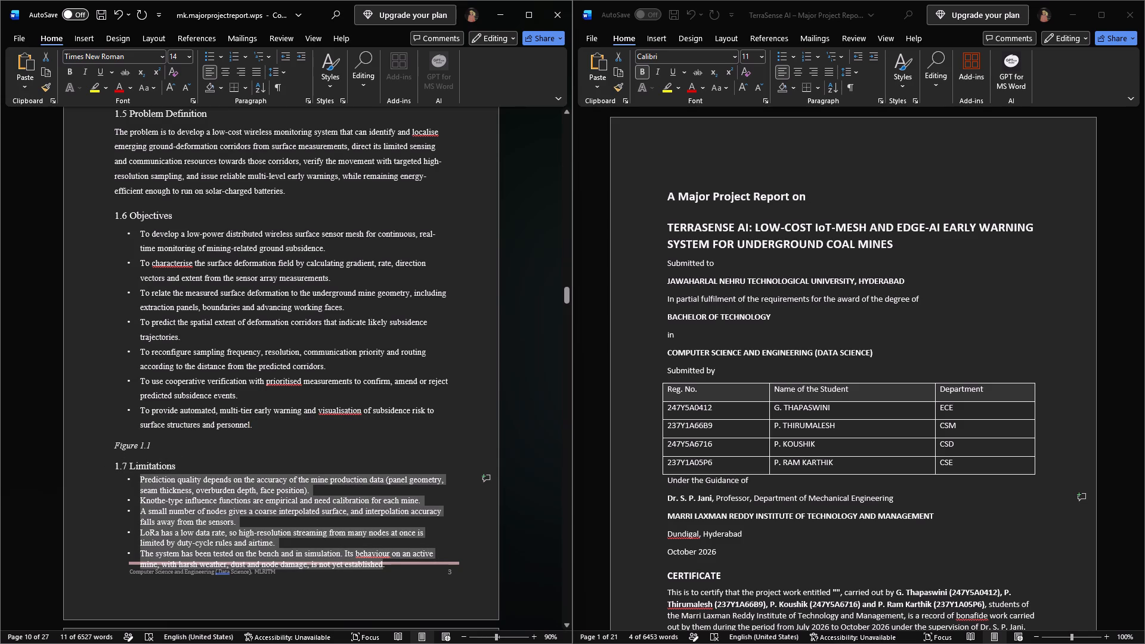
left_click_drag(368, 562, 329, 529)
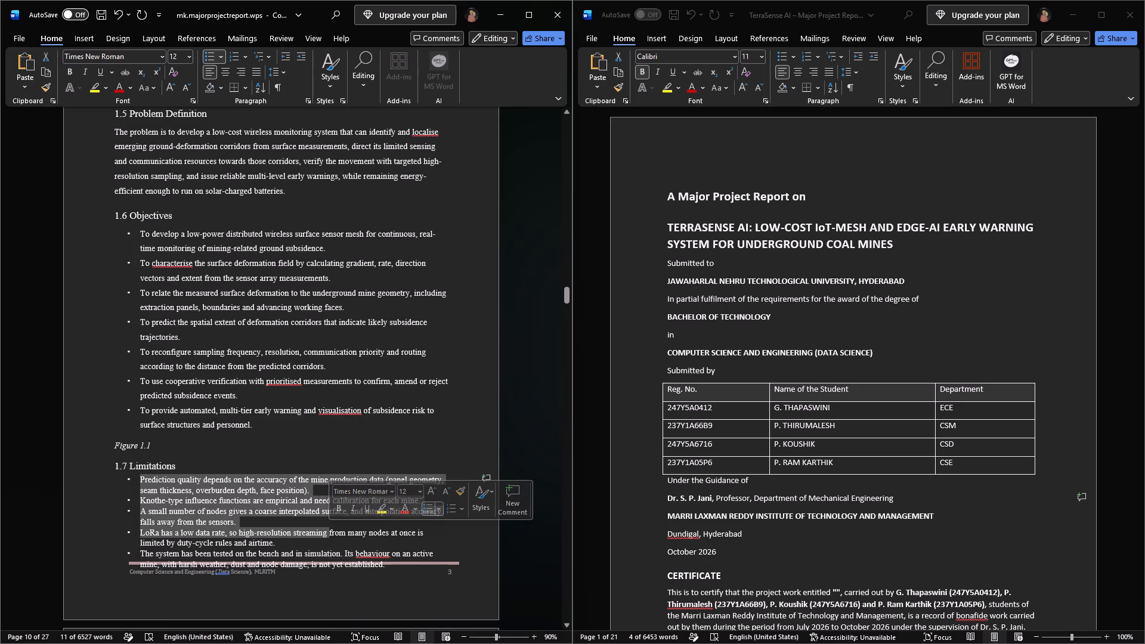
left_click(380, 559)
left_click_drag(392, 572, 117, 553)
left_click(117, 553)
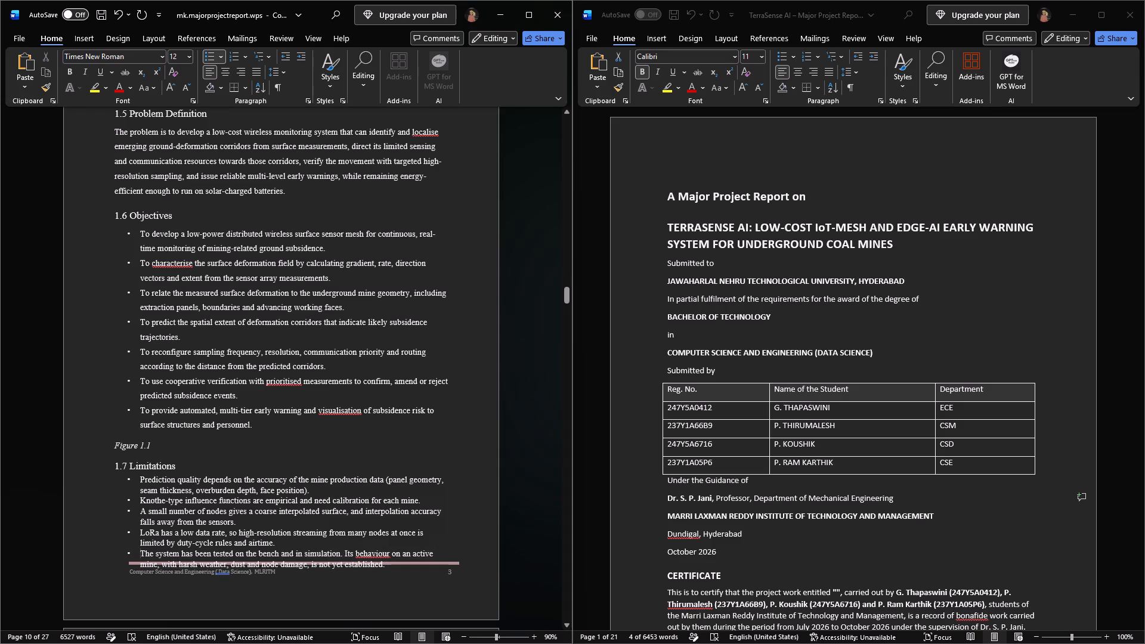
left_click_drag(390, 566, 131, 553)
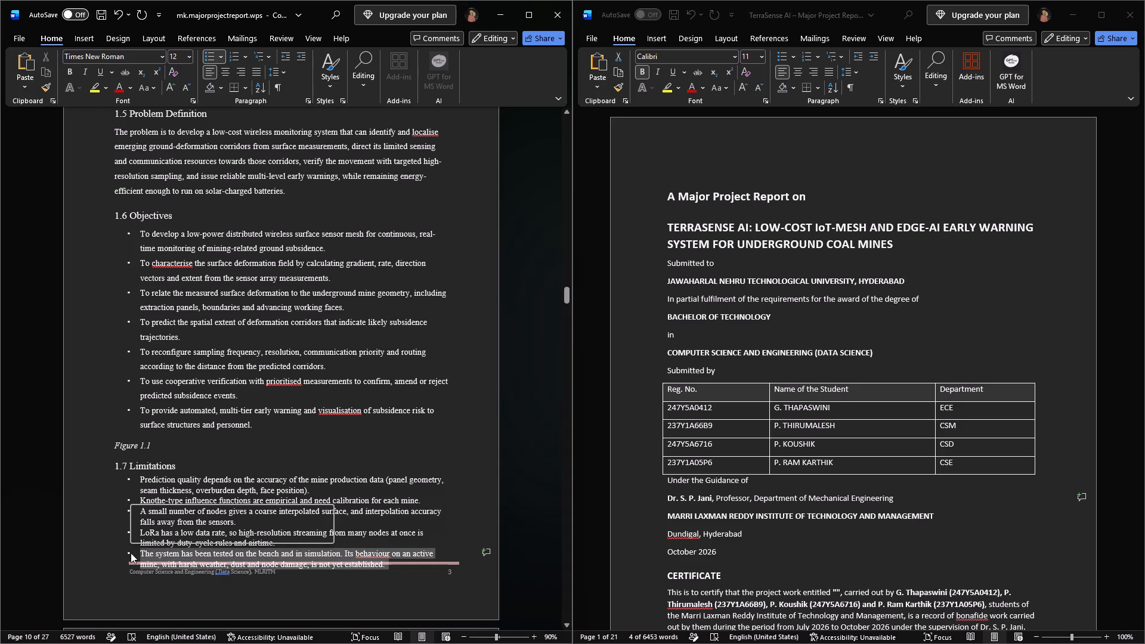
key("BackSpace")
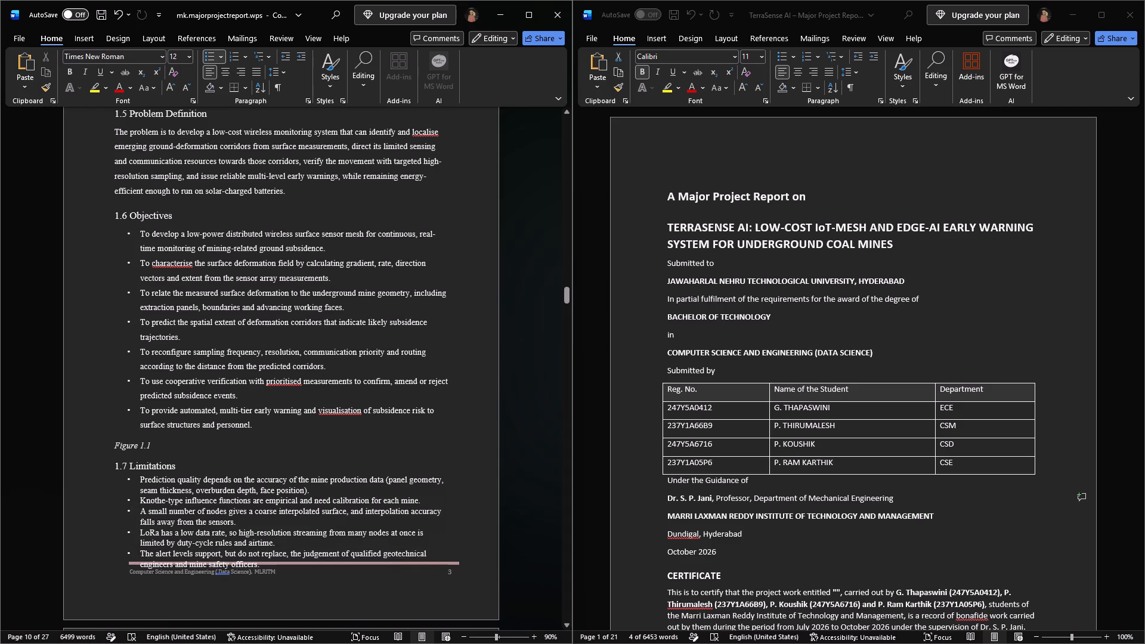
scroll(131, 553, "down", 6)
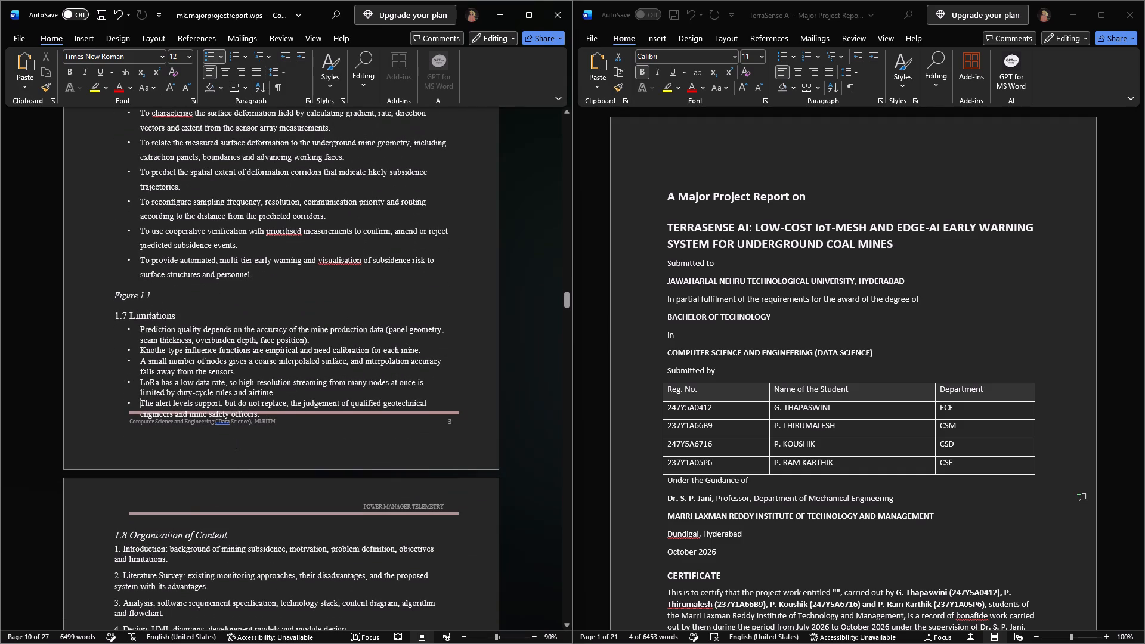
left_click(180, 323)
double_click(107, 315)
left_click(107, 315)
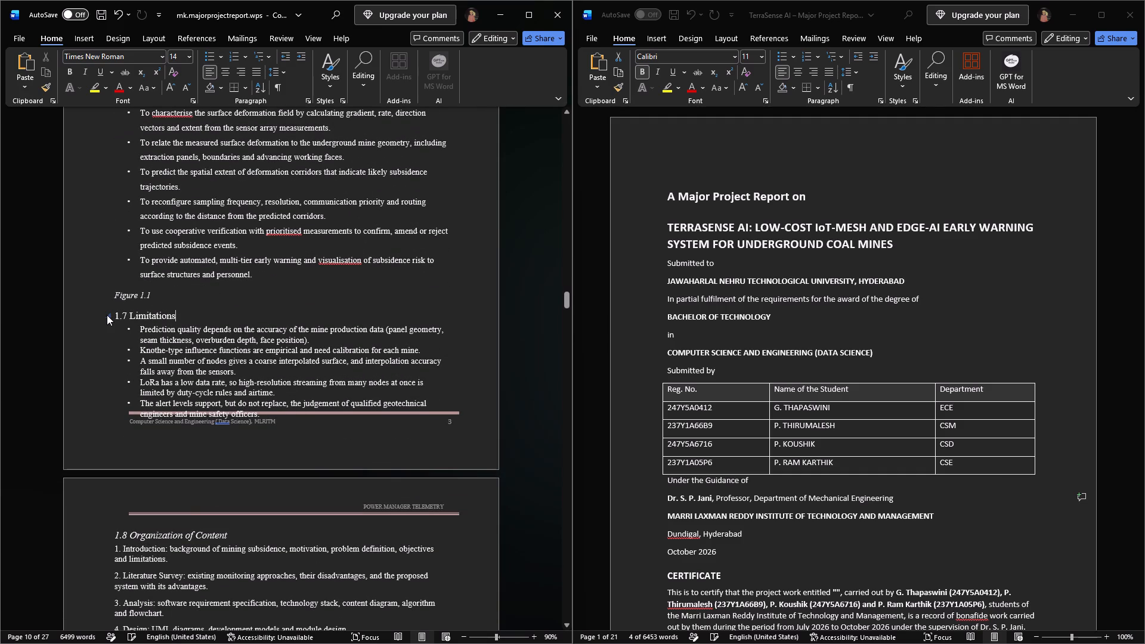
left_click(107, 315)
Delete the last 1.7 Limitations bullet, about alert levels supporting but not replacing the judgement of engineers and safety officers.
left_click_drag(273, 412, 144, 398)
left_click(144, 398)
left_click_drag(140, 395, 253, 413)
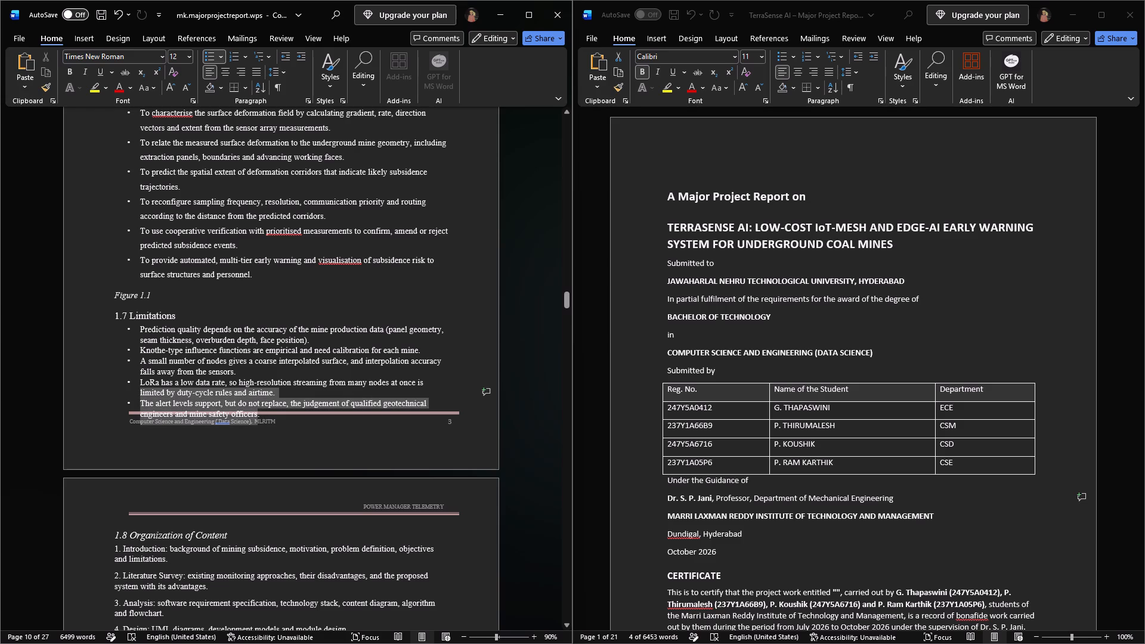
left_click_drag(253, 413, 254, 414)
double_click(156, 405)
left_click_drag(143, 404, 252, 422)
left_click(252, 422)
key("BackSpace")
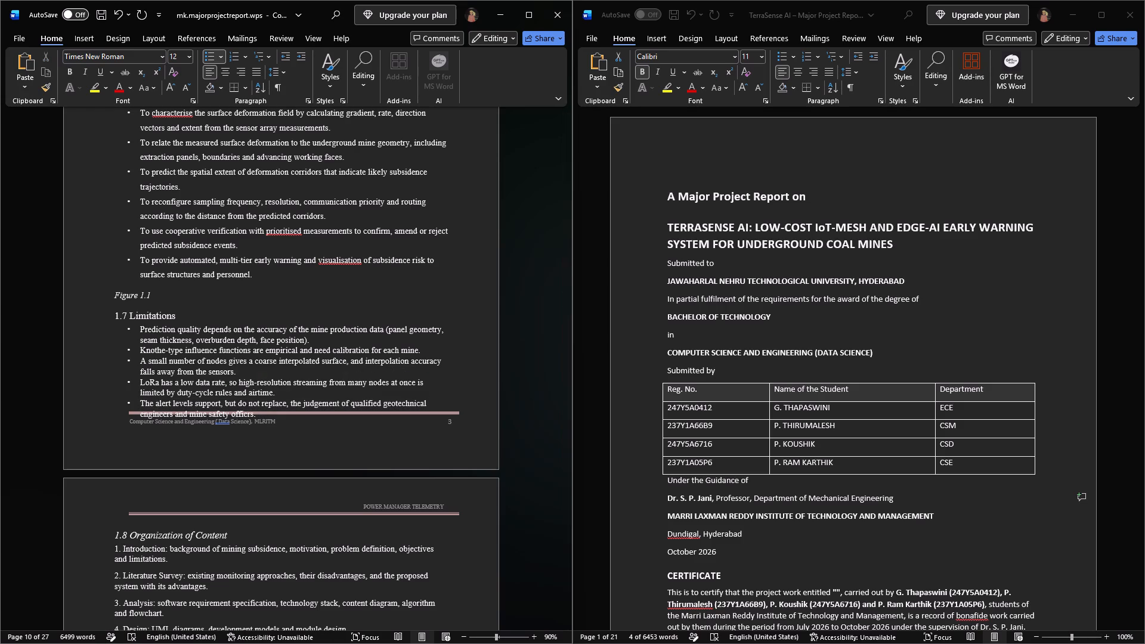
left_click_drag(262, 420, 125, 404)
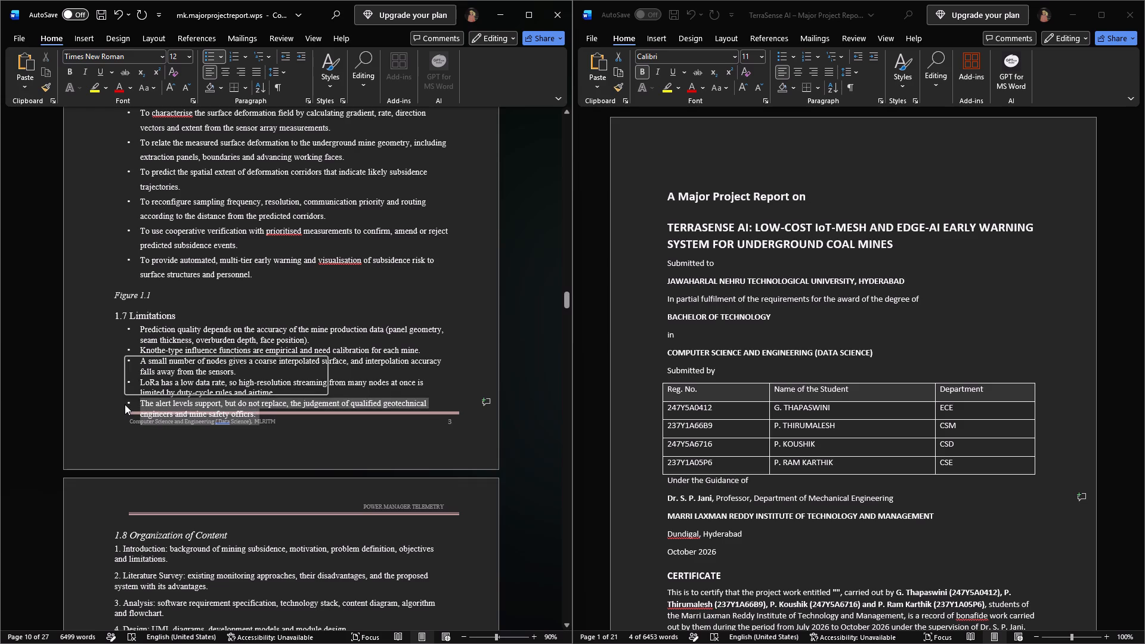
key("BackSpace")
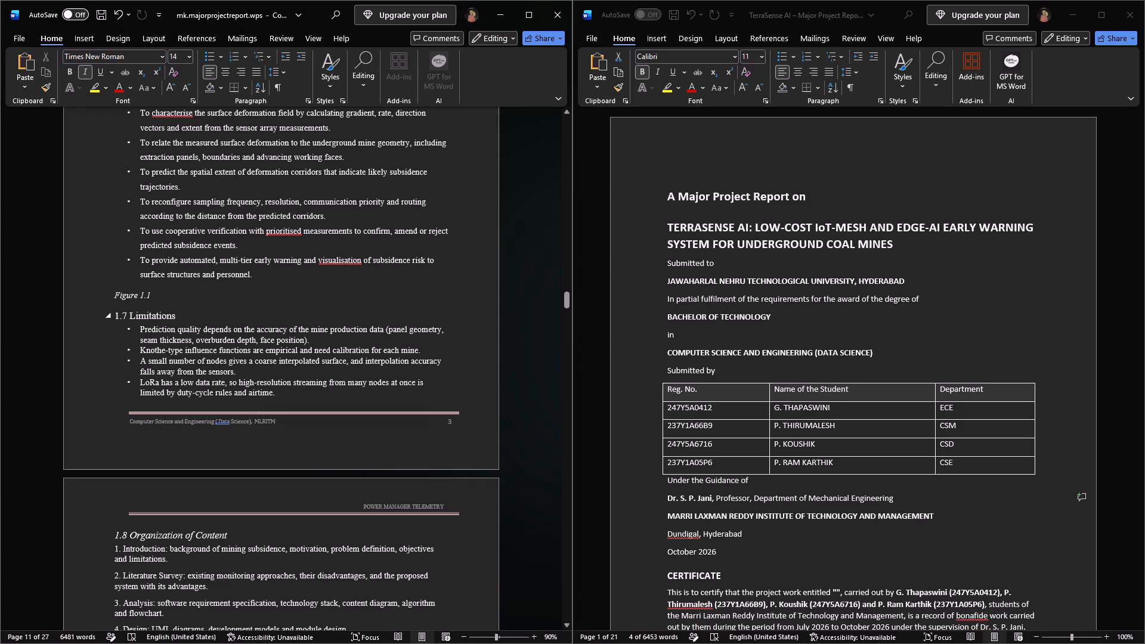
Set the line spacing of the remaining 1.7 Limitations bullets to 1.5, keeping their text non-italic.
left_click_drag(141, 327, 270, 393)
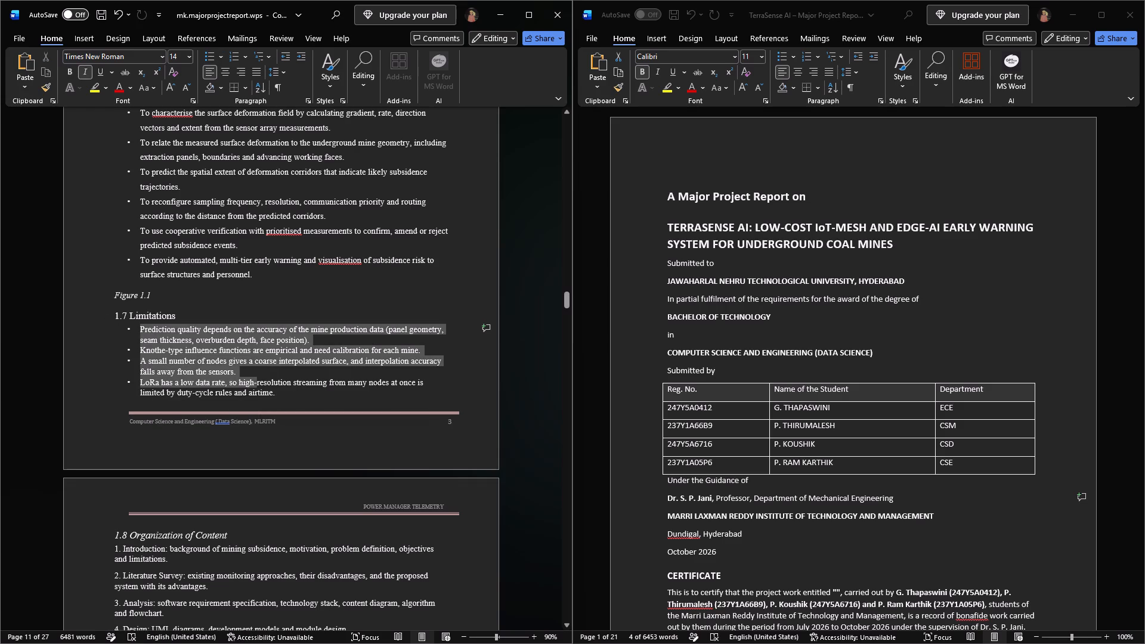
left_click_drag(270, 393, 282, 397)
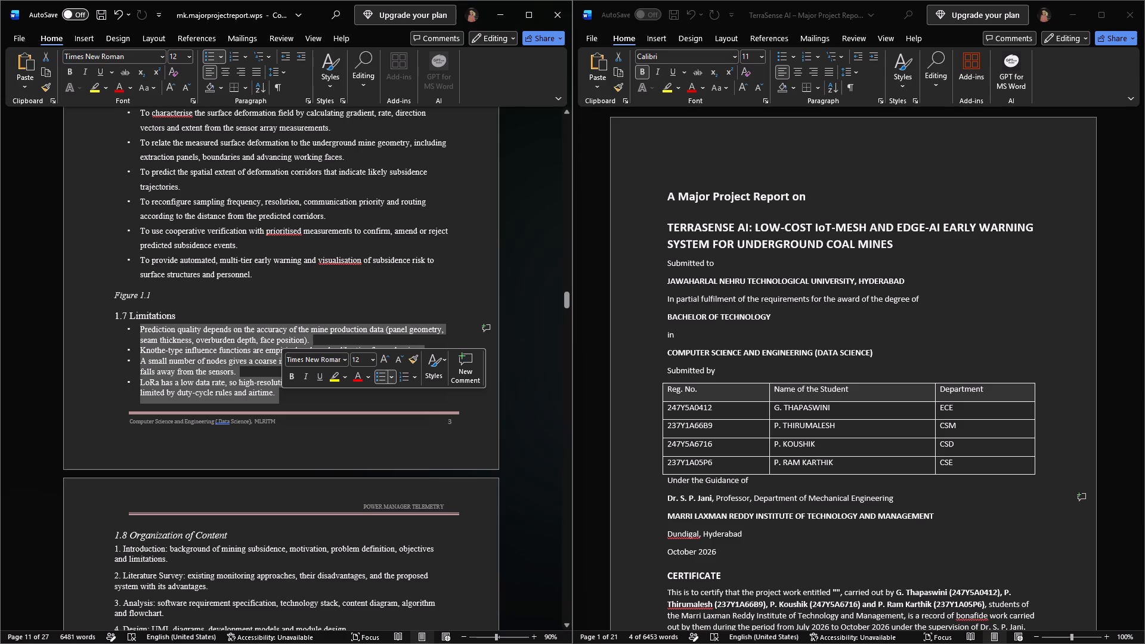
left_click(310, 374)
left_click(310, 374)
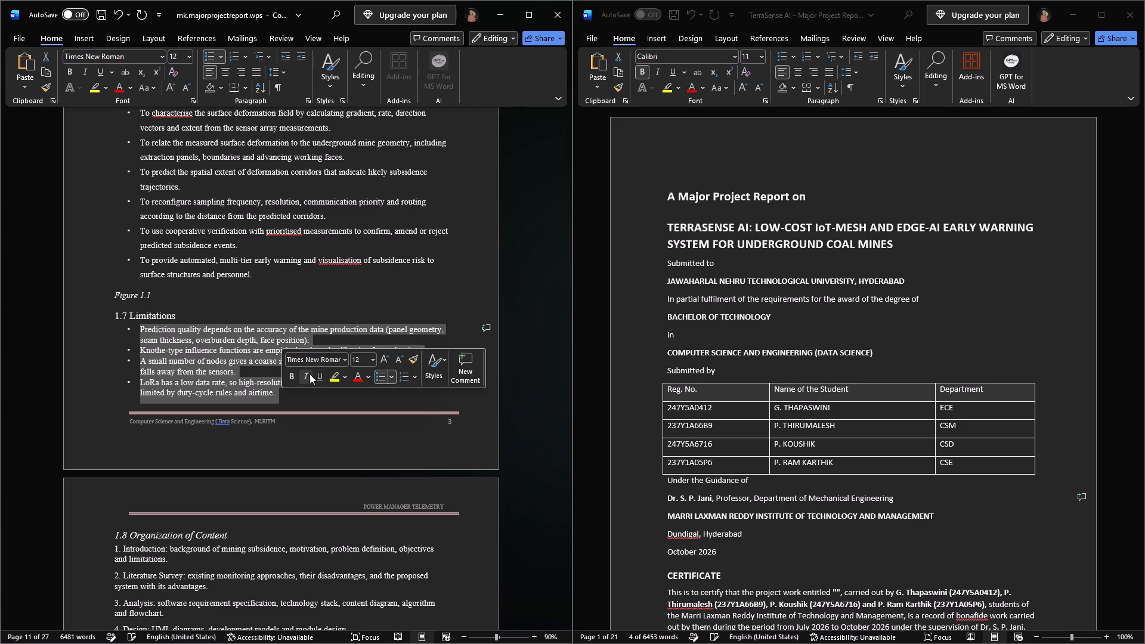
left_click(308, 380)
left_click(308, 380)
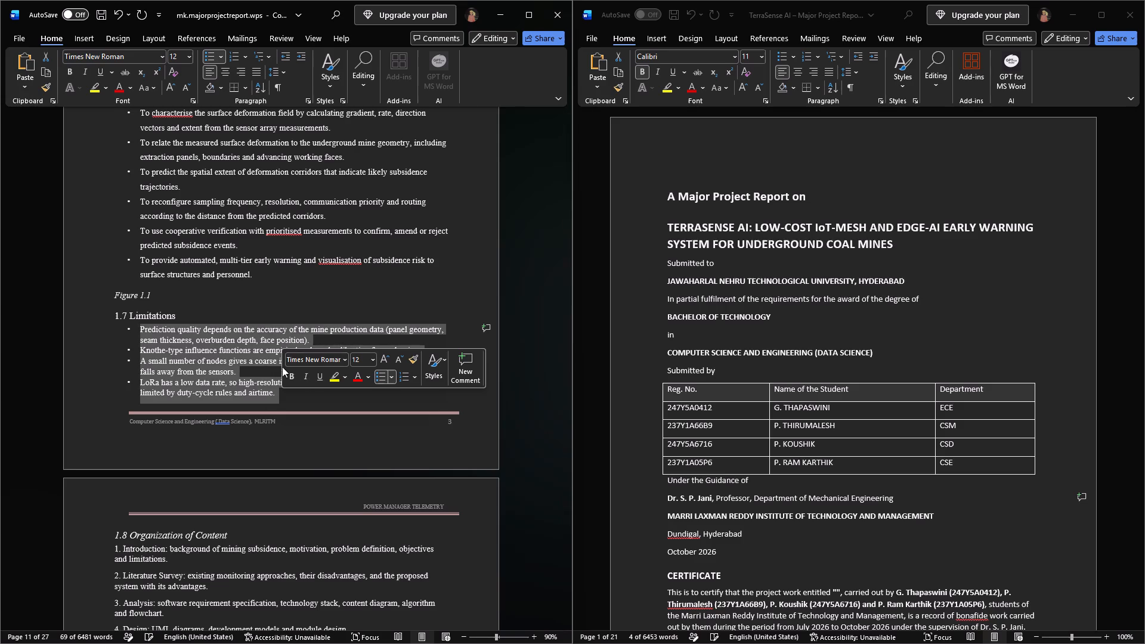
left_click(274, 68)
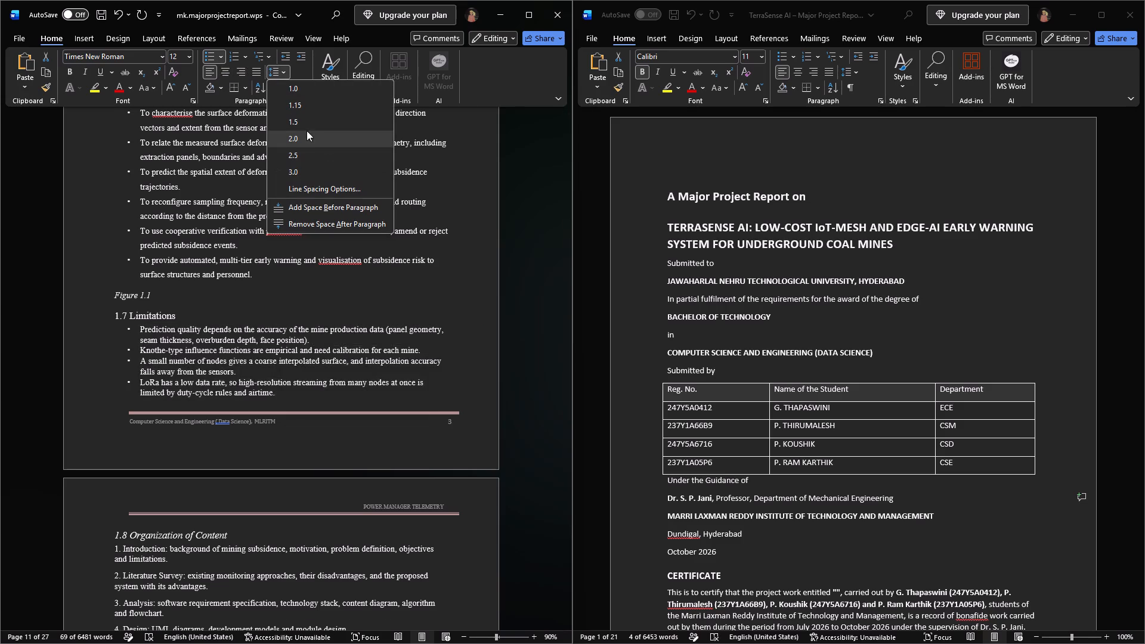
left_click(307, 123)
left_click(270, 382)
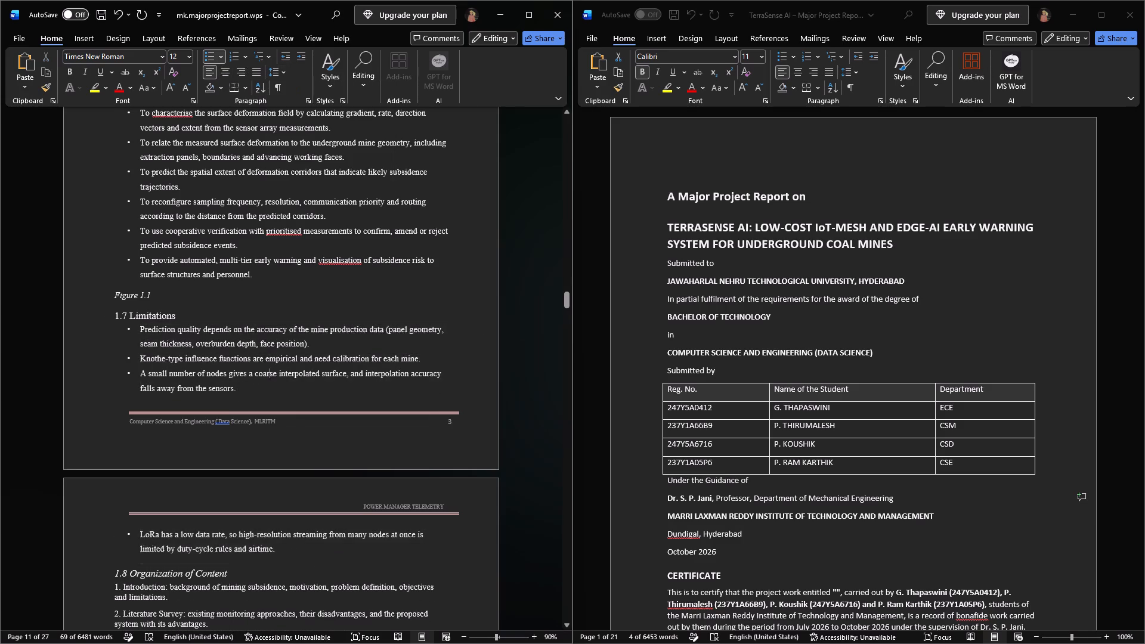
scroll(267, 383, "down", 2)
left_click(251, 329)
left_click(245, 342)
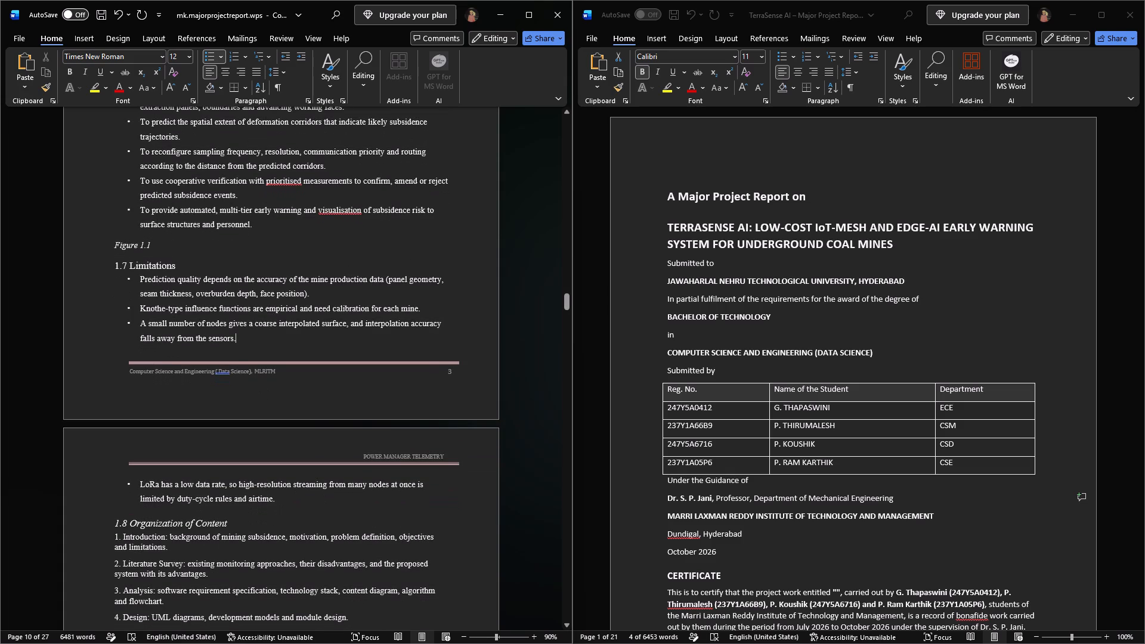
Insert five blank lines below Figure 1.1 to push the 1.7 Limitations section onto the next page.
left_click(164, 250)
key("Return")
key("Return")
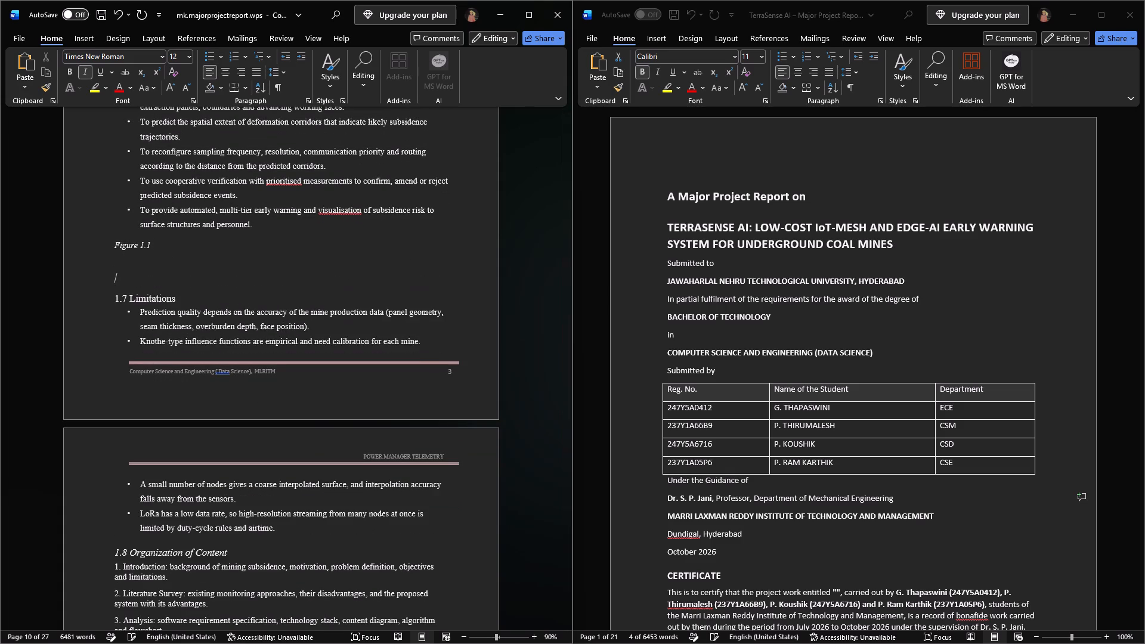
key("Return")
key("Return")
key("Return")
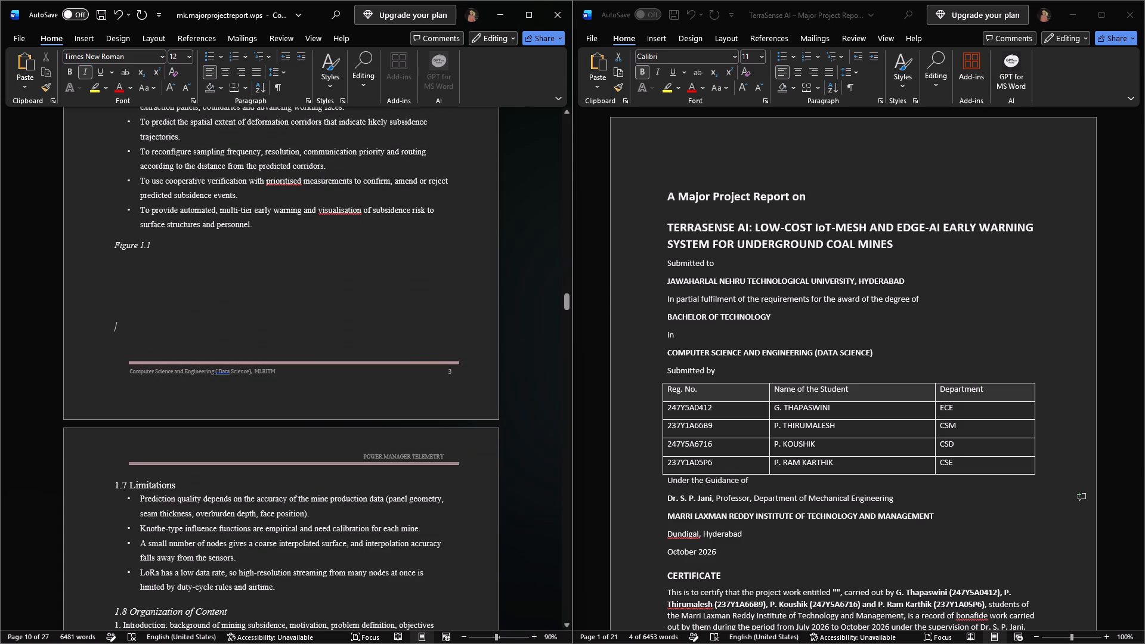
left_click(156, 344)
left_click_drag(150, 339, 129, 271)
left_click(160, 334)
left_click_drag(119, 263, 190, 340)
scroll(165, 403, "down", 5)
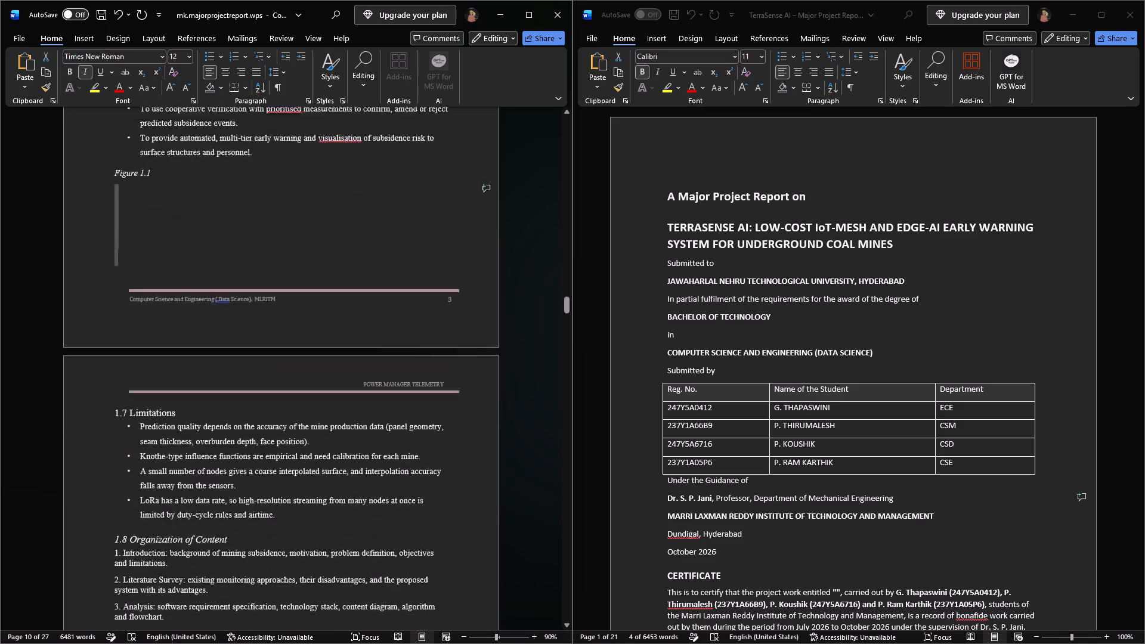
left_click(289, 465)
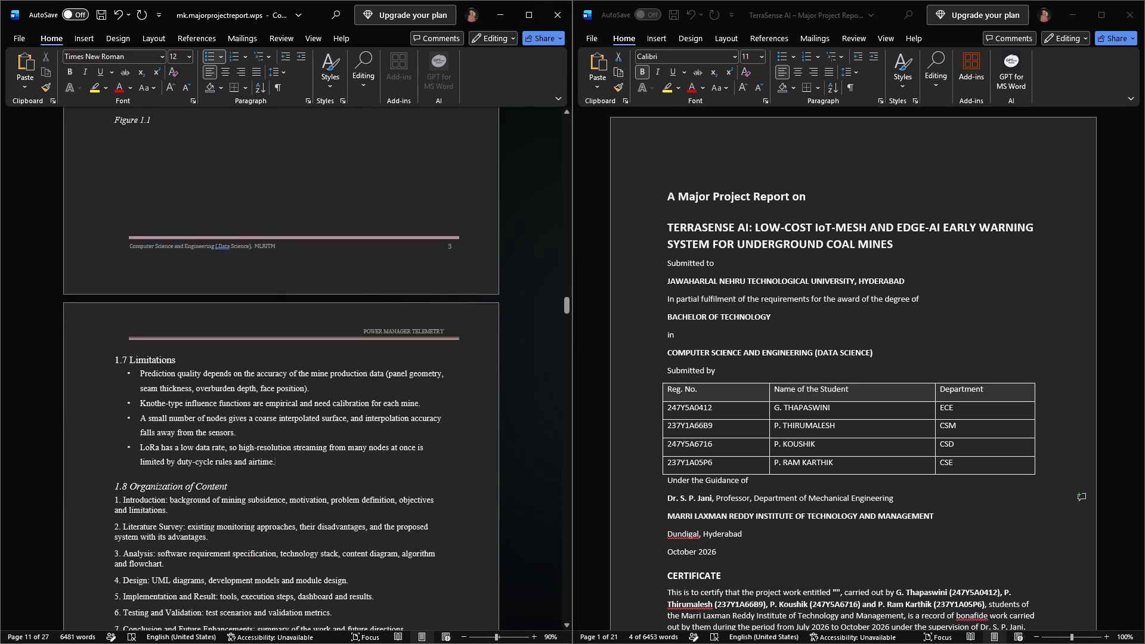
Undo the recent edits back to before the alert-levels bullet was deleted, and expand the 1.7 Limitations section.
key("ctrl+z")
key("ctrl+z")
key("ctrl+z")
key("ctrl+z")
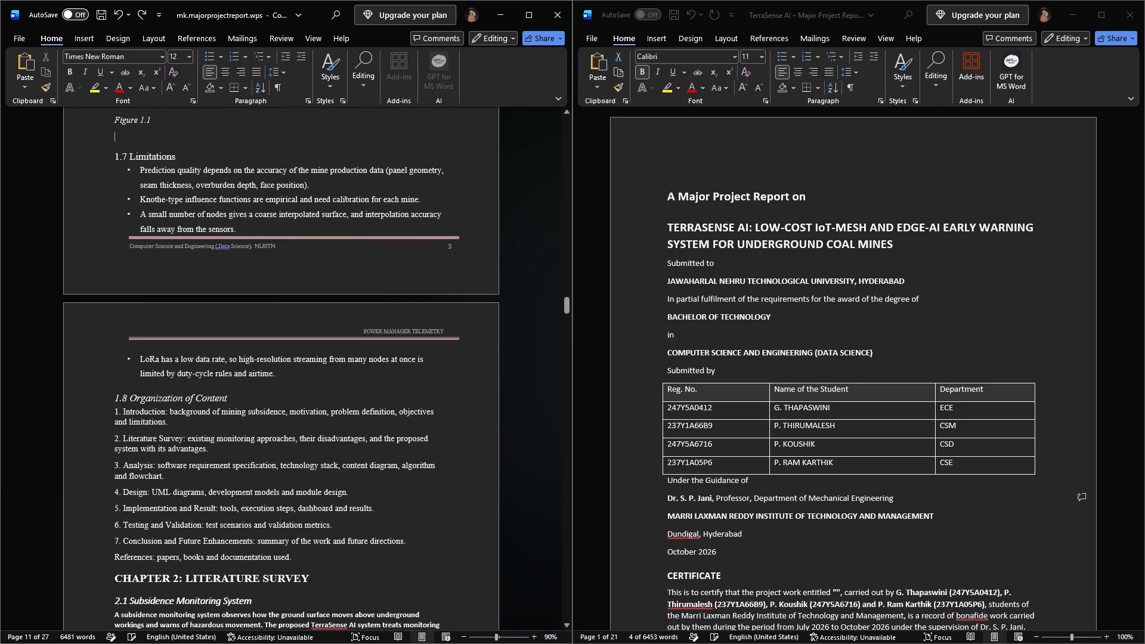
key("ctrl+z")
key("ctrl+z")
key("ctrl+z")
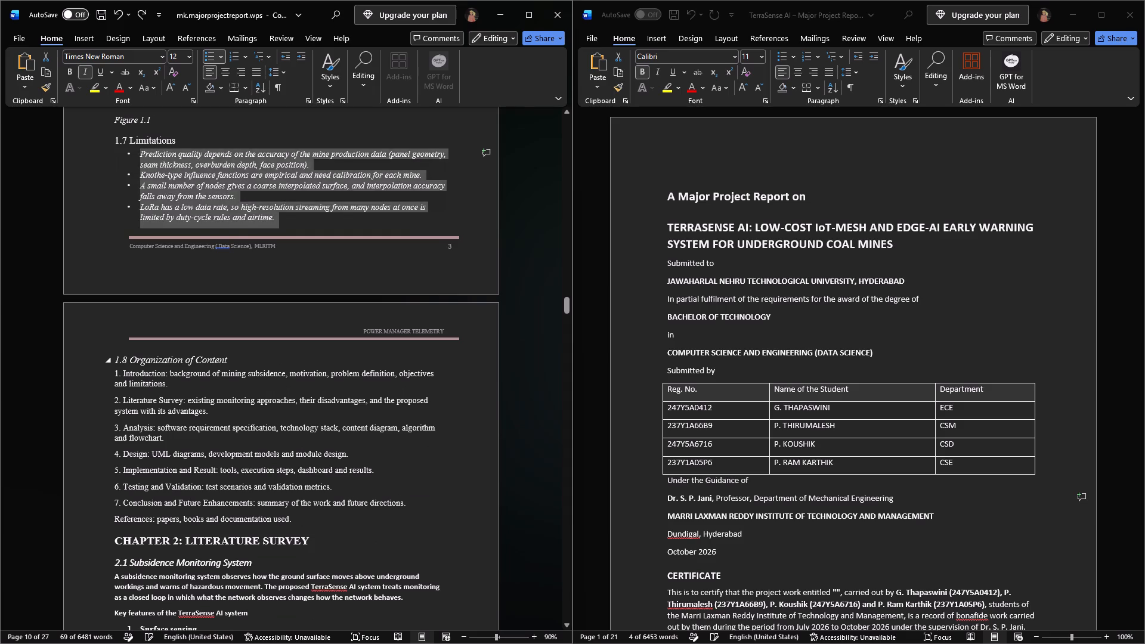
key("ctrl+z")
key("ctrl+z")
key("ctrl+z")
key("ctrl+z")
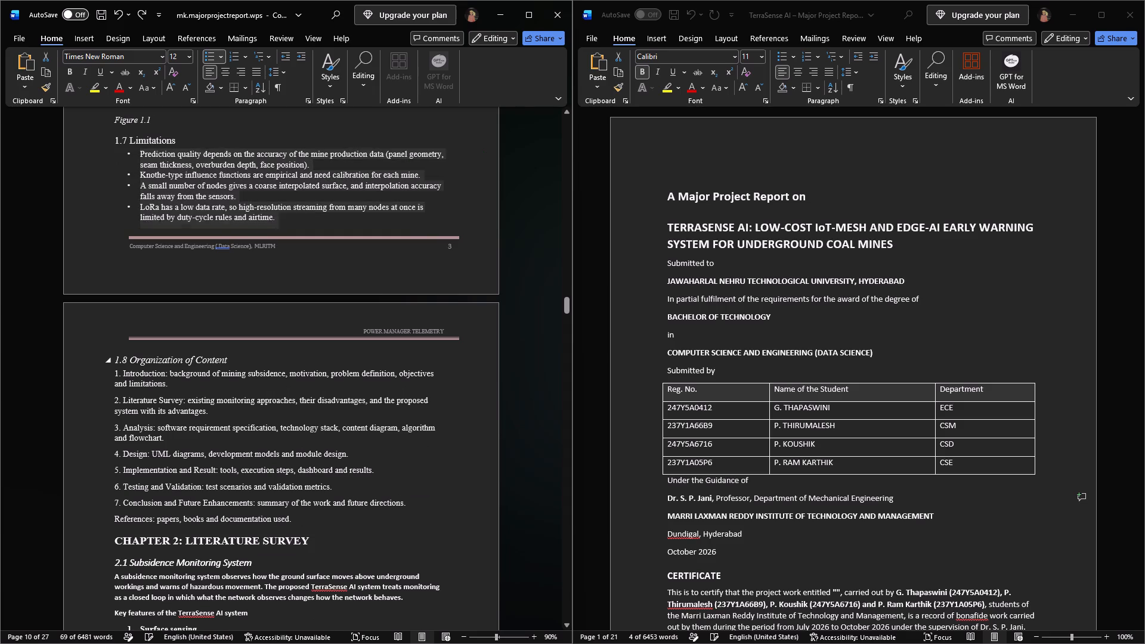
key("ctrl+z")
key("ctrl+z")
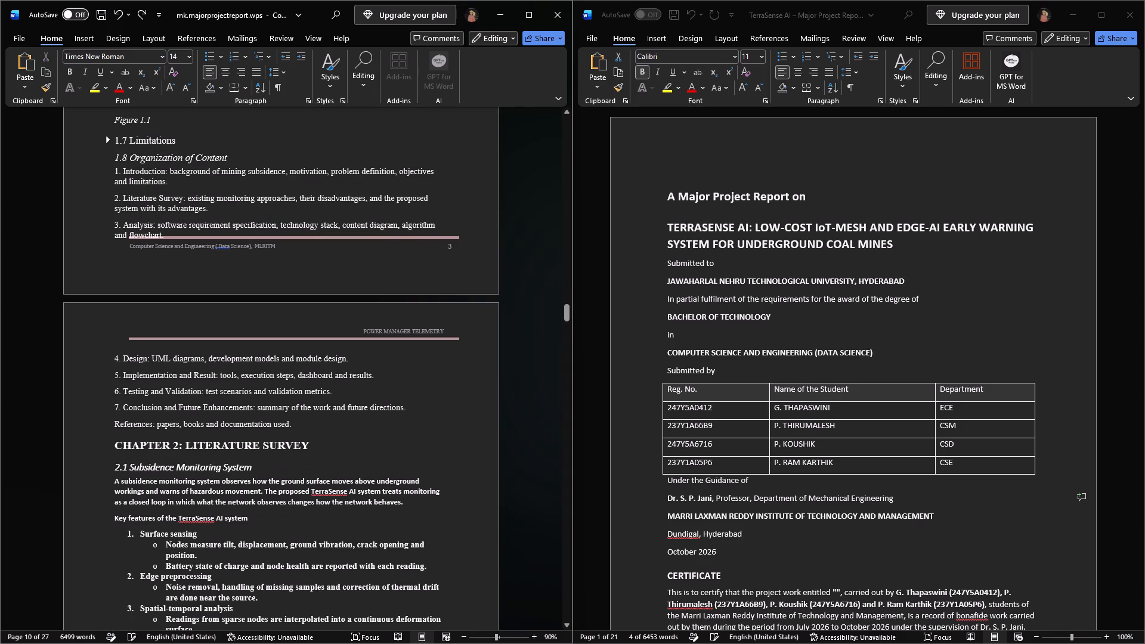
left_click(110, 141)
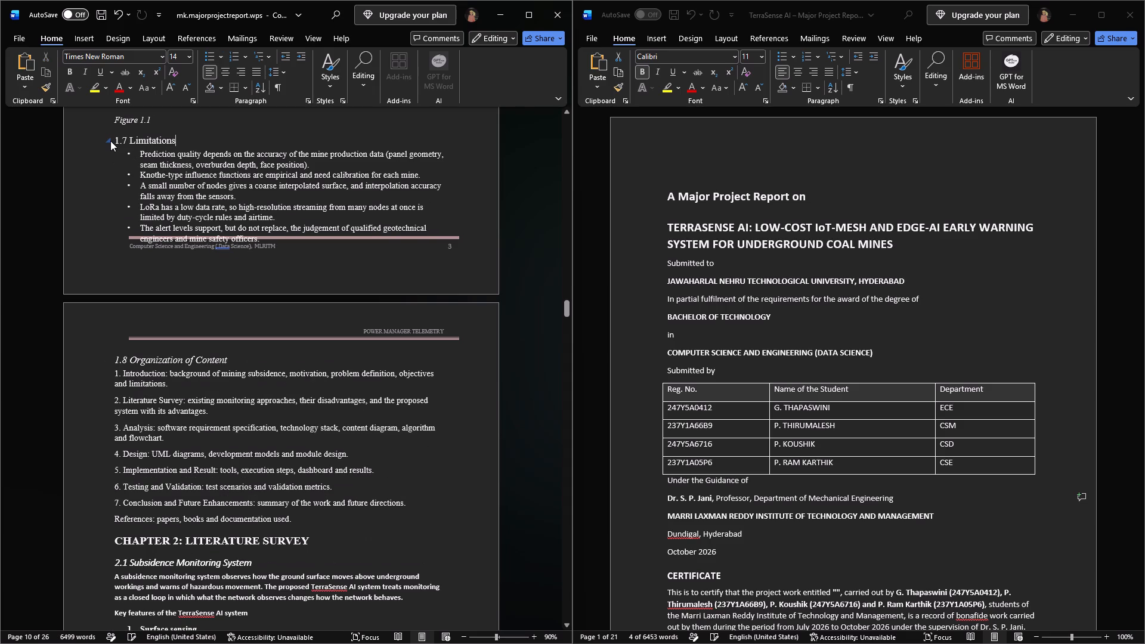
Insert six blank lines below Figure 1.1 so the 1.7 Limitations section starts on the next page.
left_click(164, 122)
key("Return")
key("Return")
key("Return")
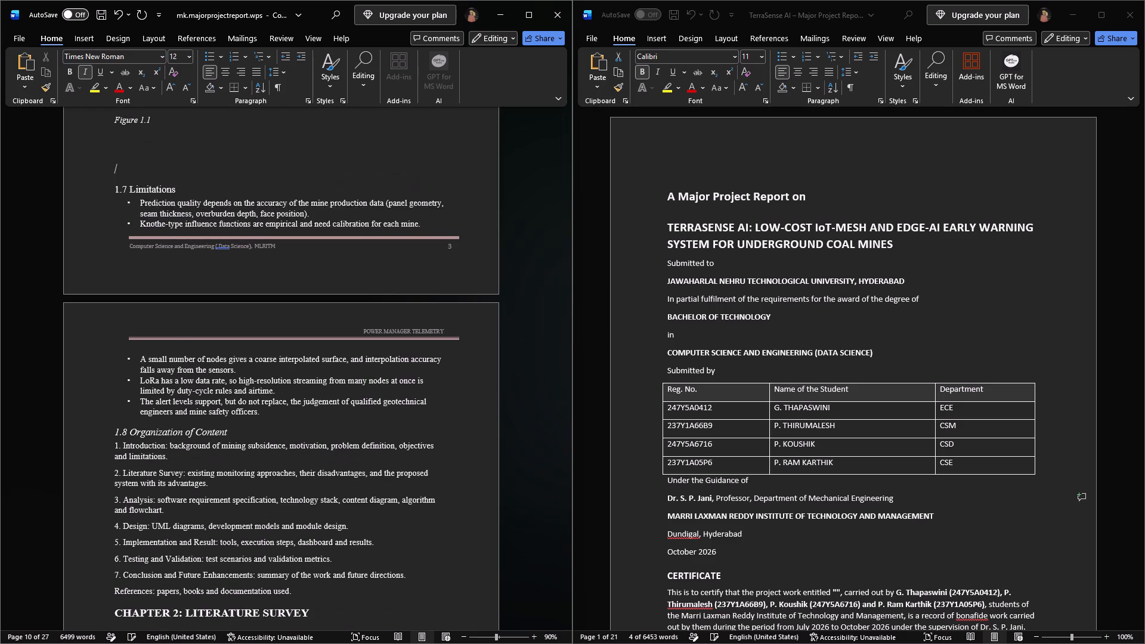
key("Return")
key("Return")
key("Return")
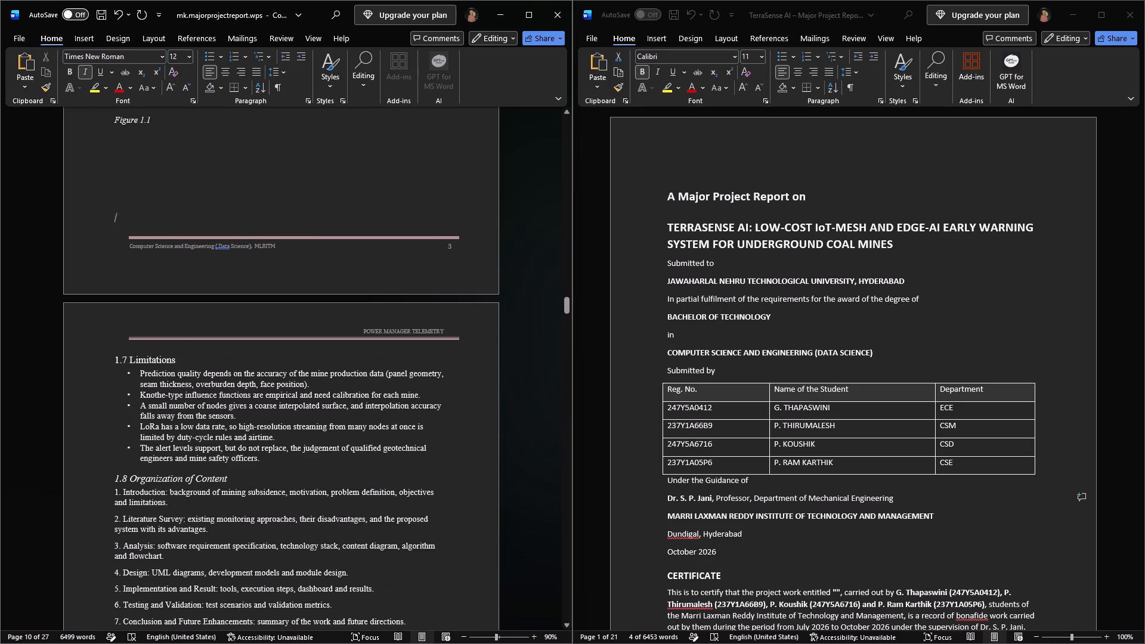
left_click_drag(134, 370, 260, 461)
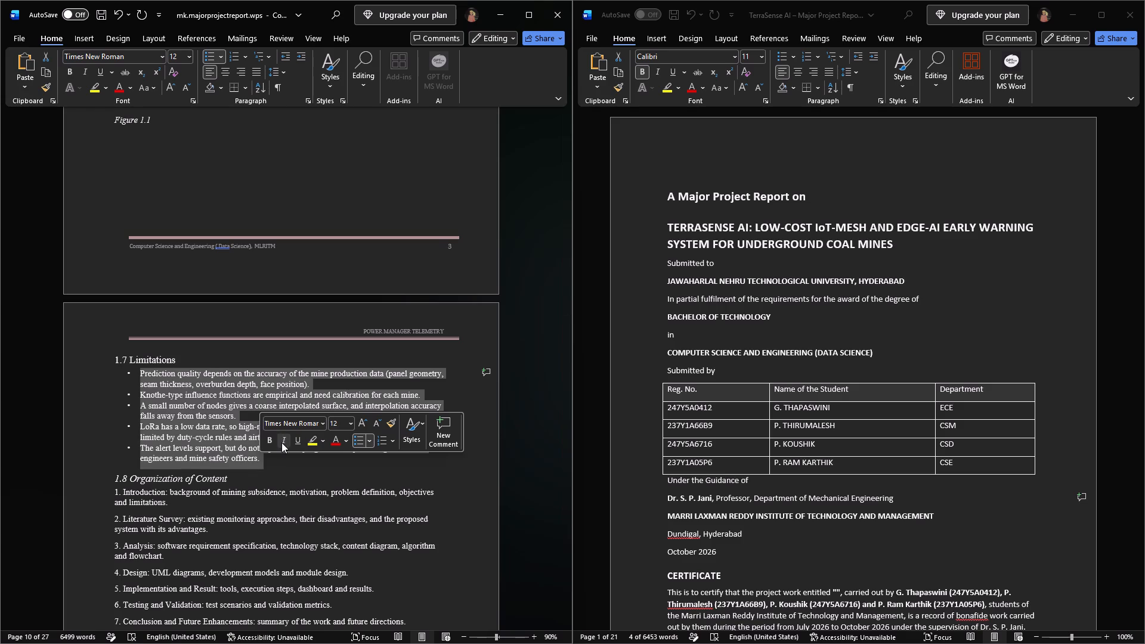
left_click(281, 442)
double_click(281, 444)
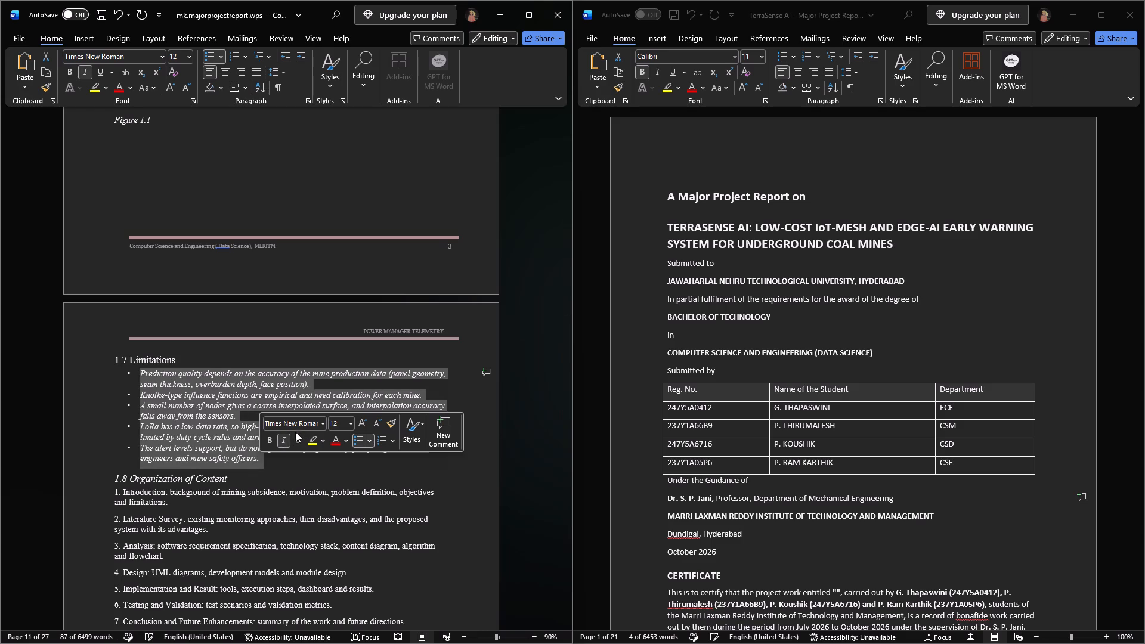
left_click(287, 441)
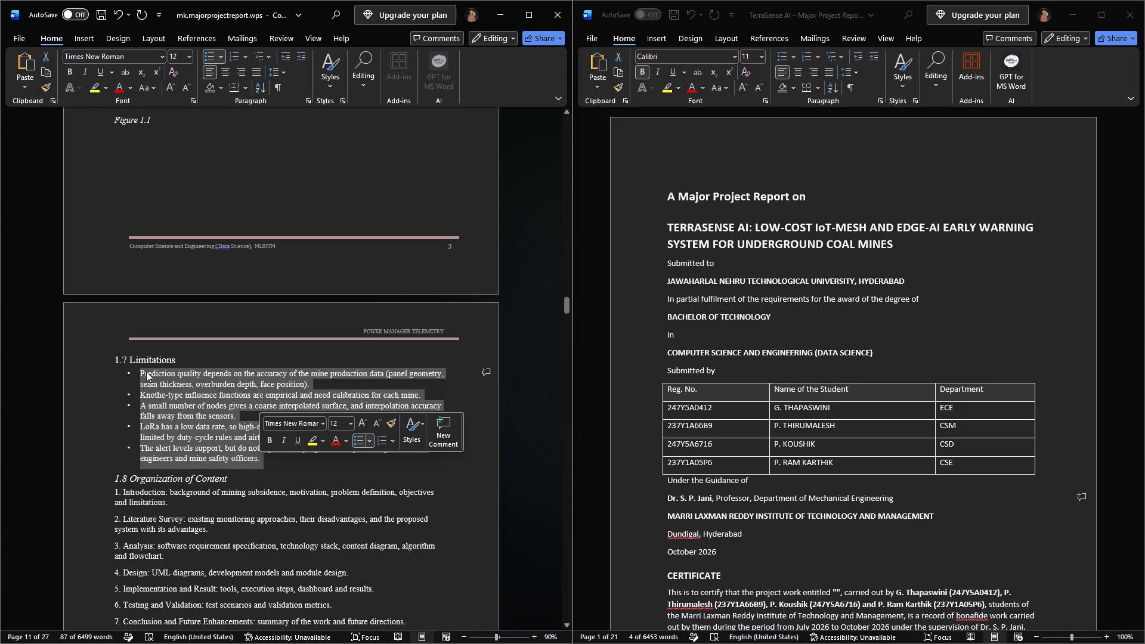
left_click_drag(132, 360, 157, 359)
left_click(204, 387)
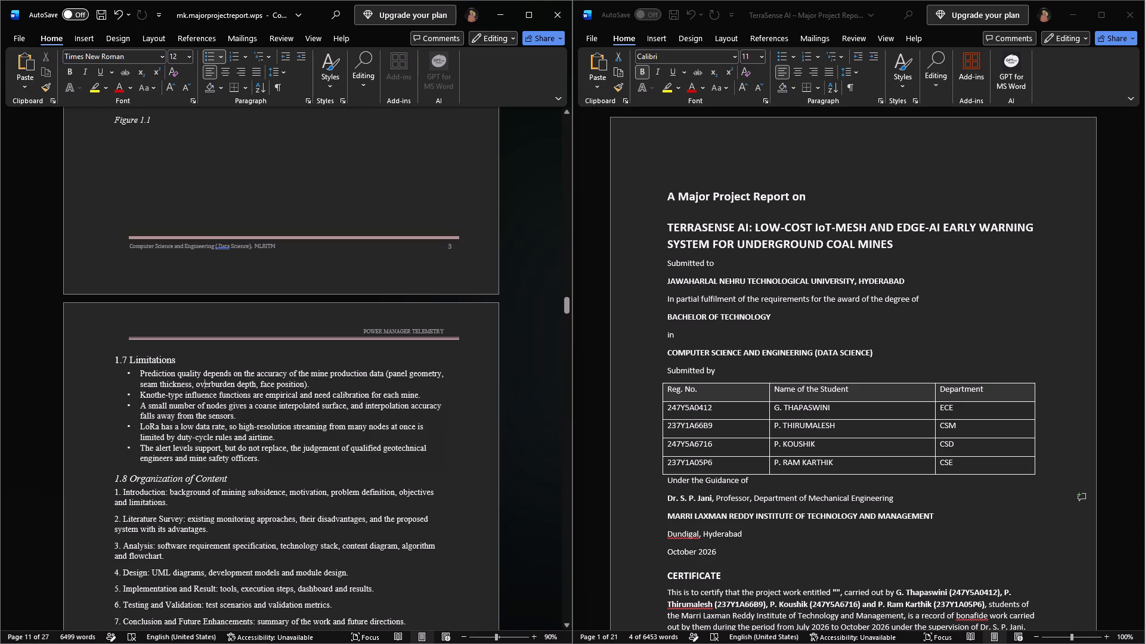
Set the line spacing of the 1.7 Limitations heading and all its bullets to 1.5.
left_click_drag(268, 462, 82, 346)
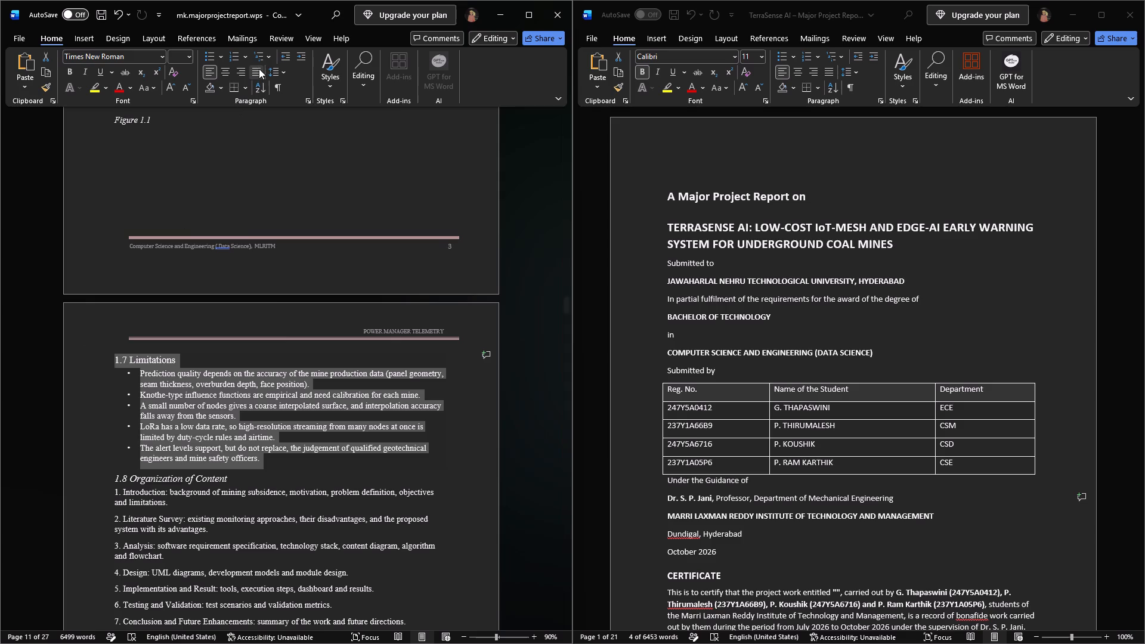
left_click(271, 69)
left_click(281, 116)
left_click(278, 333)
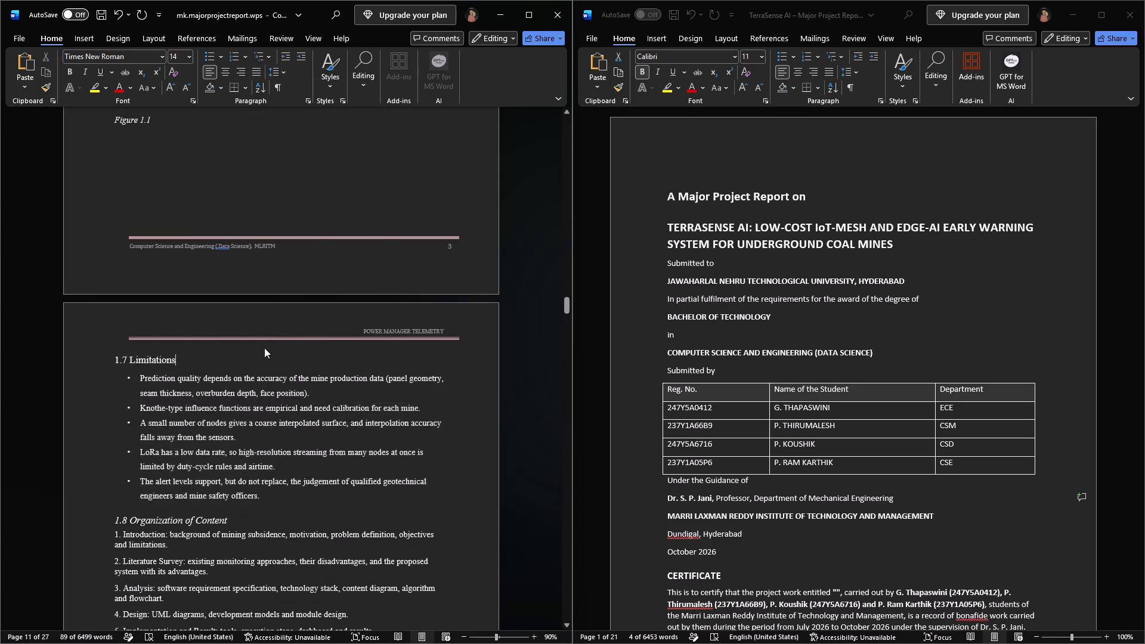
Remove the italic formatting from the 1.8 Organization of Content heading.
scroll(256, 353, "down", 6)
left_click_drag(113, 371, 138, 366)
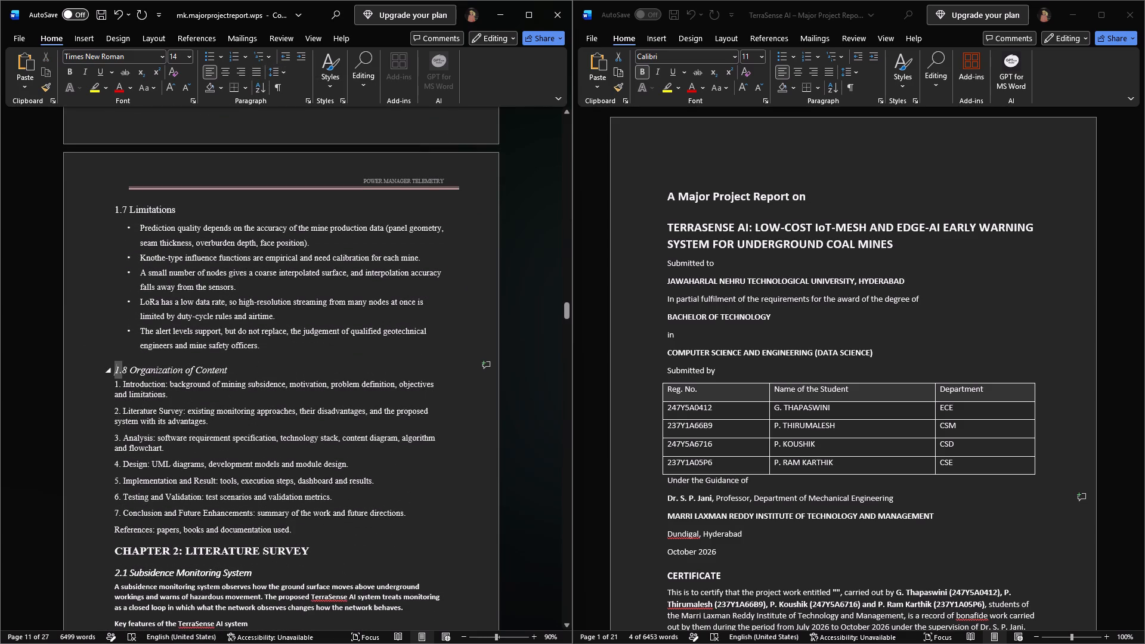
left_click_drag(138, 366, 230, 373)
left_click(254, 351)
left_click(160, 384)
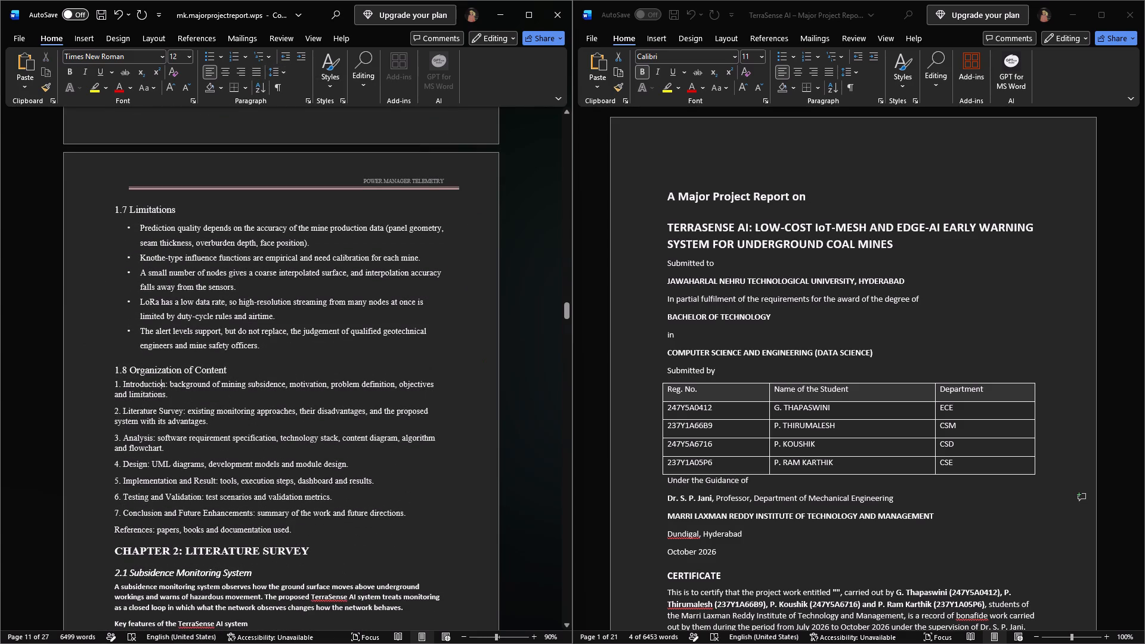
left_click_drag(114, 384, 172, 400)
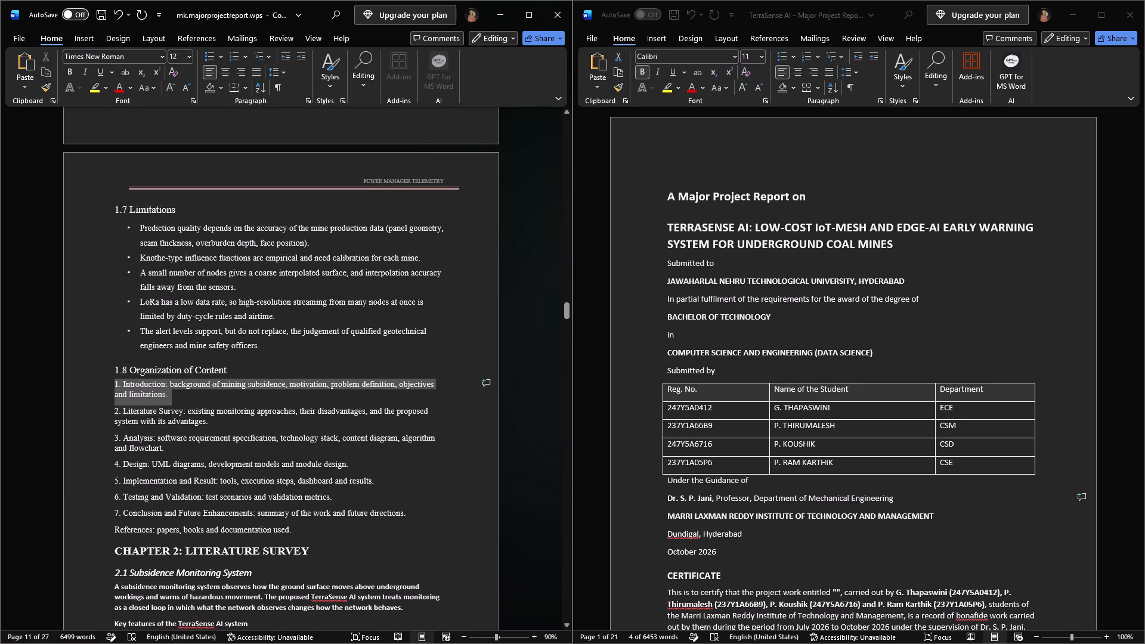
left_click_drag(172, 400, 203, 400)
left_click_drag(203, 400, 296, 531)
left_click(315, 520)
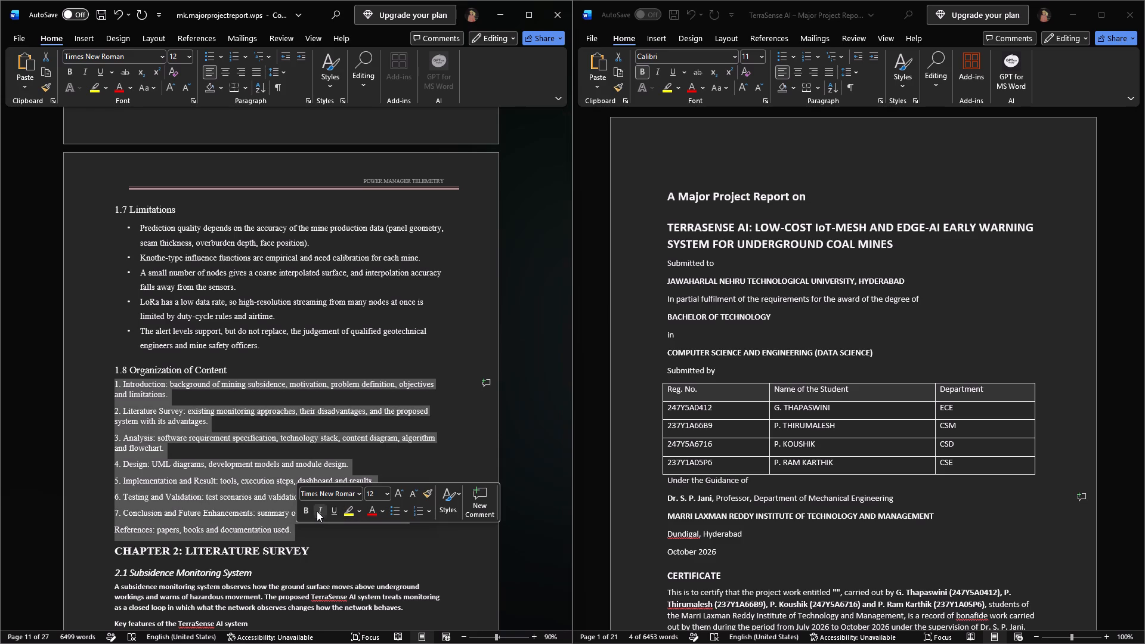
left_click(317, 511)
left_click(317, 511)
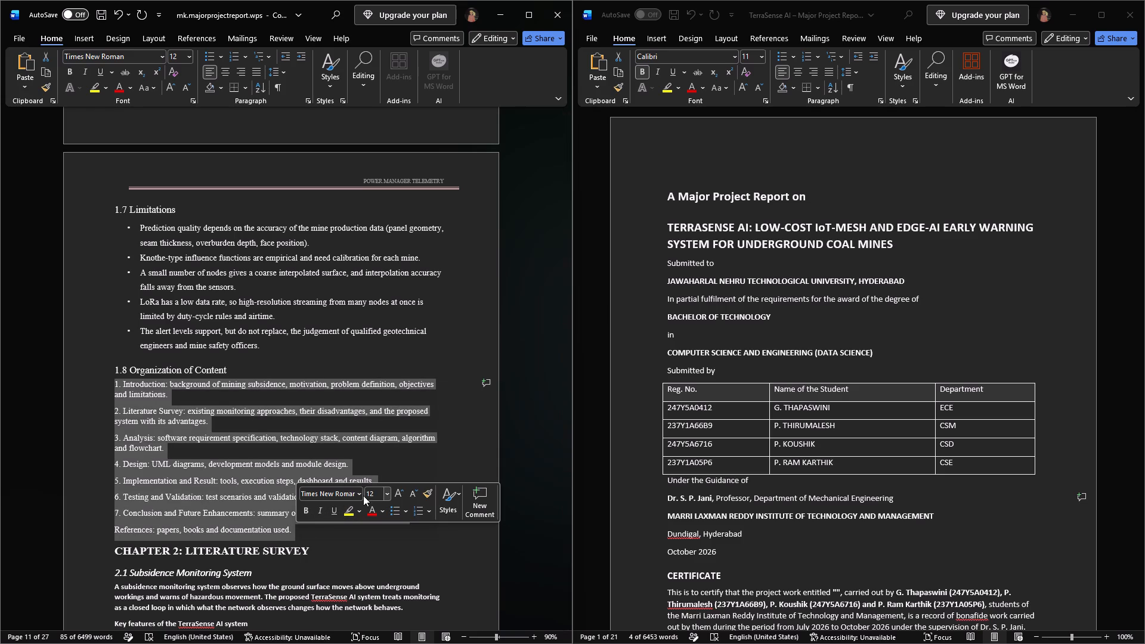
Set the line spacing of the 1.8 Organization of Content heading and its chapter list, through the References line, to 1.5.
left_click_drag(114, 370, 149, 394)
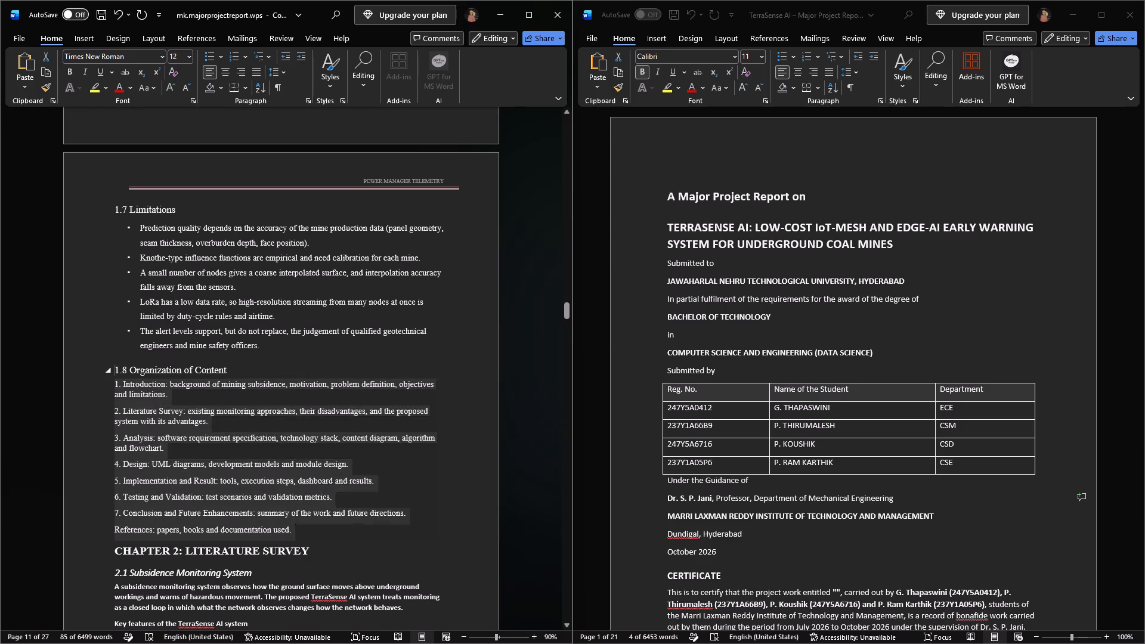
left_click_drag(149, 394, 295, 532)
left_click(273, 74)
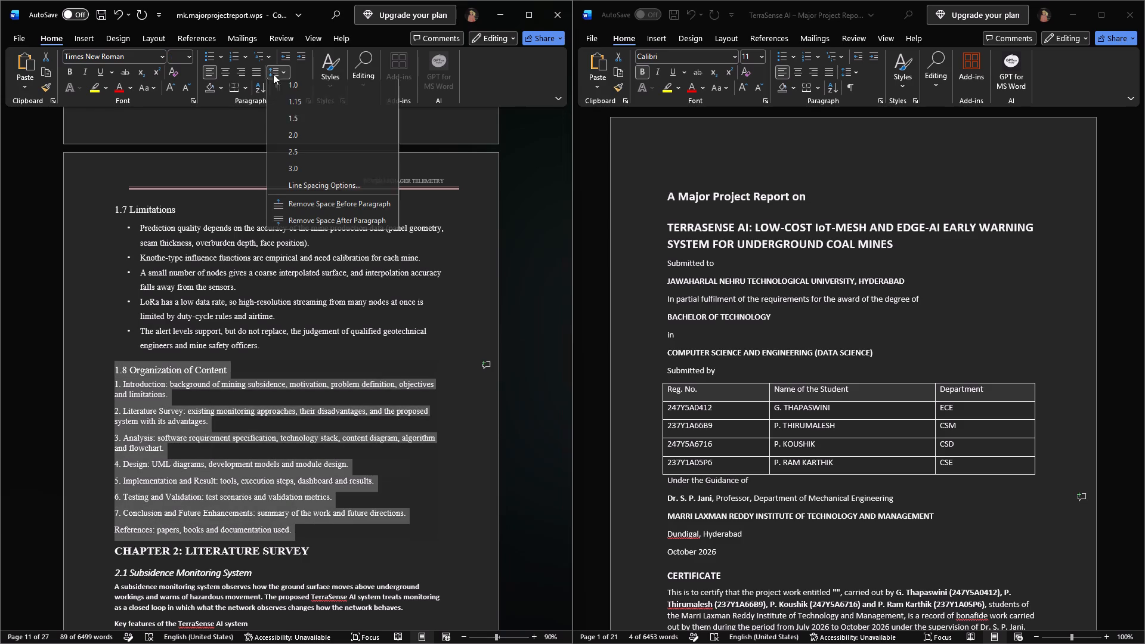
left_click(283, 124)
left_click(202, 389)
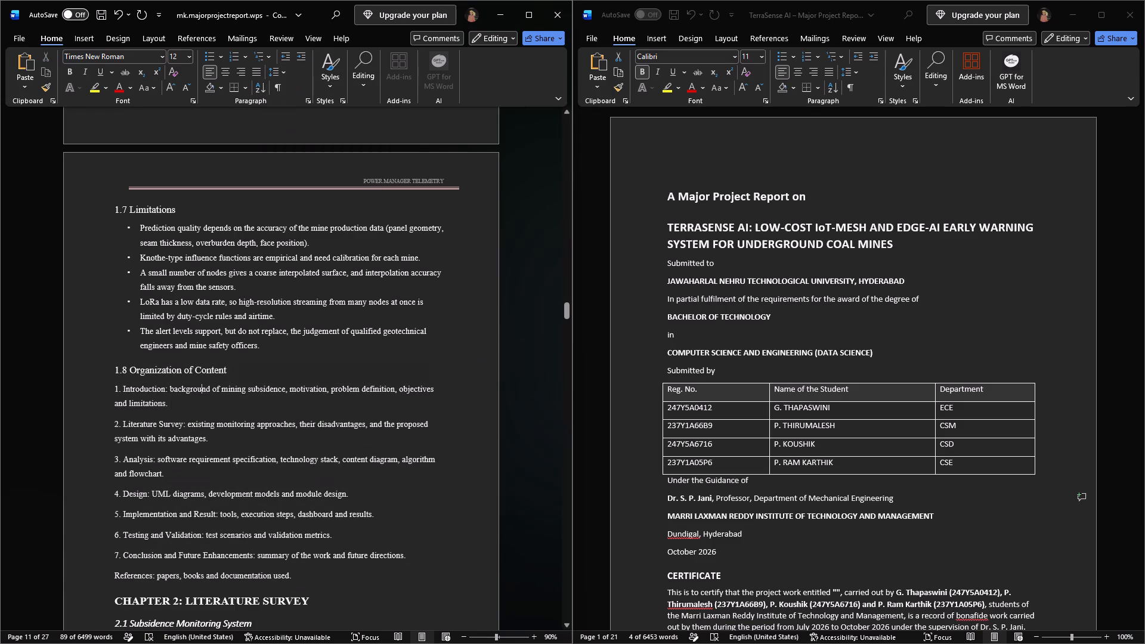
Insert a blank line after the References line of section 1.8 to push Chapter 2 onto the next page.
scroll(270, 368, "down", 6)
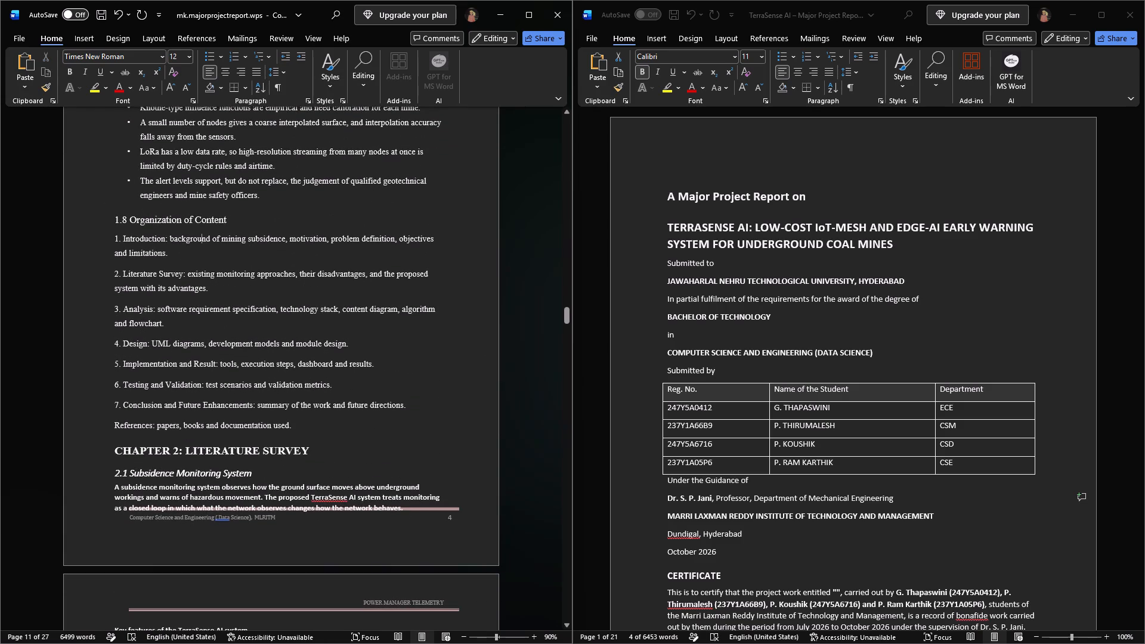
left_click(320, 426)
key("Return")
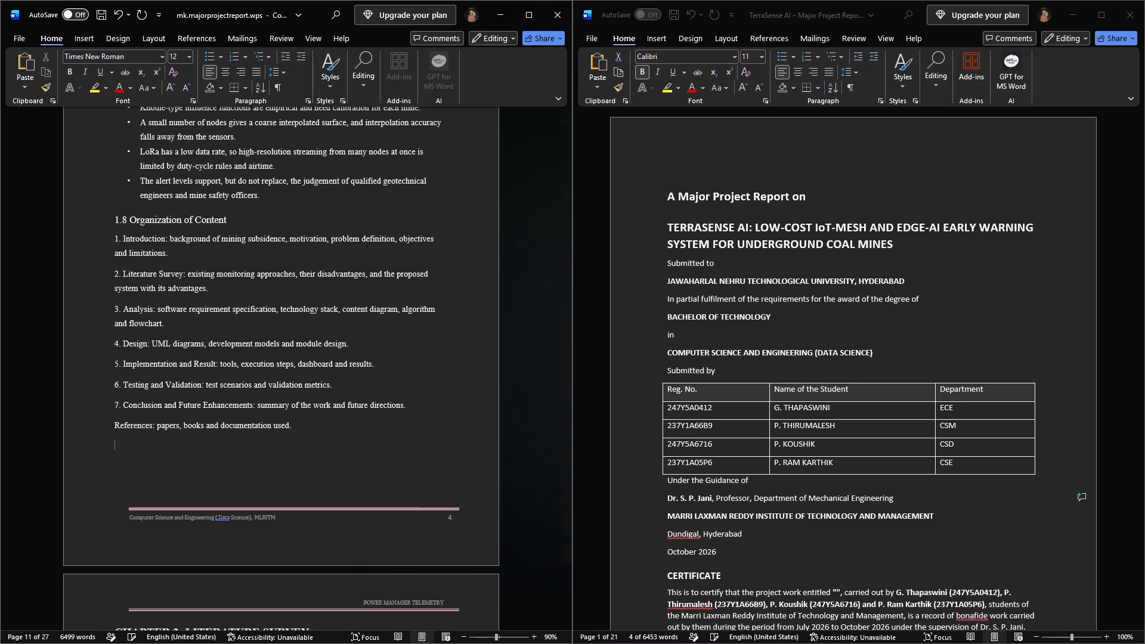
scroll(311, 426, "down", 6)
left_click(256, 367)
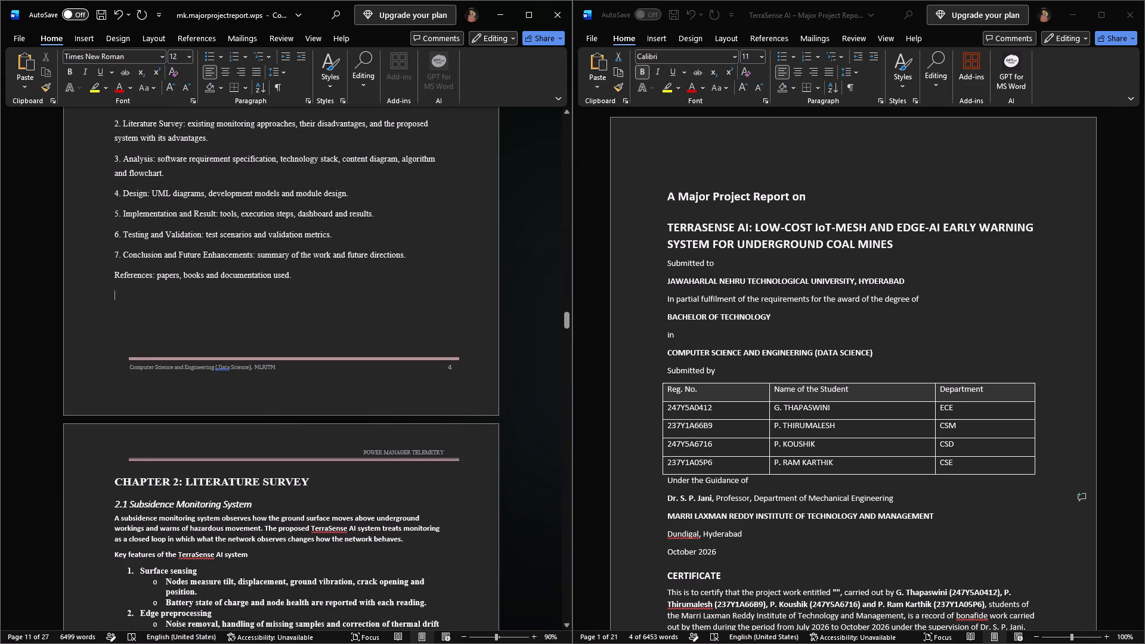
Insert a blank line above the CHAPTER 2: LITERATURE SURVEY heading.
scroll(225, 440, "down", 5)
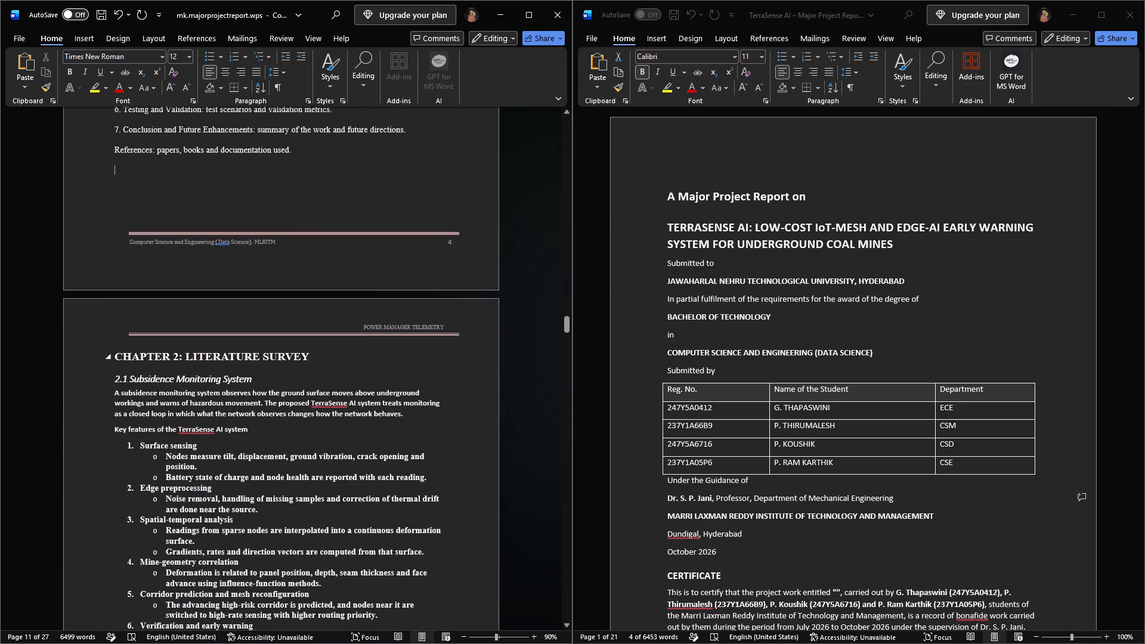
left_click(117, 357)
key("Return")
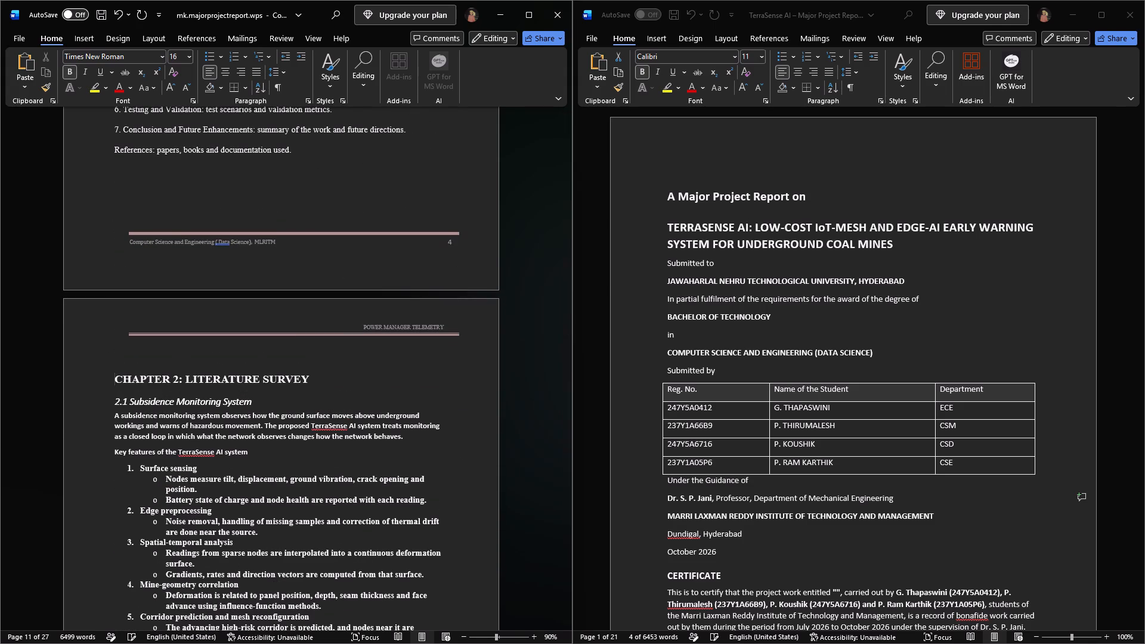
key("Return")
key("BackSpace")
Shift the CHAPTER 2: LITERATURE SURVEY heading rightwards on its line by inserting leading spaces.
key("space")
key("space")
key("space")
key("space")
key("space")
key("space")
key("space")
key("space")
key("space")
key("space")
key("space")
key("space")
key("space")
key("space")
key("space")
key("space")
key("space")
key("space")
key("space")
key("space")
key("space")
key("space")
key("space")
key("space")
key("space")
key("space")
key("space")
key("space")
key("space")
key("space")
key("space")
key("space")
key("space")
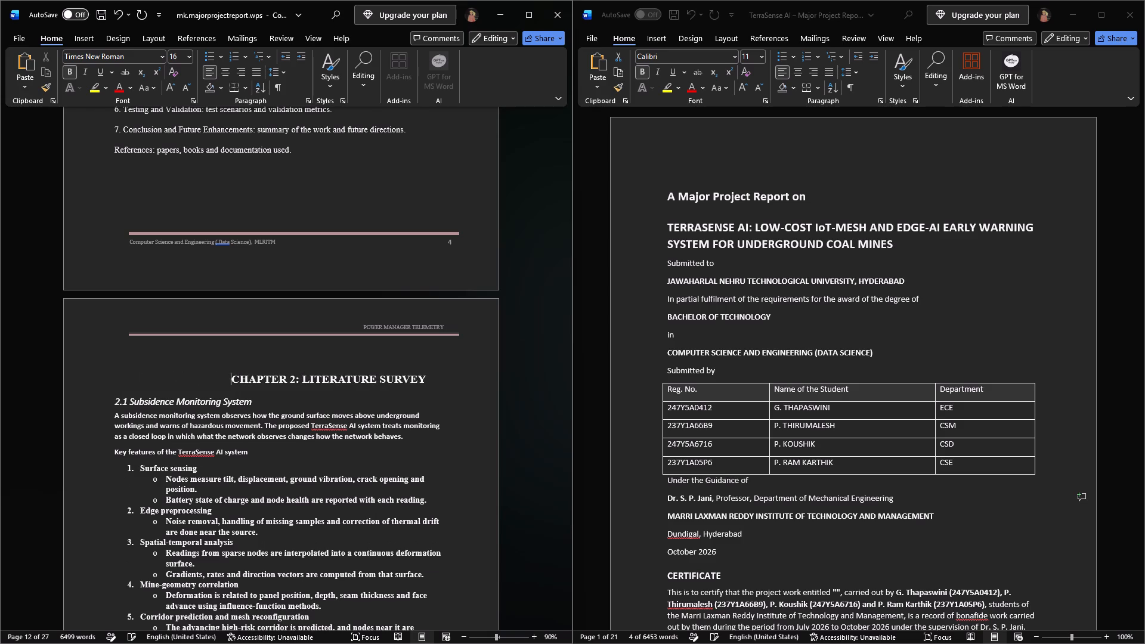
key("space")
key("space")
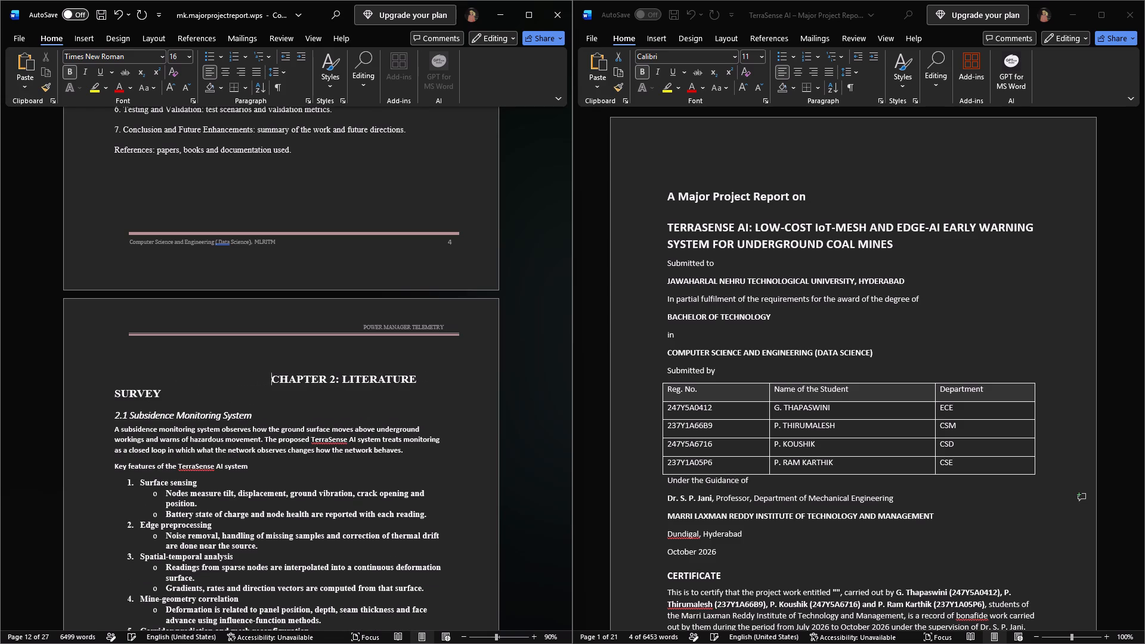
key("space")
key("space")
key("space")
key("space")
key("space")
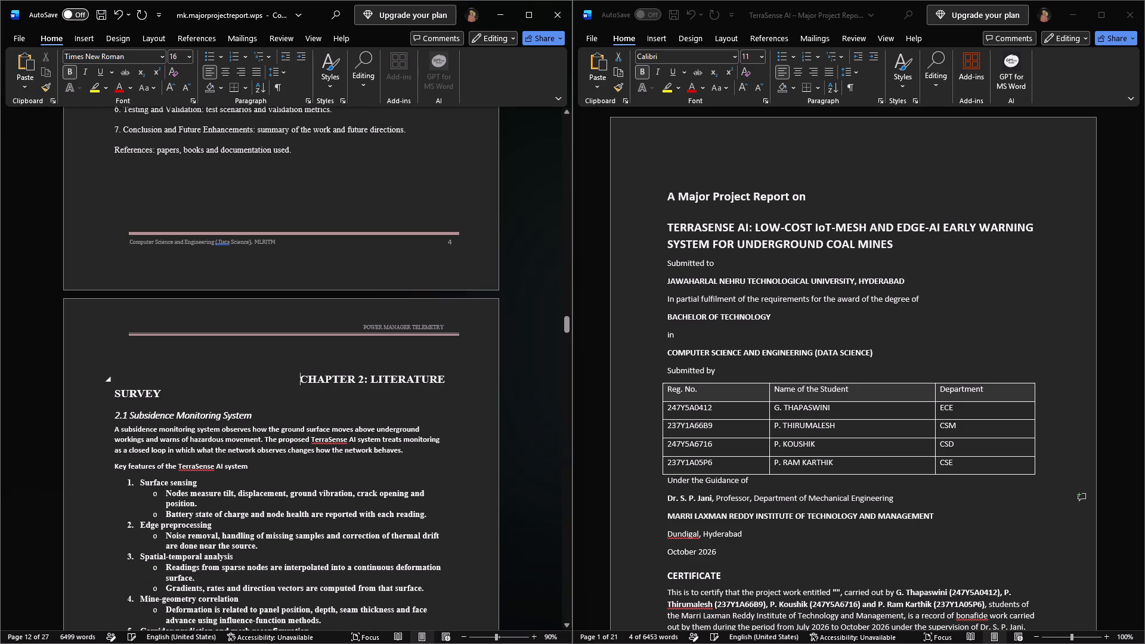
key("space")
key("space")
key("space")
key("space")
key("space")
Delete the blank lines above the CHAPTER 2 heading and a few of its leading spaces, keeping it separate from the References line.
left_click_drag(308, 364, 186, 346)
left_click(185, 346)
left_click_drag(125, 347, 143, 363)
left_click_drag(125, 354, 127, 355)
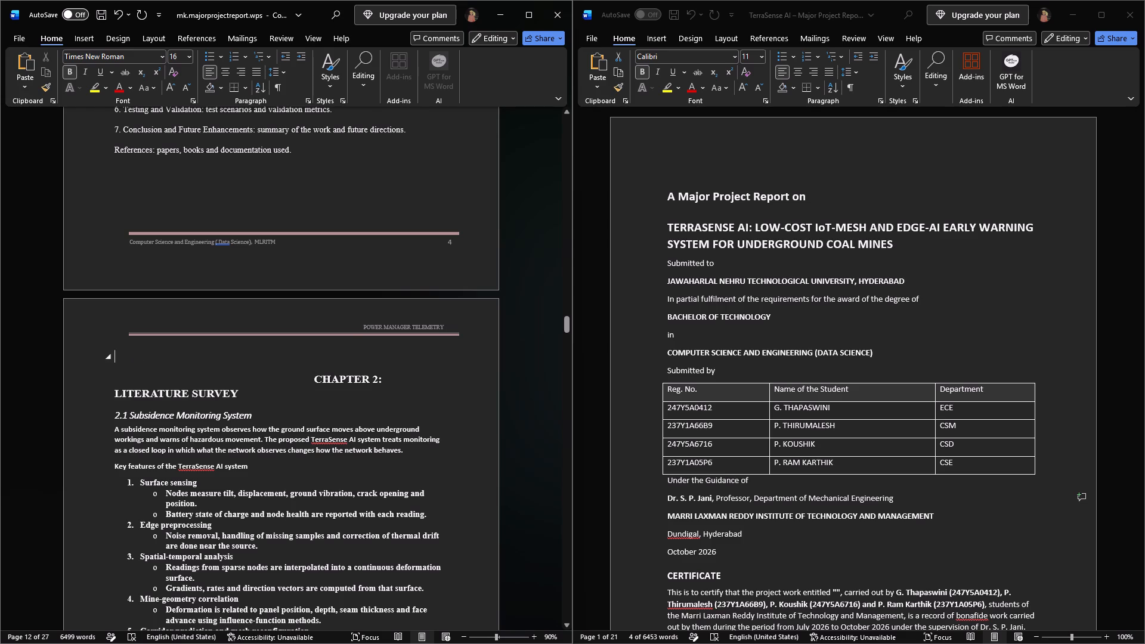
left_click_drag(127, 355, 150, 369)
key("BackSpace")
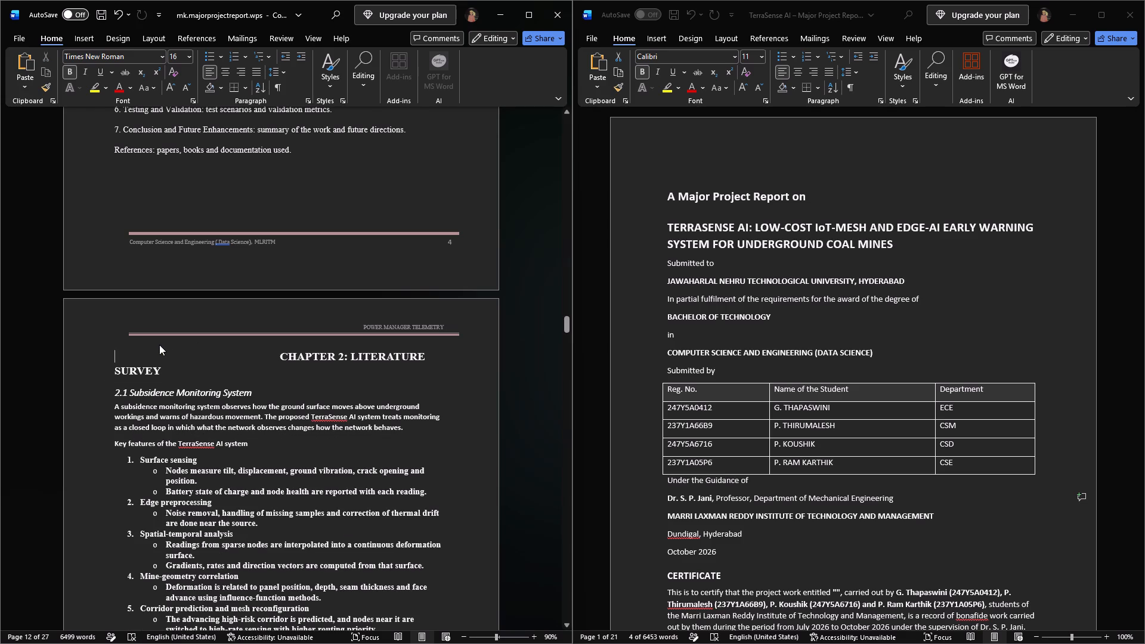
key("BackSpace")
key("Delete")
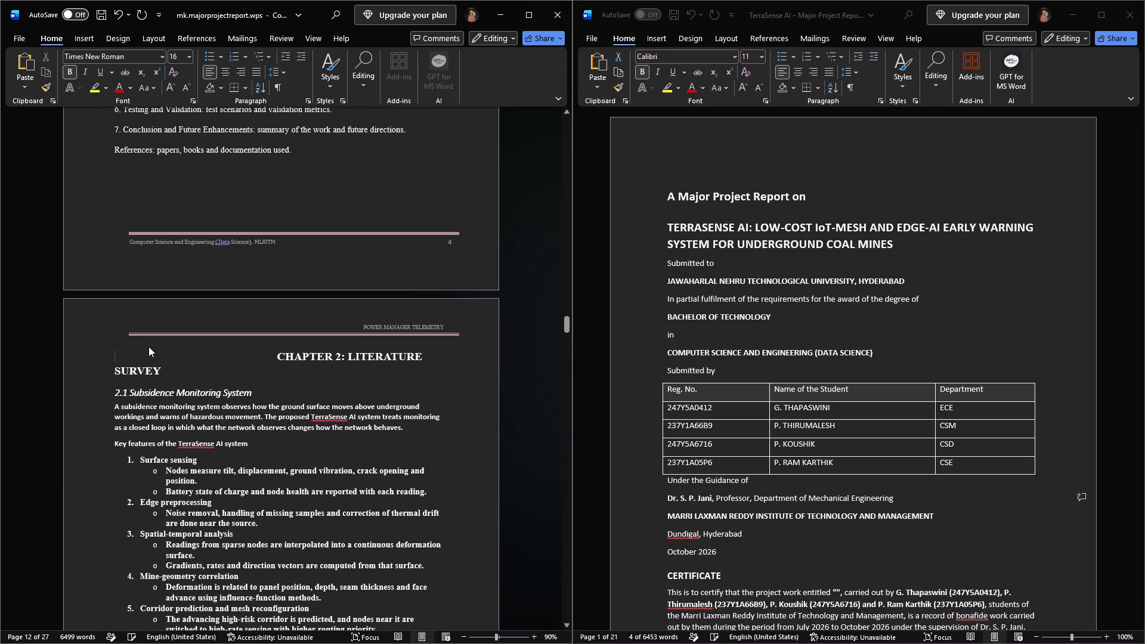
key("BackSpace")
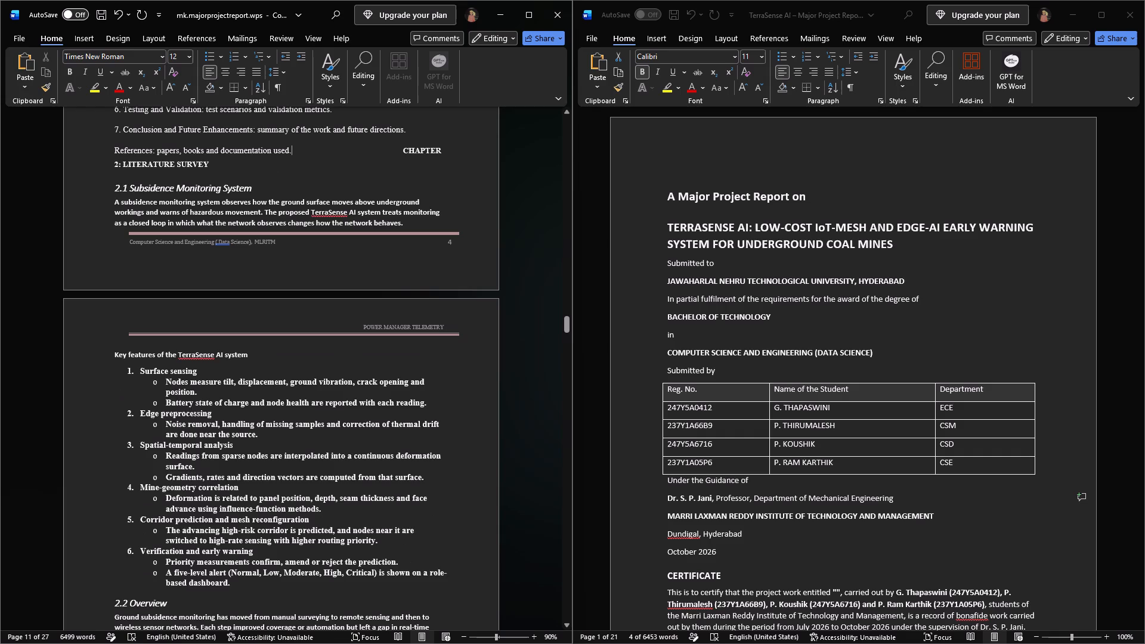
key("ctrl+z")
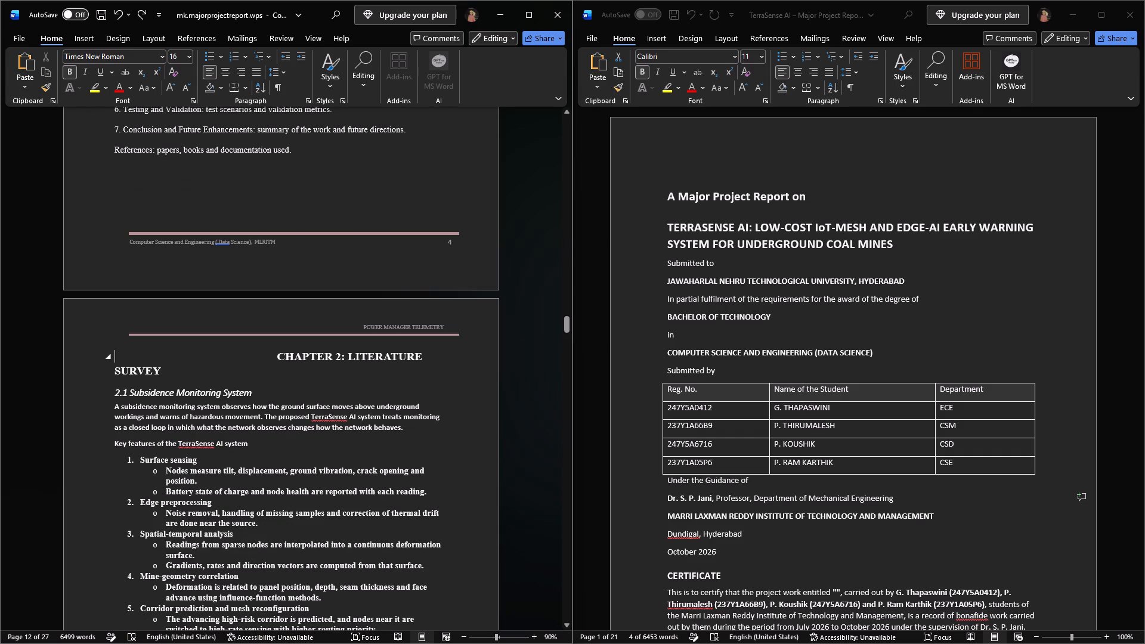
Insert spaces before LITERATURE in the Chapter 2 heading so LITERATURE SURVEY sits together on the line below CHAPTER 2:.
left_click(115, 371)
key("space")
left_click(348, 360)
key("space")
key("space")
key("space")
key("space")
key("space")
key("space")
key("space")
key("space")
key("space")
key("space")
key("space")
key("space")
key("space")
key("space")
key("space")
key("space")
key("space")
key("space")
key("space")
key("space")
key("space")
key("space")
key("space")
key("space")
key("space")
key("space")
key("space")
key("space")
key("space")
key("space")
key("space")
key("space")
key("space")
key("space")
key("space")
key("space")
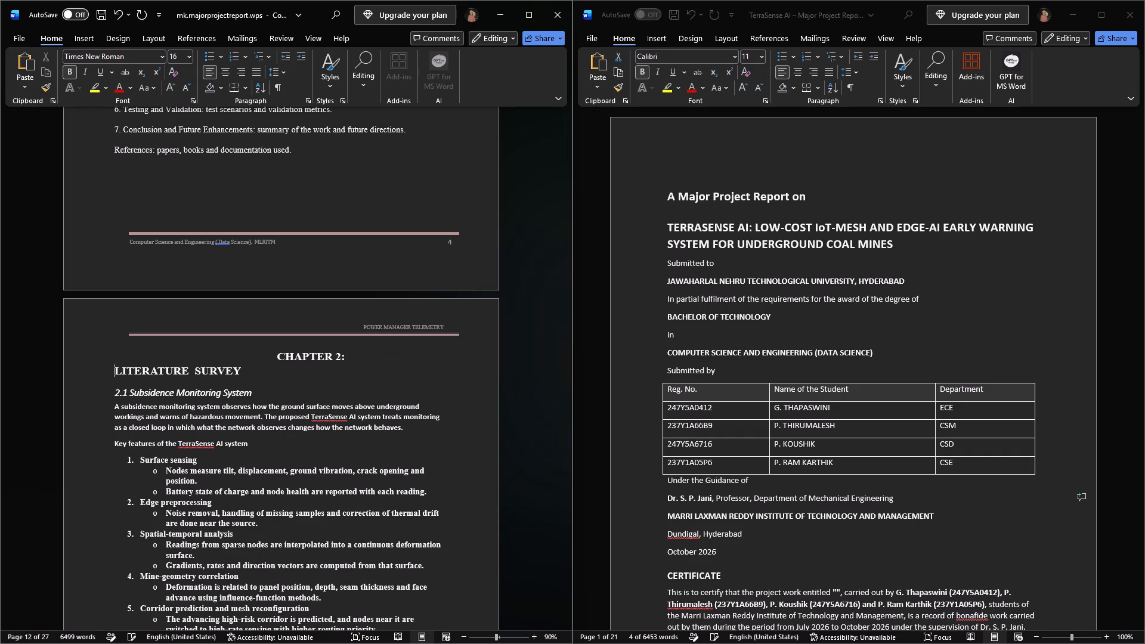
key("space")
key("space")
Add more spaces before CHAPTER 2: to move it to the right-hand end of its line.
left_click(270, 353)
key("space")
key("space")
key("space")
key("space")
key("space")
key("space")
key("space")
key("space")
key("space")
key("space")
key("space")
key("space")
key("space")
key("space")
key("space")
key("space")
key("space")
key("space")
key("space")
key("space")
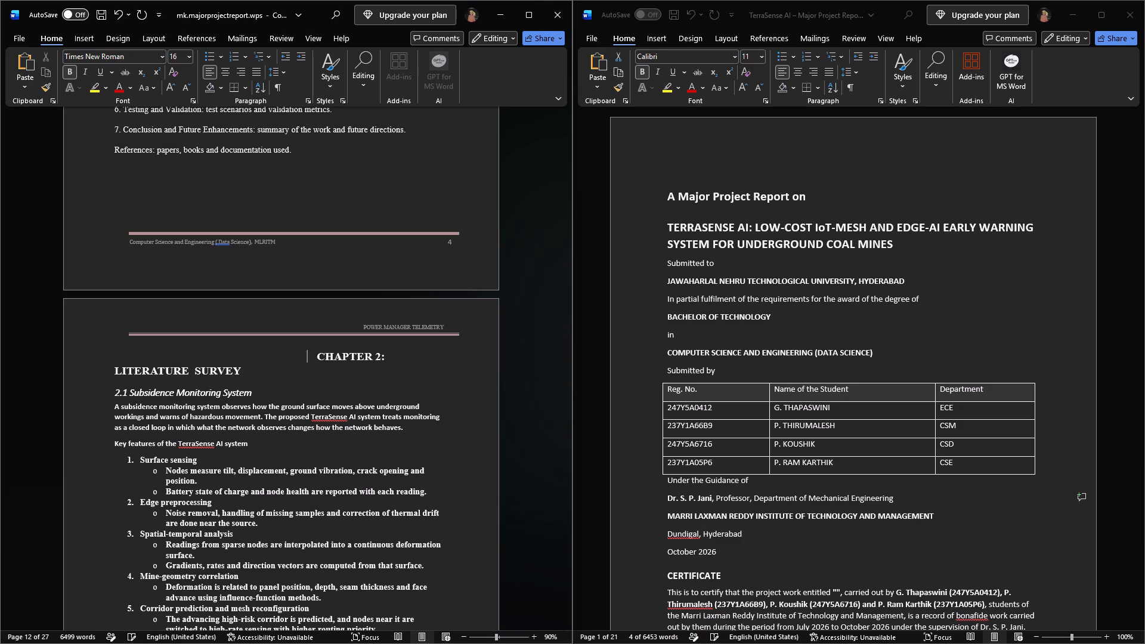
key("space")
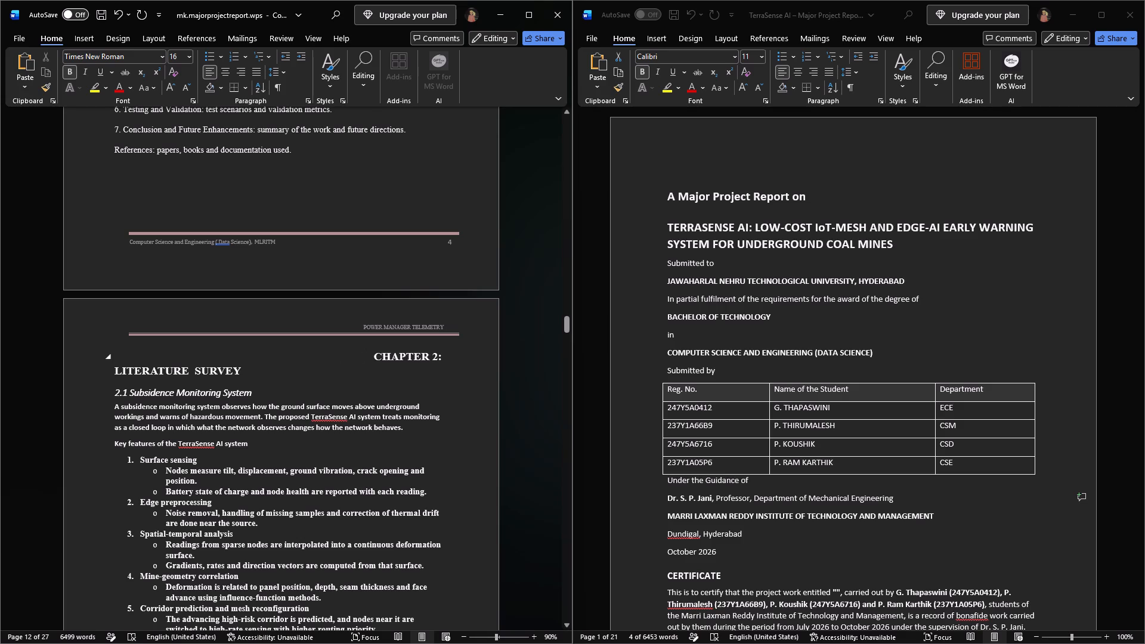
Remove bold formatting from LITERATURE SURVEY in the Chapter 2 heading, leaving CHAPTER 2: bold.
left_click_drag(114, 372, 250, 371)
key("space")
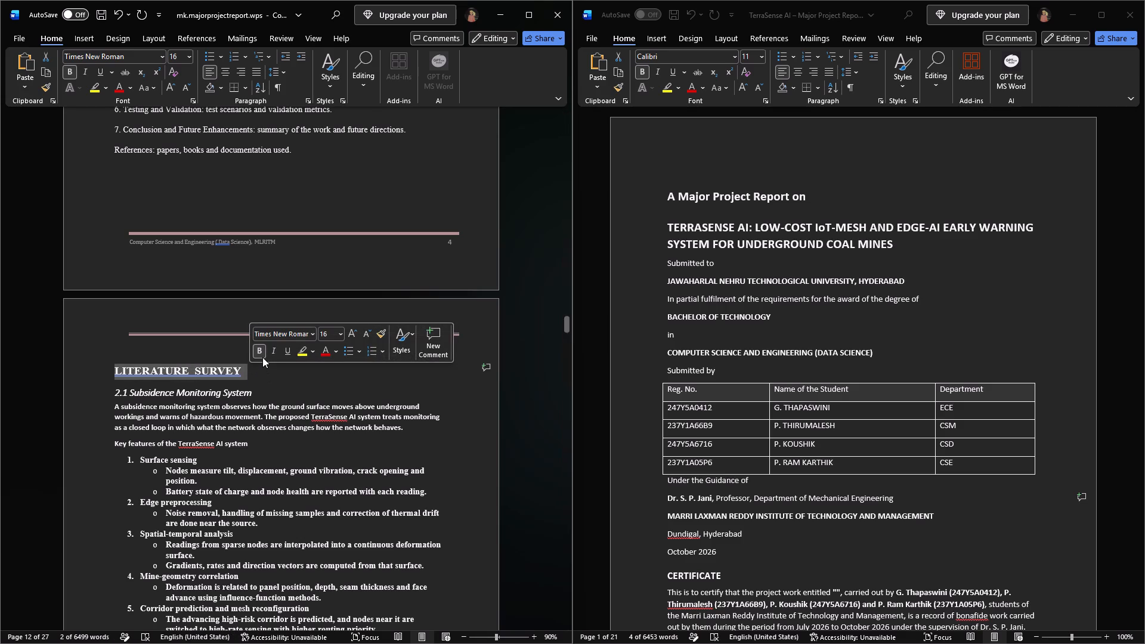
left_click(259, 351)
left_click(259, 351)
left_click(255, 354)
left_click(262, 379)
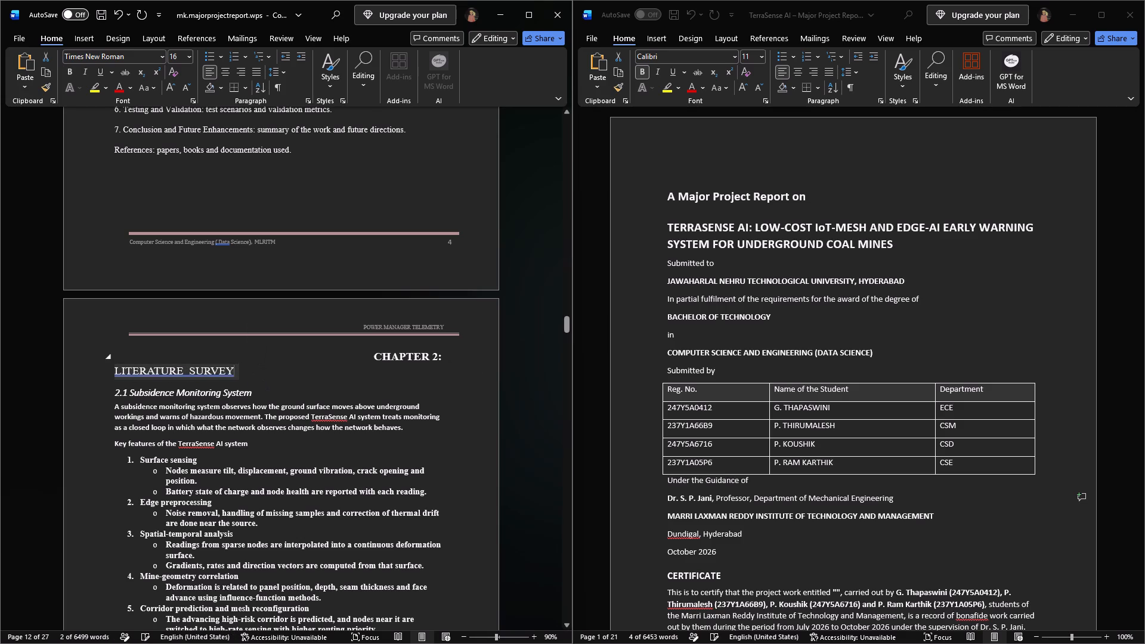
Reduce the gap between LITERATURE and SURVEY in the Chapter 2 heading to a single space.
left_click_drag(244, 368, 123, 369)
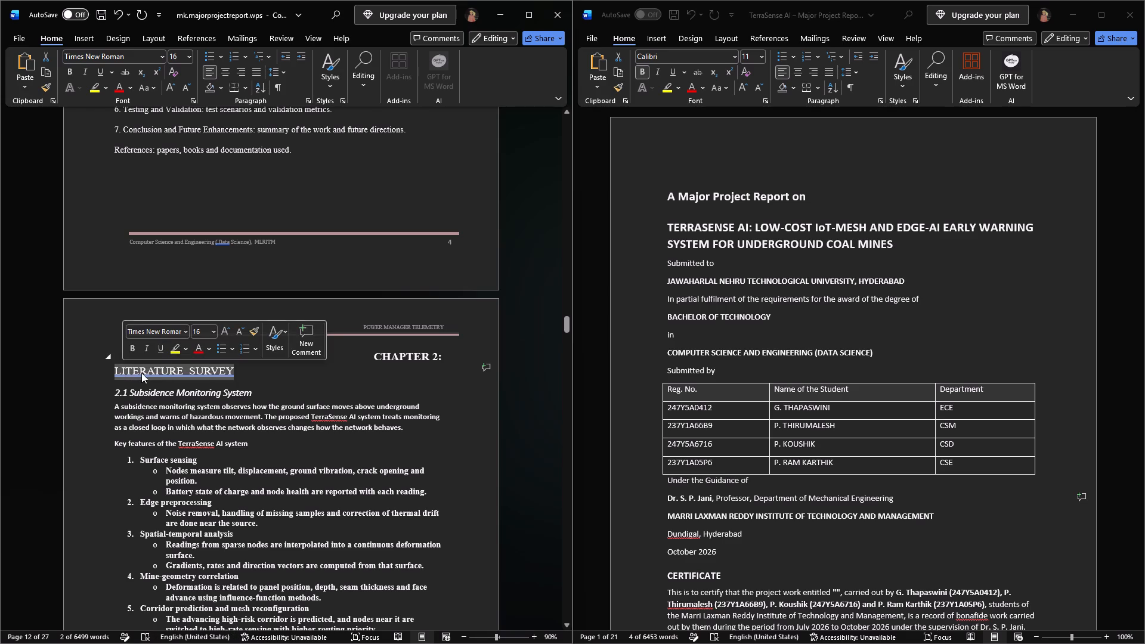
right_click(191, 373)
left_click(190, 379)
Try to shift LITERATURE SURVEY rightwards on its line by inserting 20 spaces before it.
left_click(110, 375)
key("space")
key("space")
key("space")
key("space")
key("space")
key("space")
key("space")
key("space")
key("space")
key("space")
key("space")
key("space")
key("space")
key("space")
key("space")
key("space")
key("space")
key("space")
key("space")
key("space")
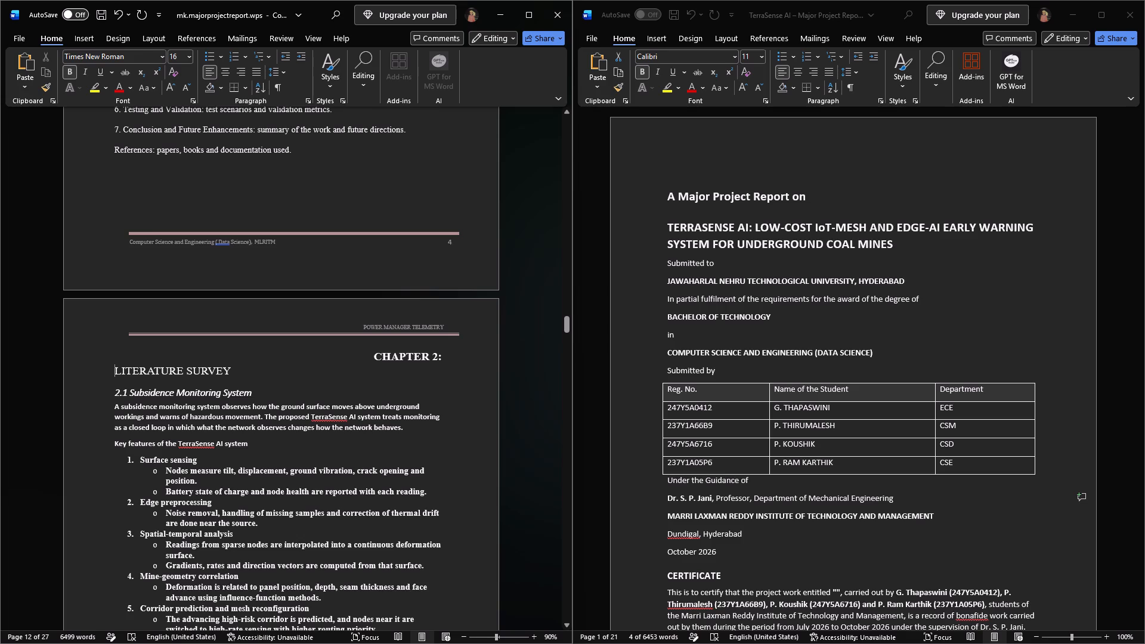
Select the report content from the top of the cover page downwards into the certificate page.
scroll(481, 196, "up", 19)
scroll(481, 196, "up", 16)
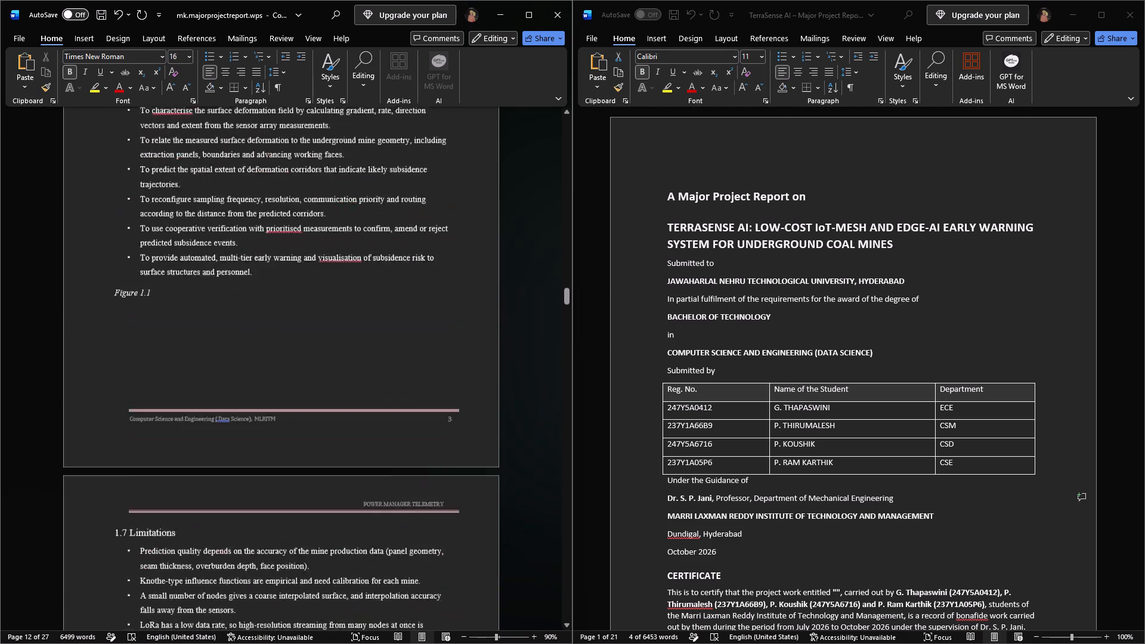
scroll(481, 196, "up", 20)
scroll(481, 196, "up", 20)
scroll(481, 196, "up", 1)
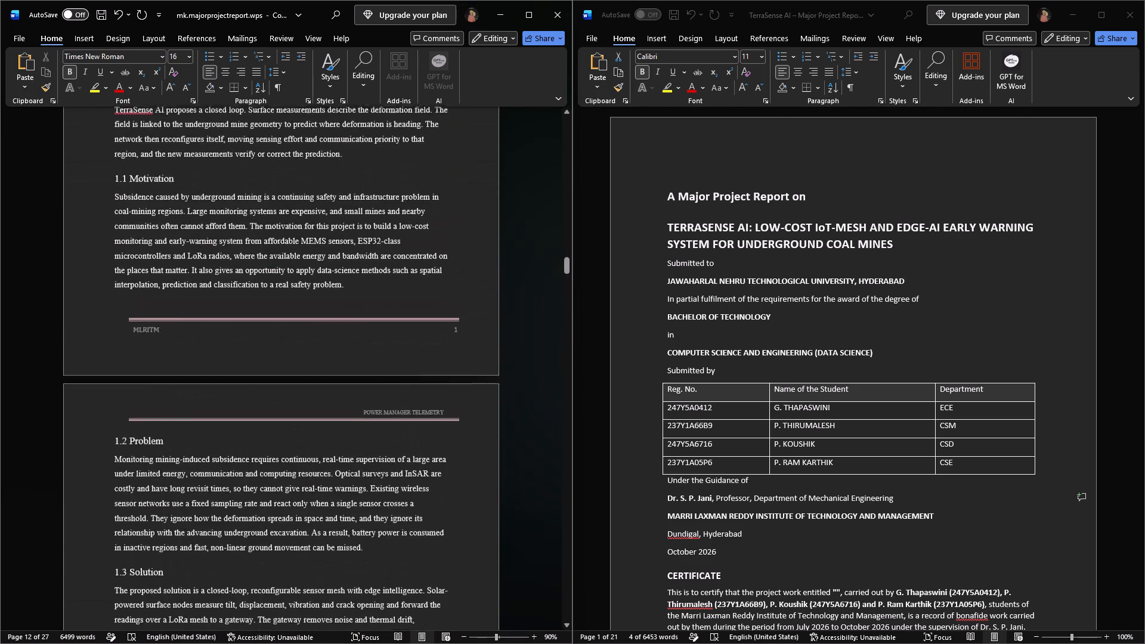
scroll(481, 196, "up", 12)
scroll(481, 196, "up", 20)
scroll(481, 196, "up", 4)
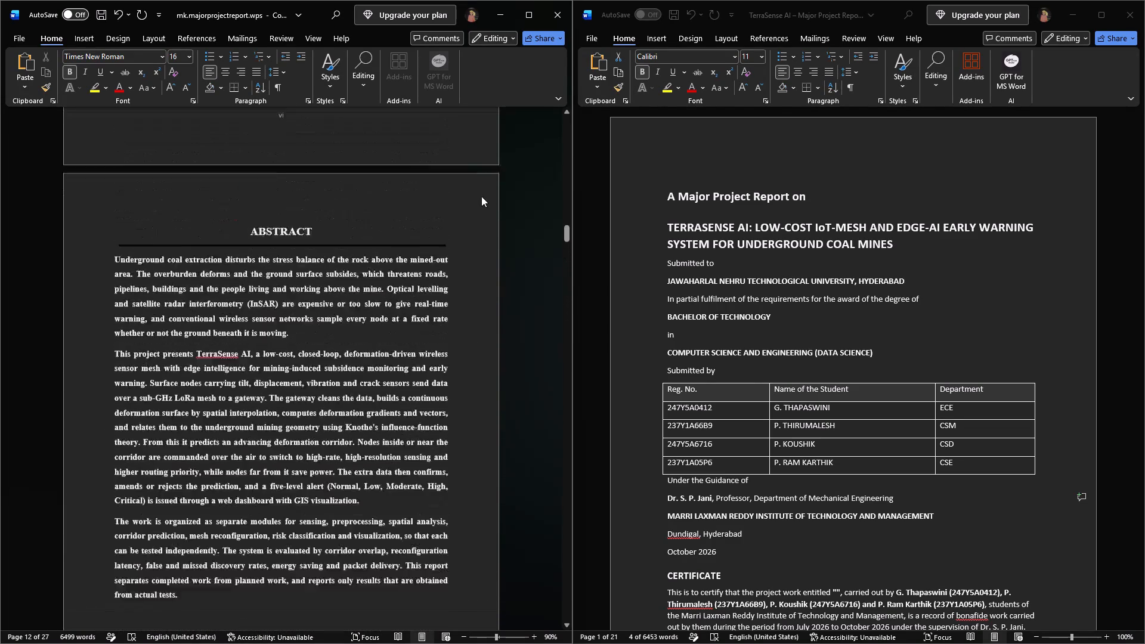
scroll(481, 196, "up", 8)
scroll(481, 196, "up", 20)
scroll(481, 196, "up", 6)
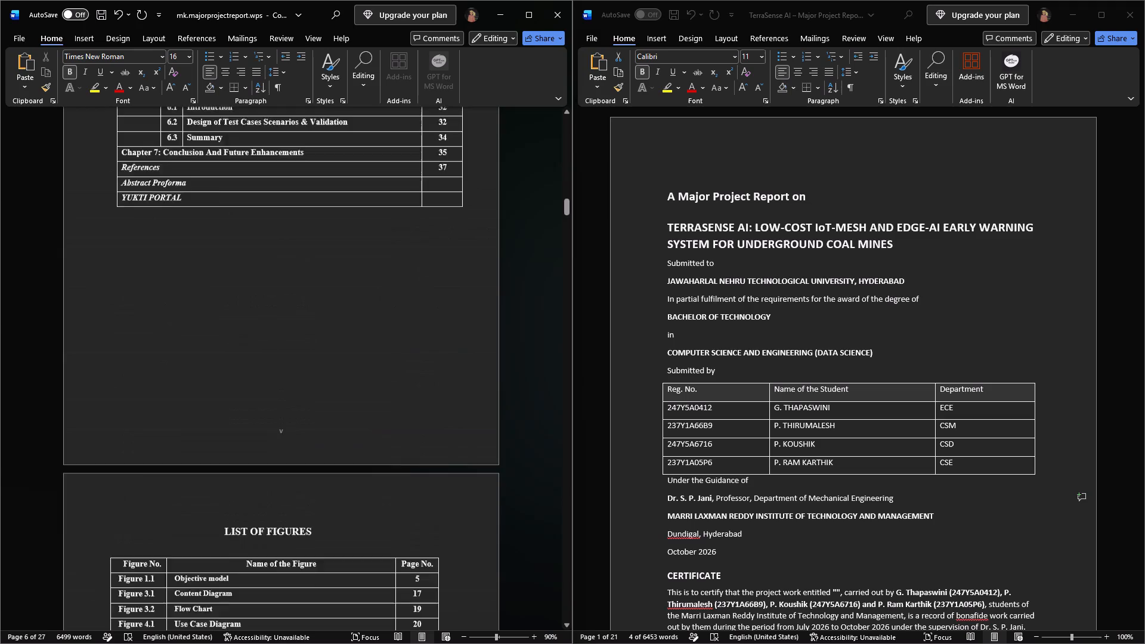
scroll(481, 196, "up", 20)
scroll(481, 196, "up", 4)
middle_click(481, 196)
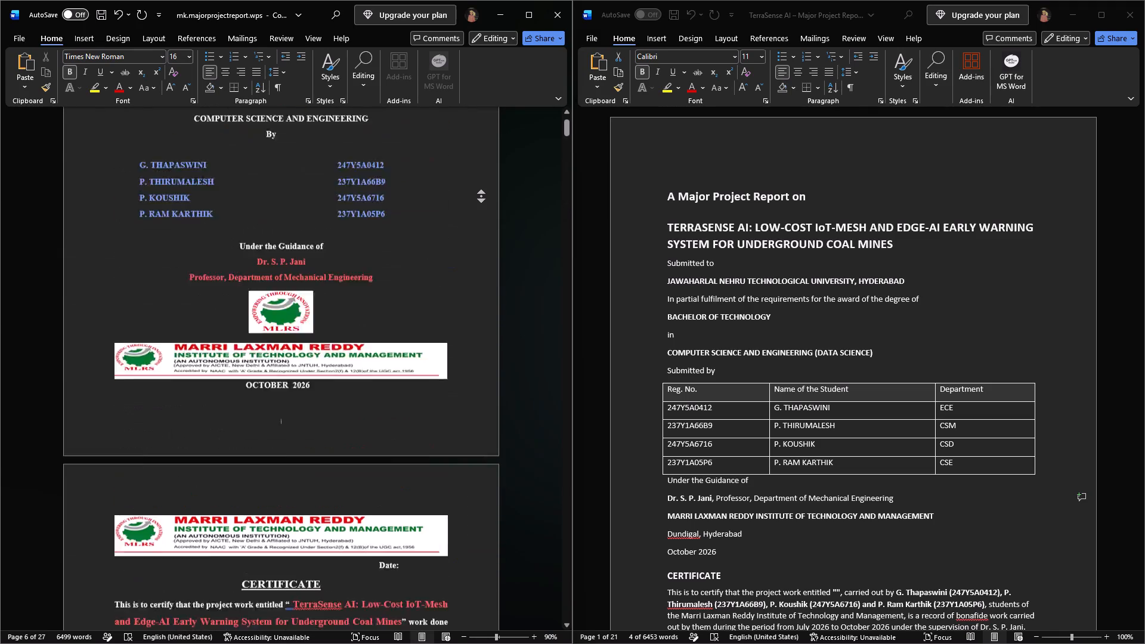
middle_click(467, 146)
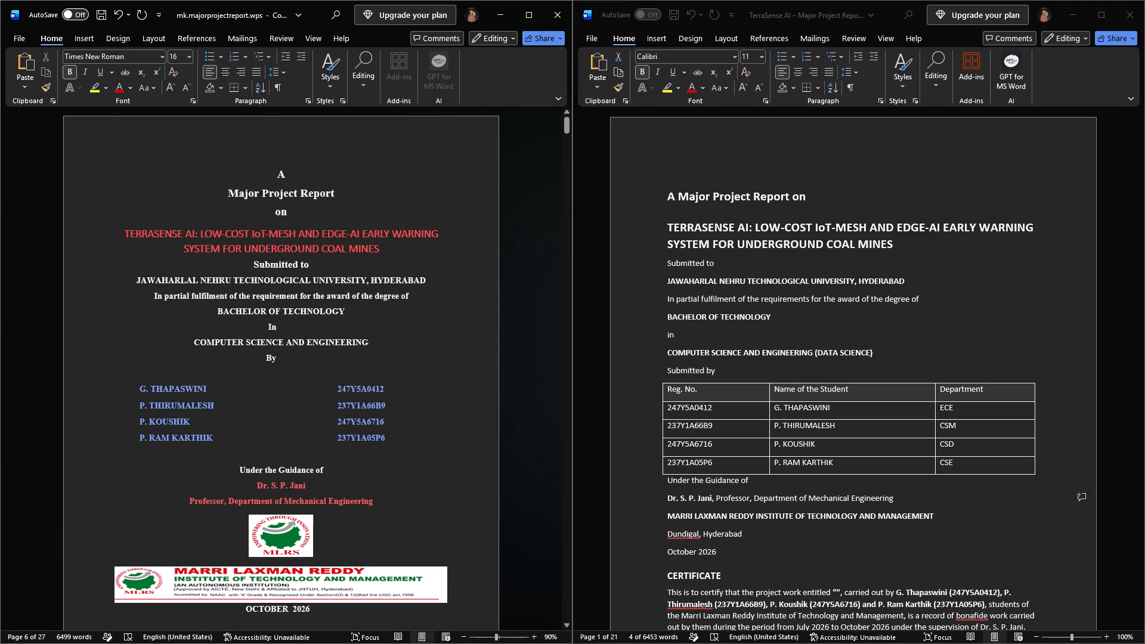
left_click(85, 129)
scroll(463, 482, "down", 11)
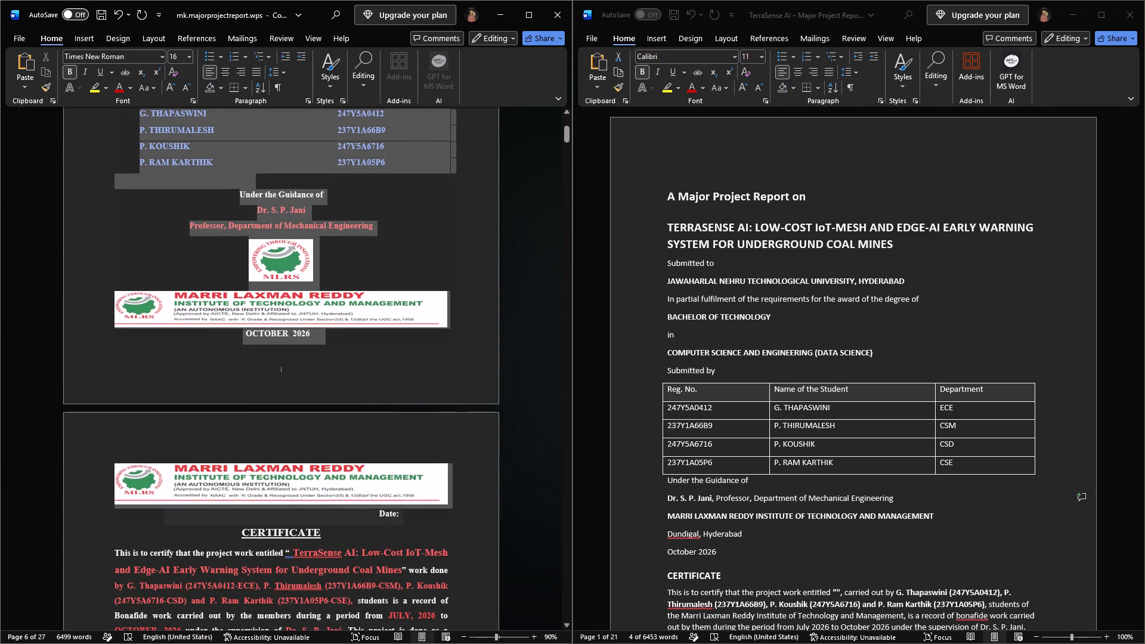
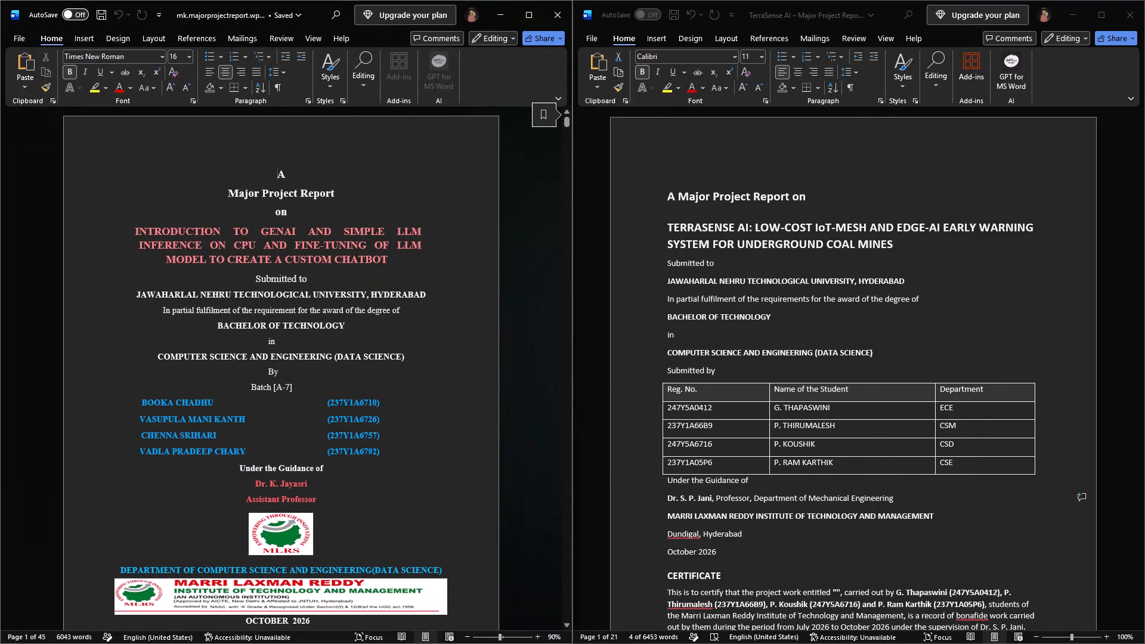
Replace the cover page text from "A" through "Assistant Professor" with the copied TerraSense AI cover content.
left_click_drag(263, 175, 385, 503)
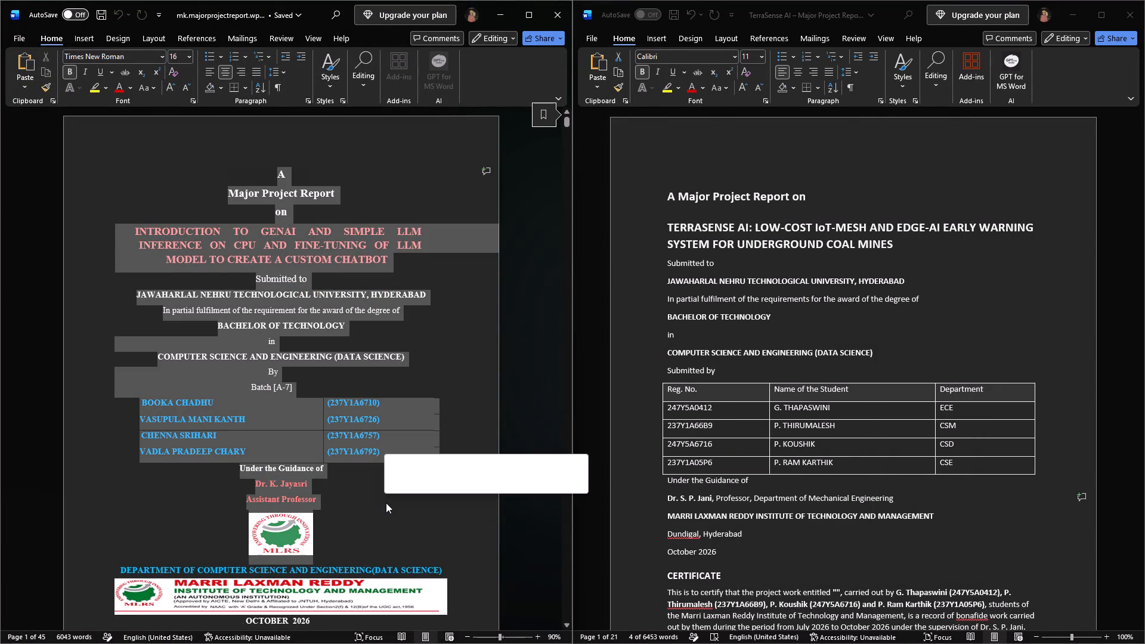
left_click(355, 504)
left_click_drag(341, 506, 126, 154)
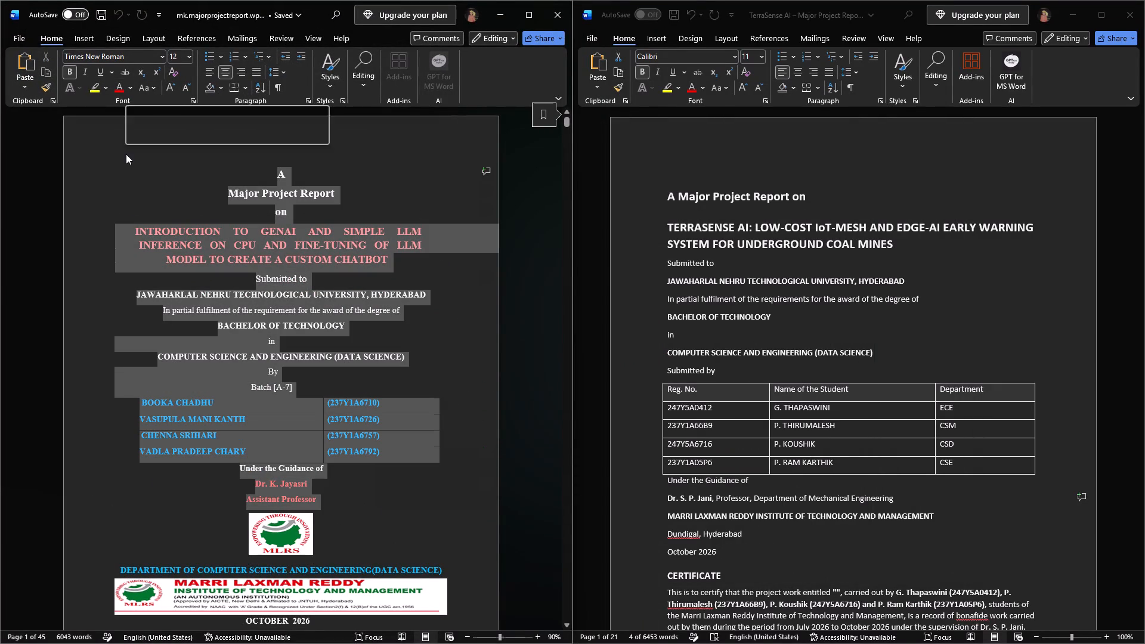
key("ctrl+v")
Undo the title removal in the TerraSense AI report's CERTIFICATE paragraph and copy the restored project title.
scroll(352, 339, "down", 3)
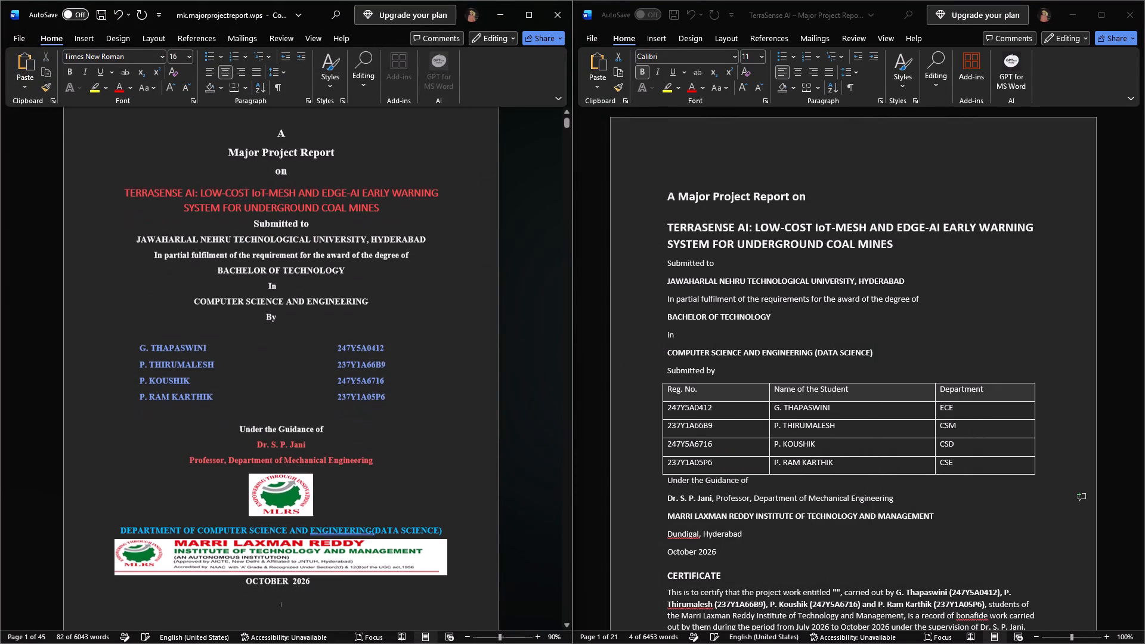
scroll(352, 339, "down", 1)
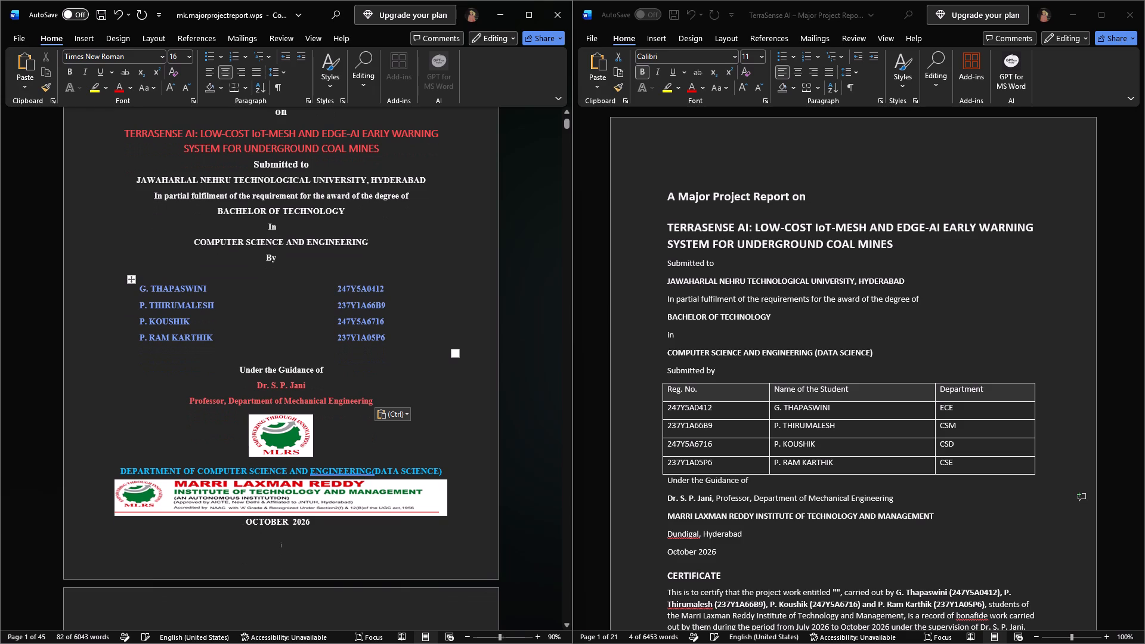
scroll(230, 306, "down", 19)
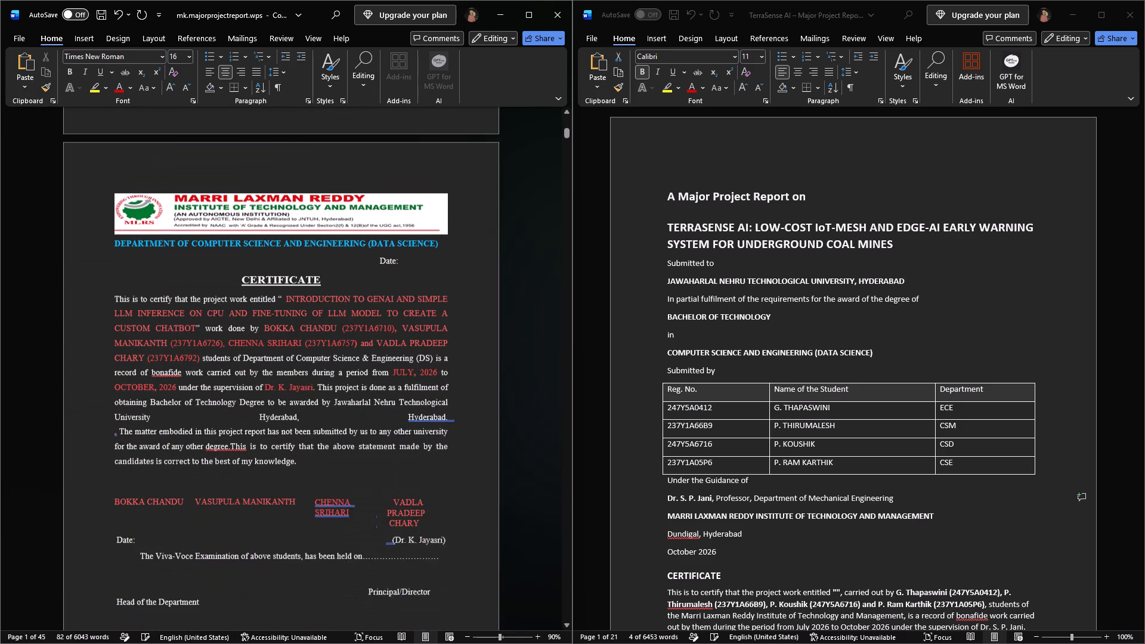
key("alt+Tab")
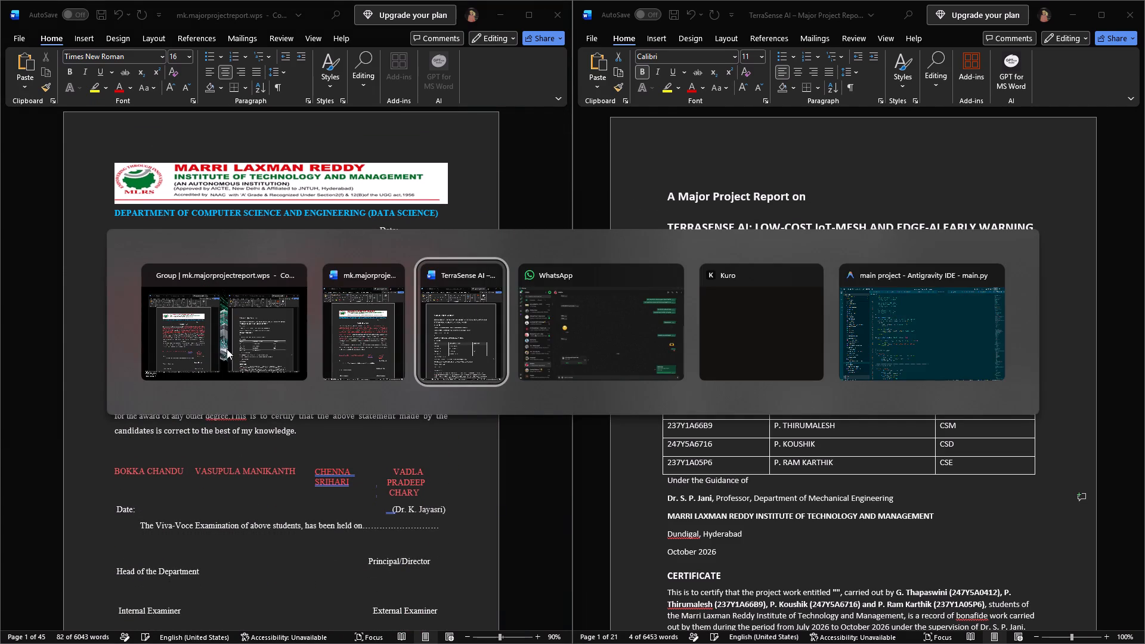
left_click(216, 348, "alt")
scroll(918, 258, "down", 7)
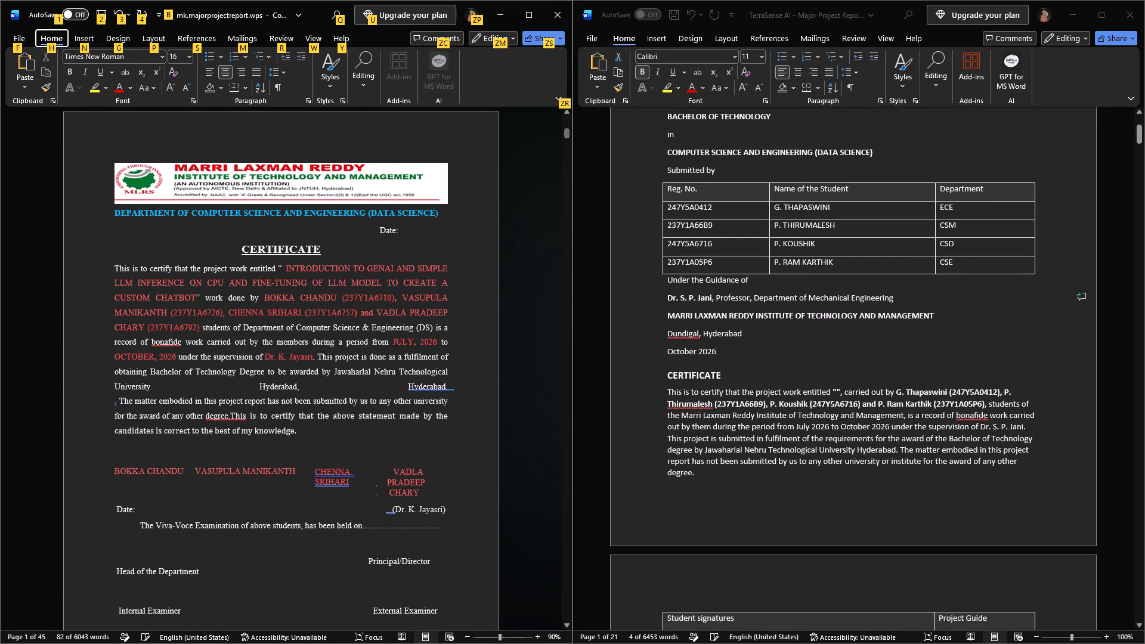
left_click(391, 278)
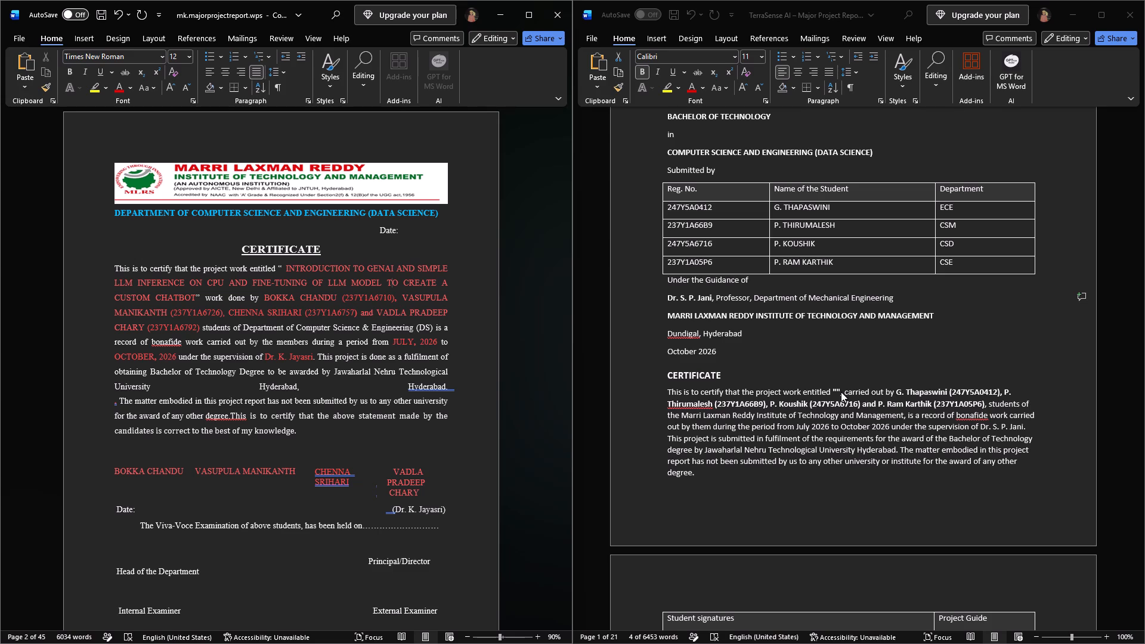
left_click(837, 392)
key("ctrl+z")
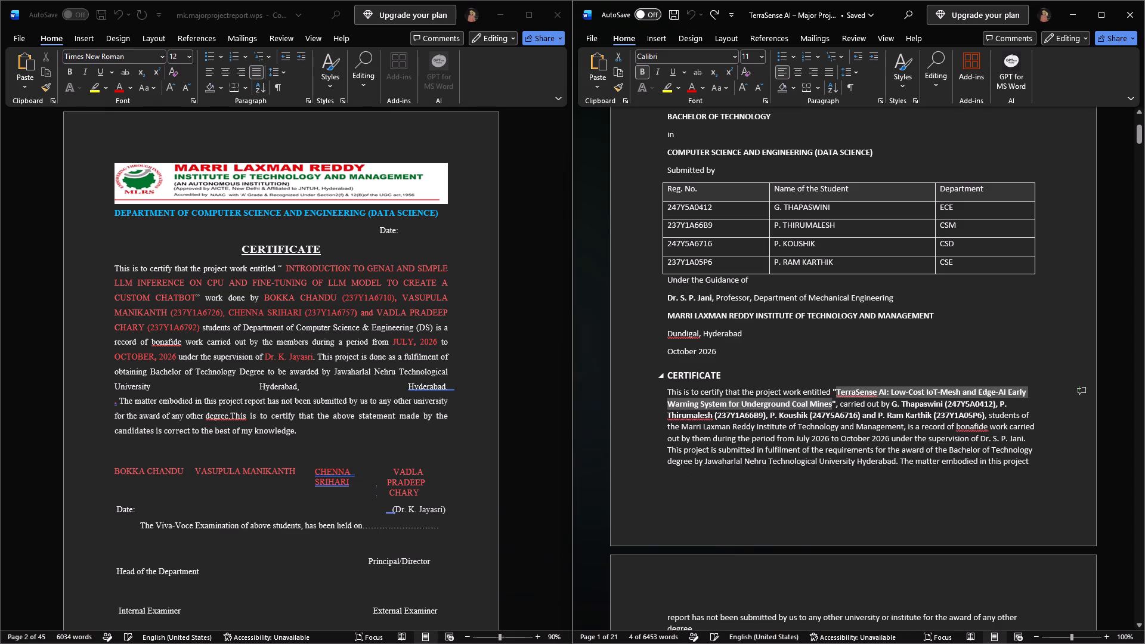
key("ctrl+c")
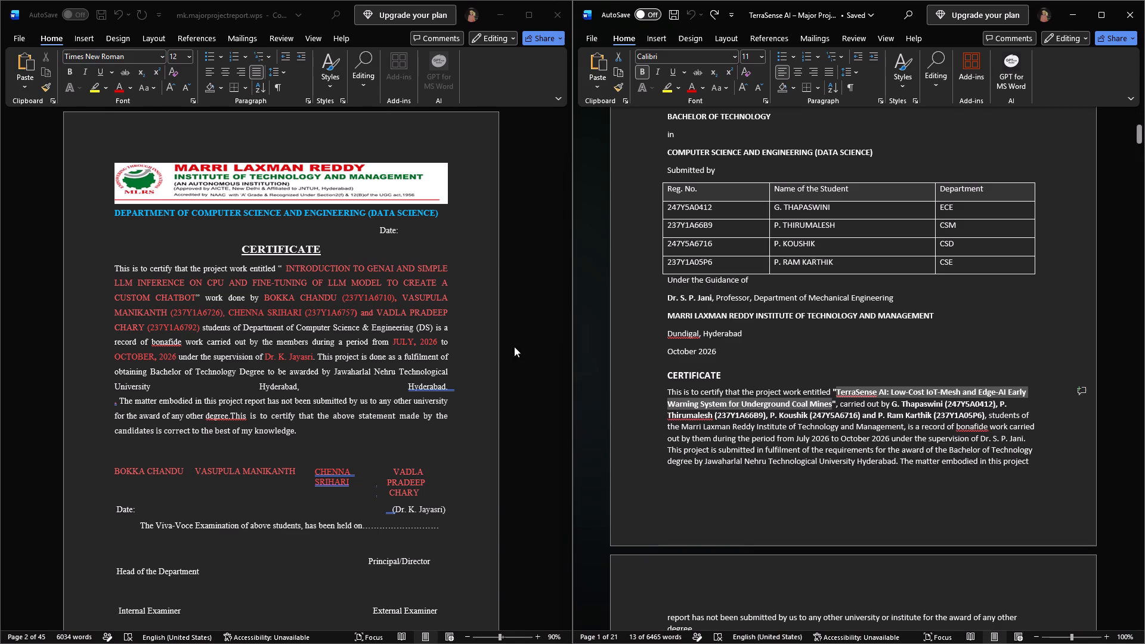
Replace the old GENAI project title in mk.majorprojectreport.wps's certificate with "TerraSense AI: Low-Cost IoT-Mesh and Edge-AI Early Warning System for Underground Coal Mines".
left_click(290, 266)
left_click_drag(285, 266, 284, 283)
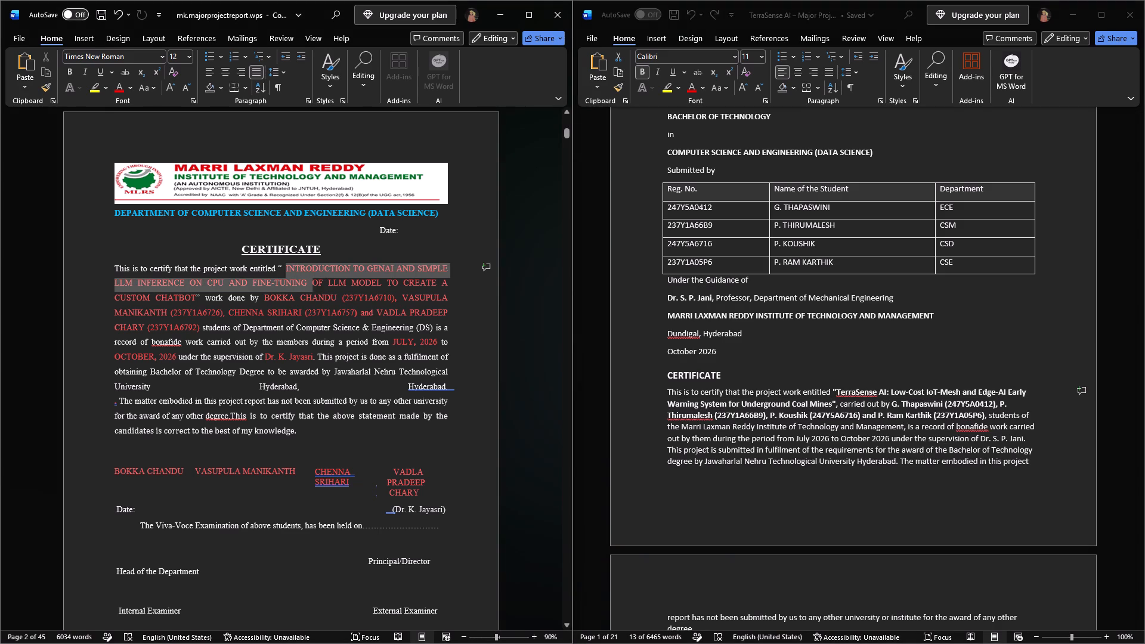
left_click_drag(284, 283, 188, 296)
left_click(188, 296)
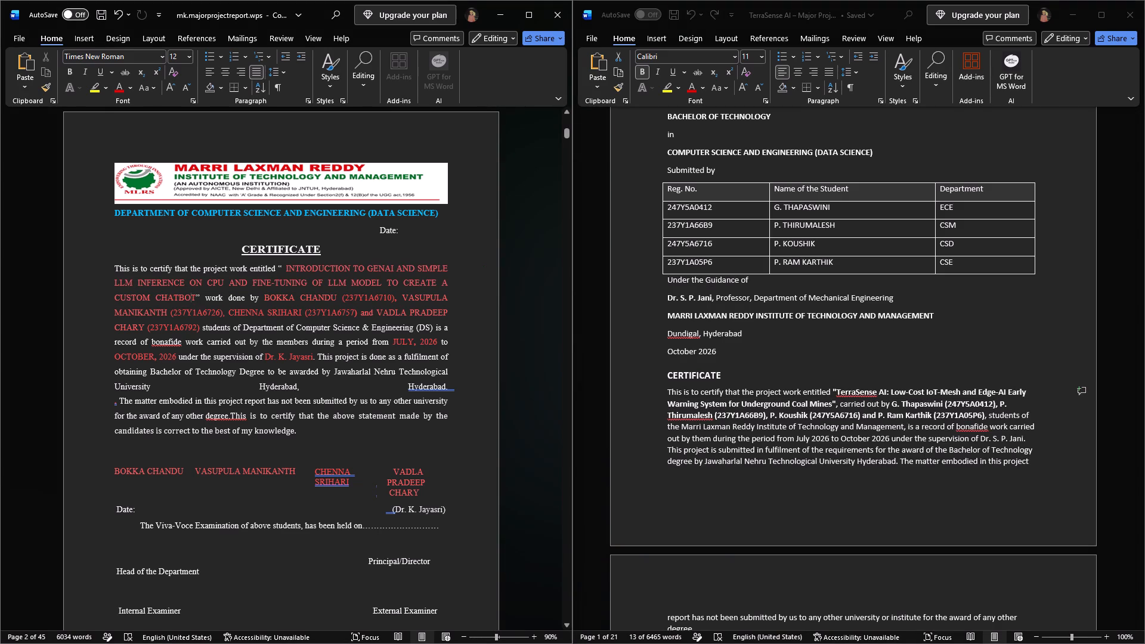
left_click_drag(285, 268, 190, 298)
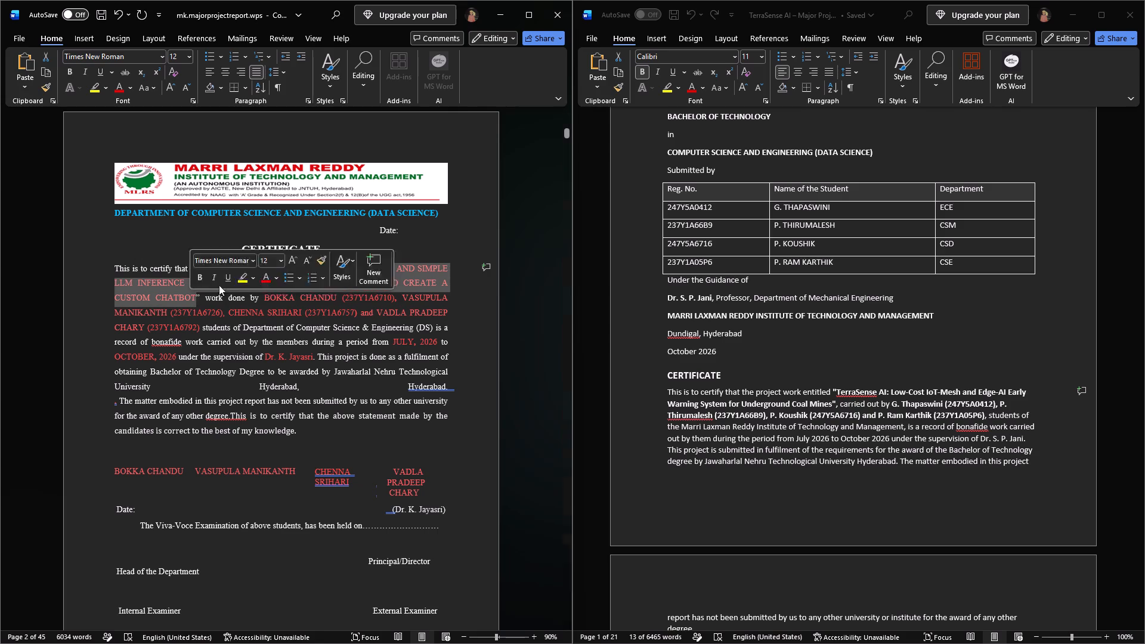
key("ctrl+v")
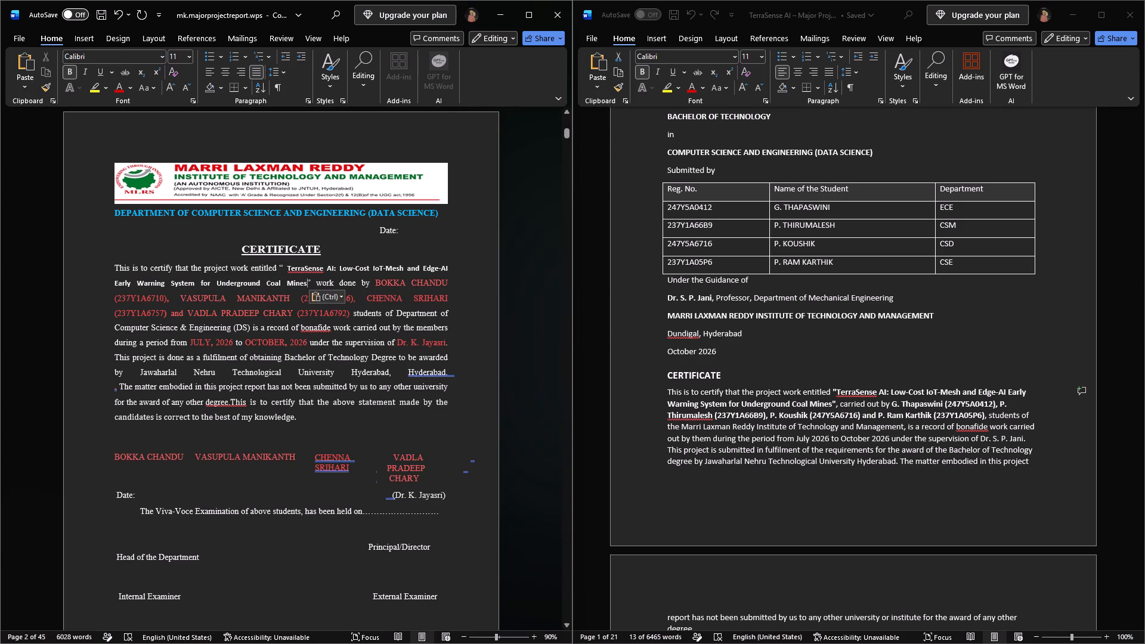
Format the pasted project title in the certificate as non-bold Times New Roman, size 14.
left_click_drag(286, 266, 307, 284)
left_click(314, 265)
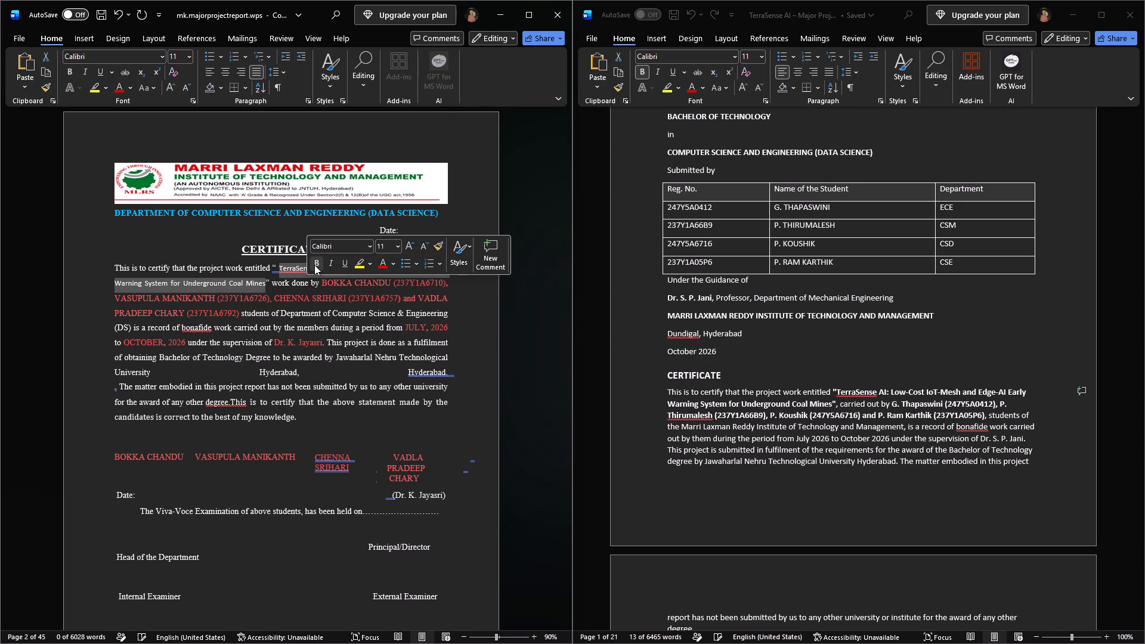
left_click(334, 246)
key("t")
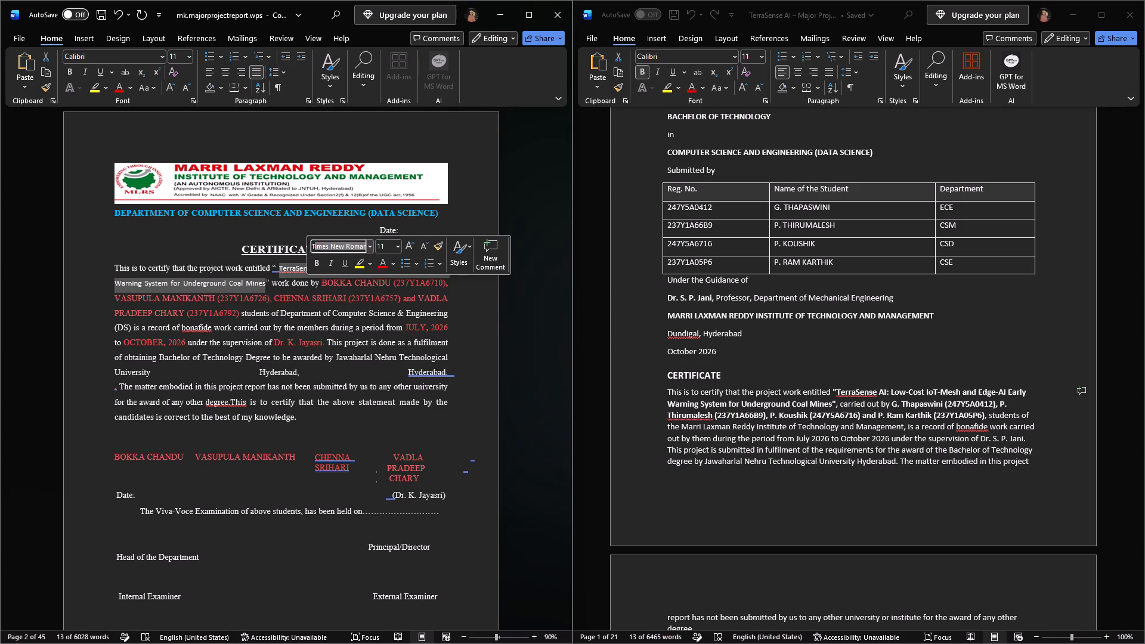
key("Tab")
type("12")
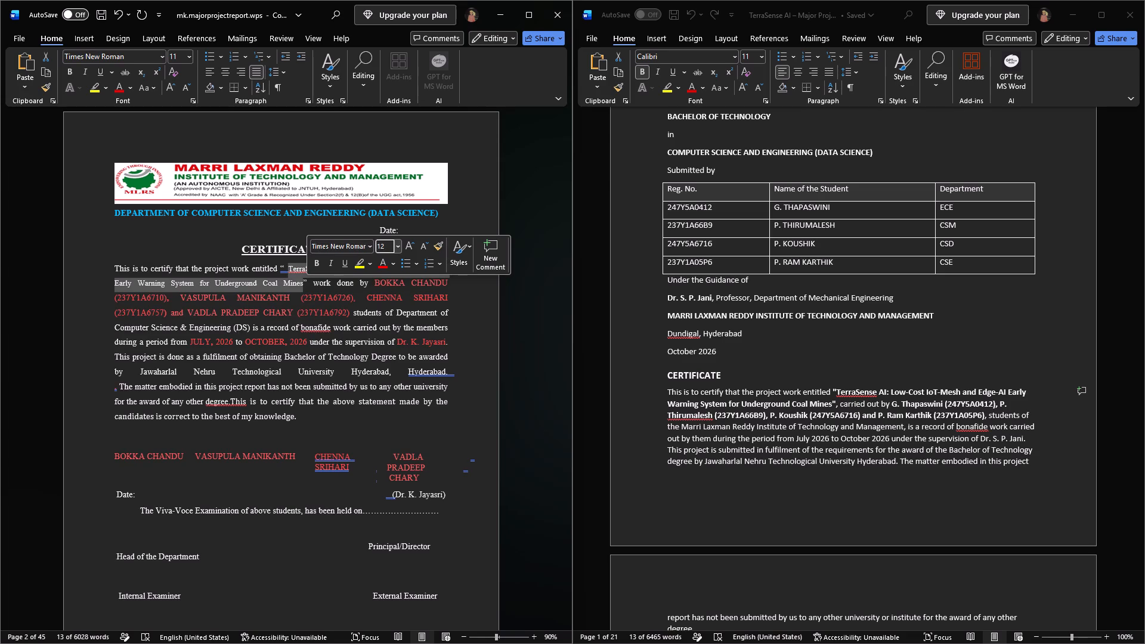
key("backslash")
key("BackSpace")
key("BackSpace")
key("4")
key("Return")
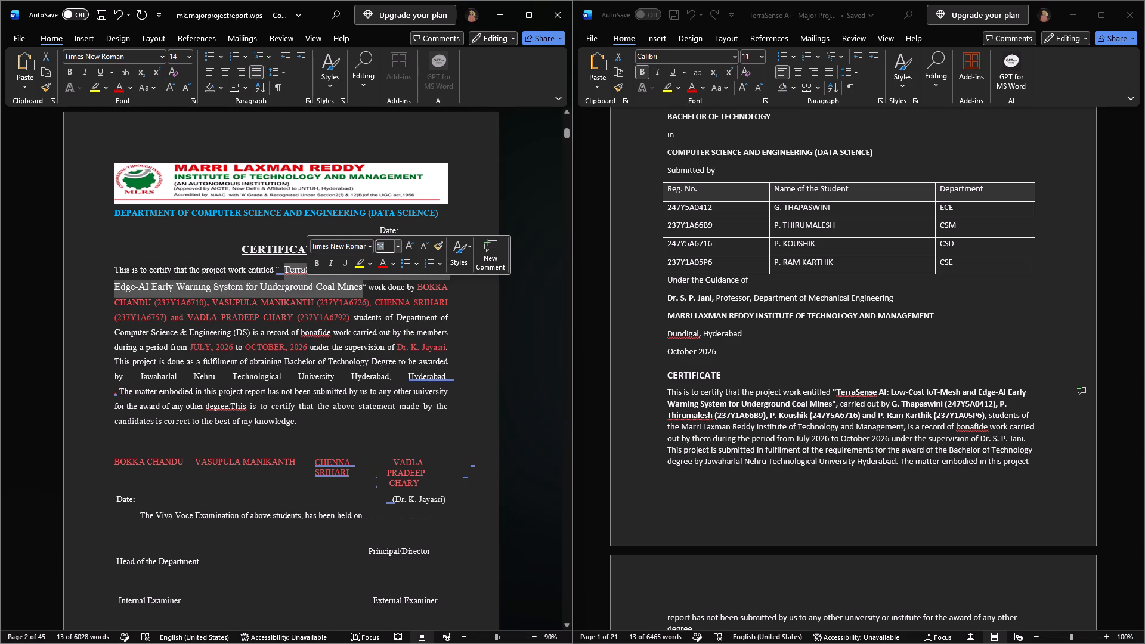
left_click(398, 297)
Set the font colour of the TerraSense AI title in the certificate paragraph to red.
right_click(287, 270)
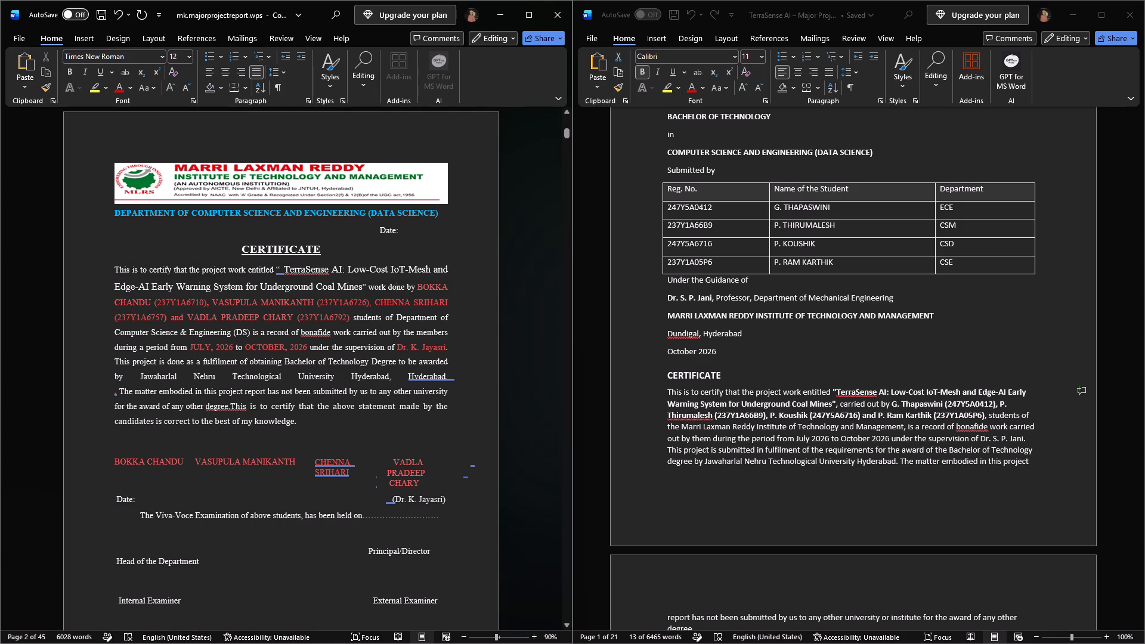
left_click(308, 270)
left_click_drag(283, 269, 361, 286)
left_click(361, 286)
left_click_drag(361, 289, 289, 270)
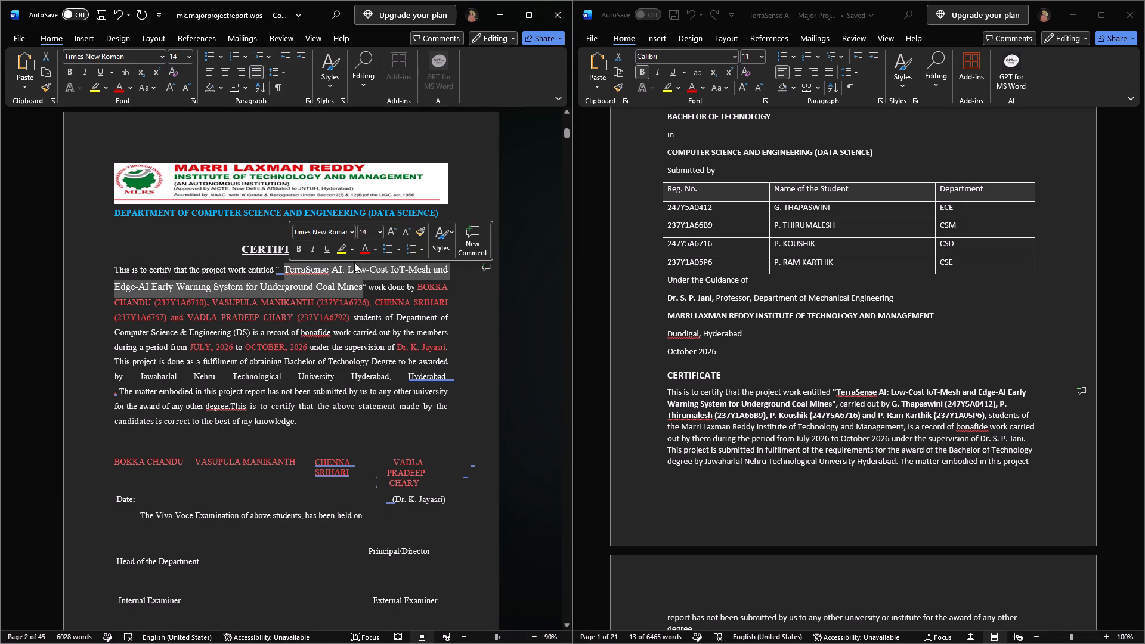
left_click(363, 247)
left_click(398, 304)
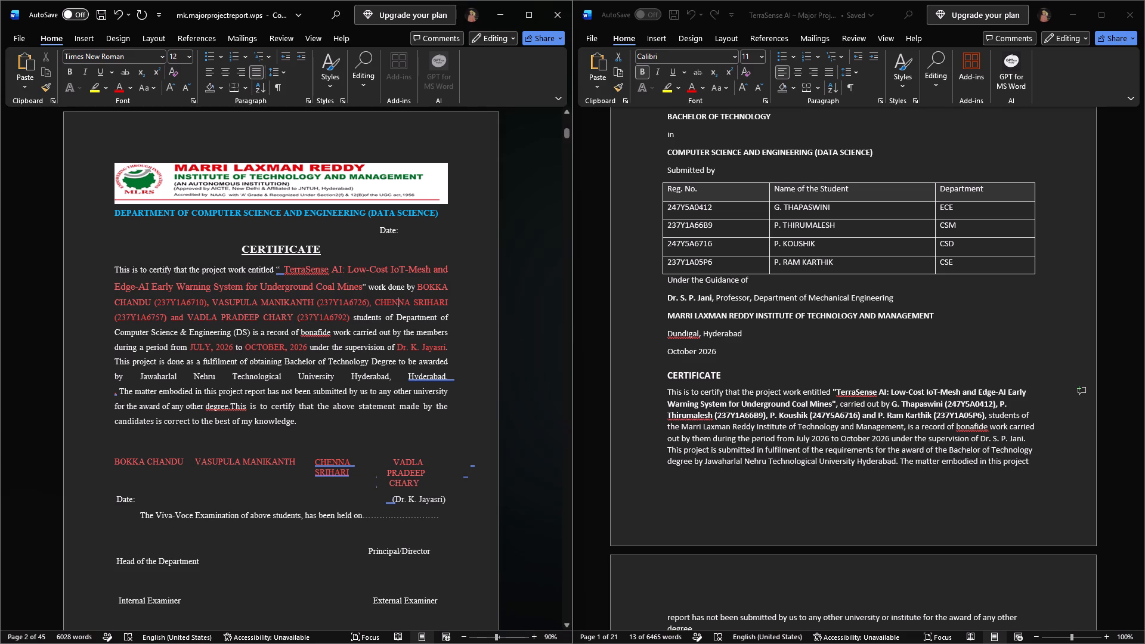
right_click(293, 268)
left_click(407, 268)
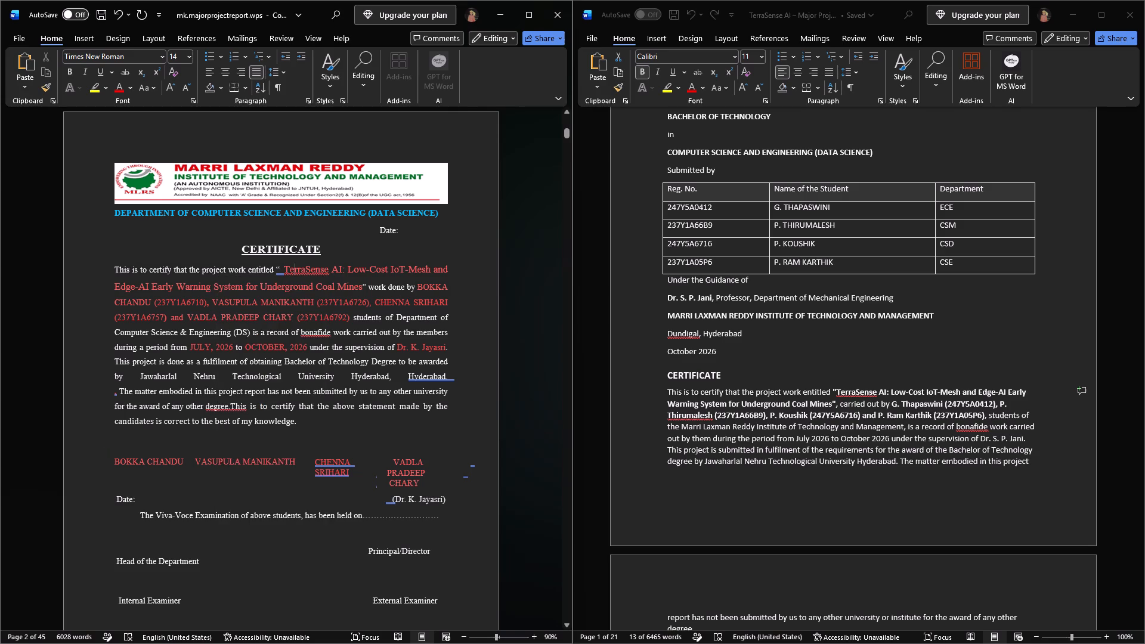
Replace the old student names and roll numbers after "work done by" with the student list copied from the TerraSense AI certificate.
left_click(889, 403)
left_click_drag(890, 403, 899, 413)
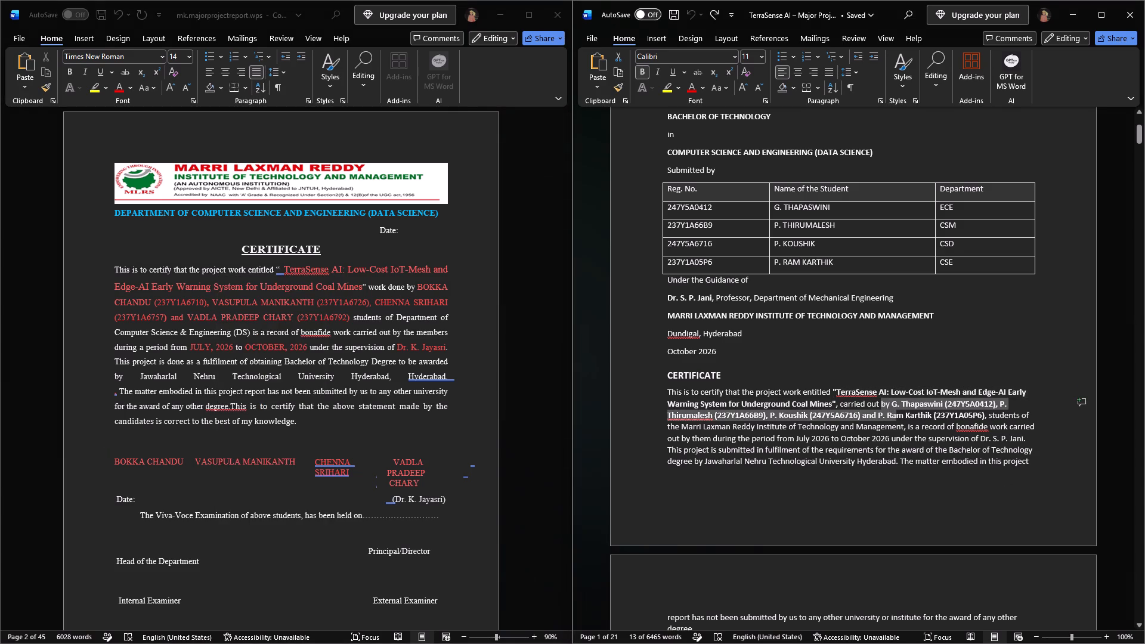
left_click_drag(899, 413, 983, 413)
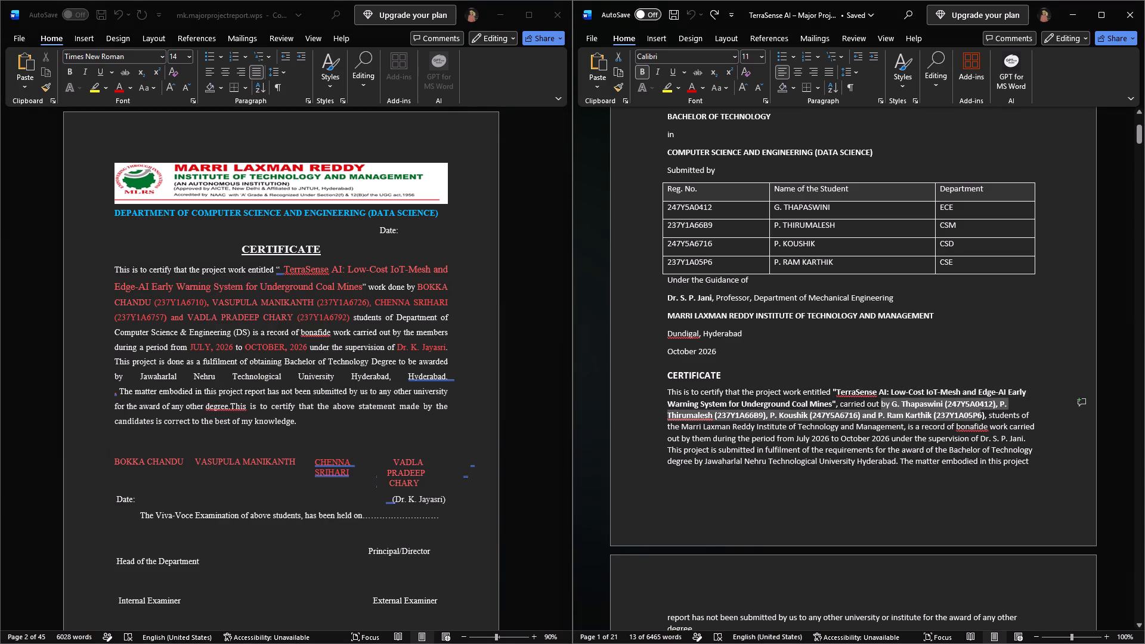
left_click_drag(983, 413, 982, 417)
key("ctrl+c")
left_click(394, 293)
left_click_drag(415, 287, 348, 327)
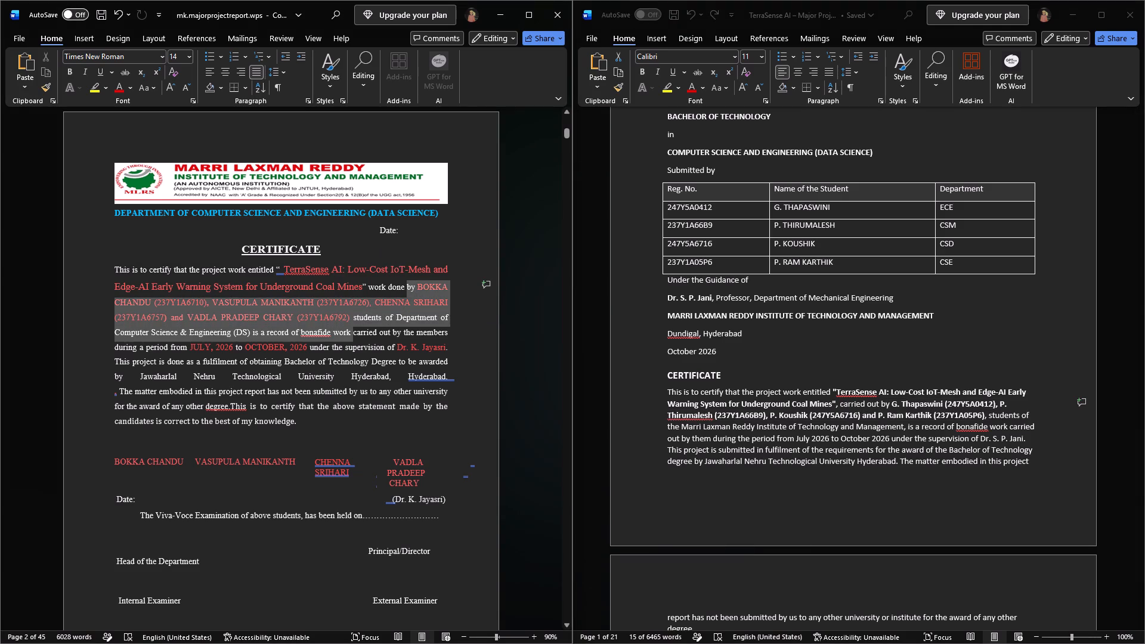
left_click_drag(348, 327, 348, 323)
left_click_drag(354, 322, 369, 304)
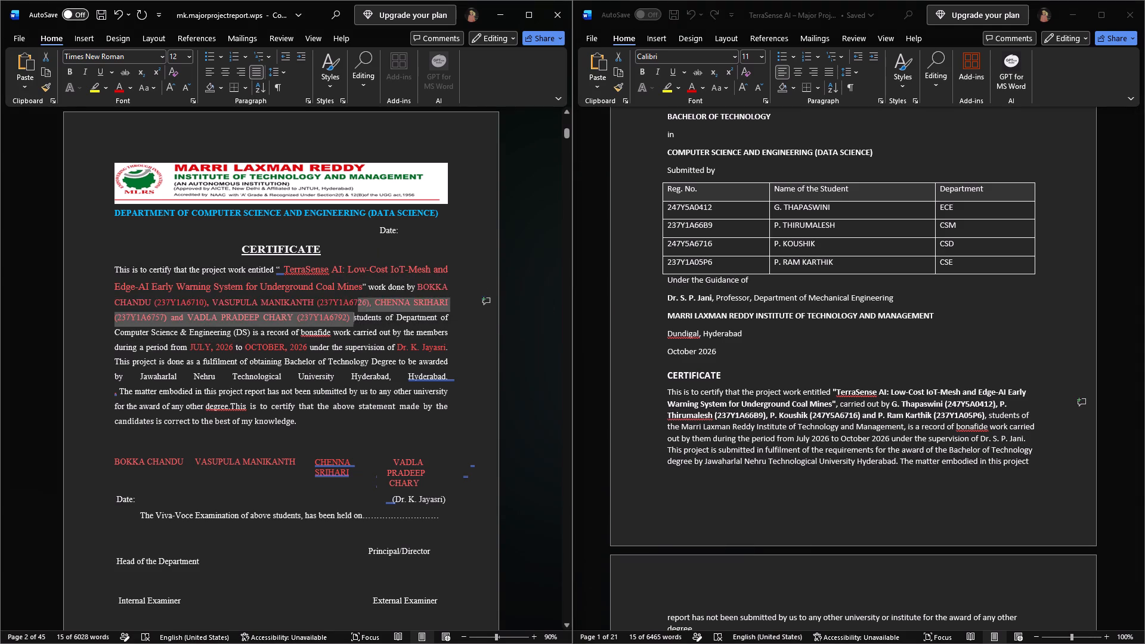
left_click_drag(369, 304, 416, 285)
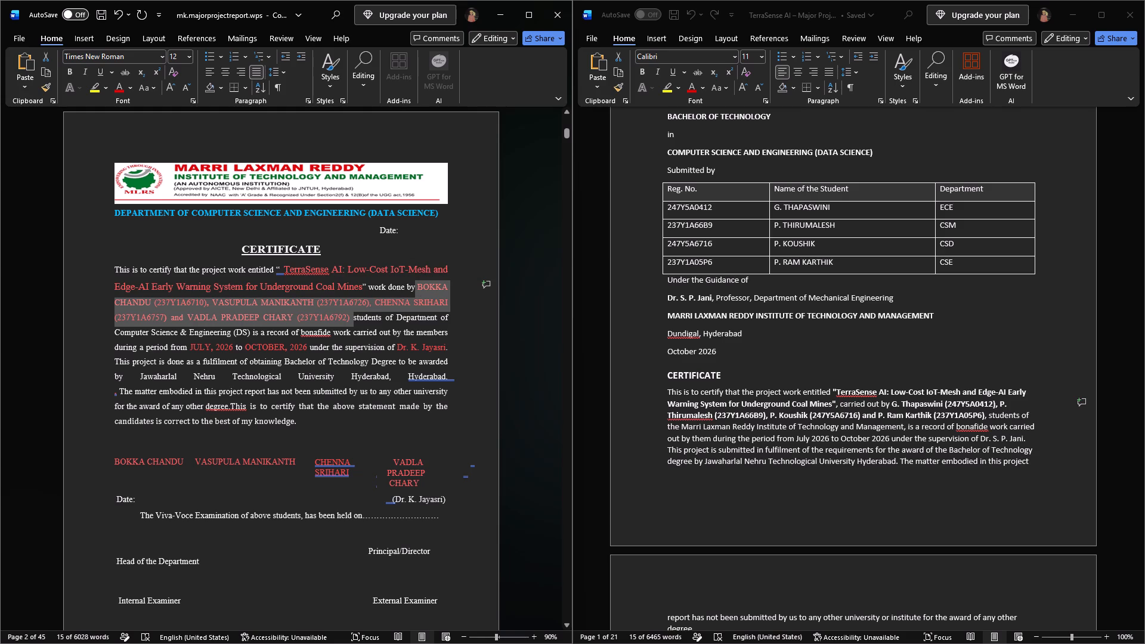
key("ctrl+v")
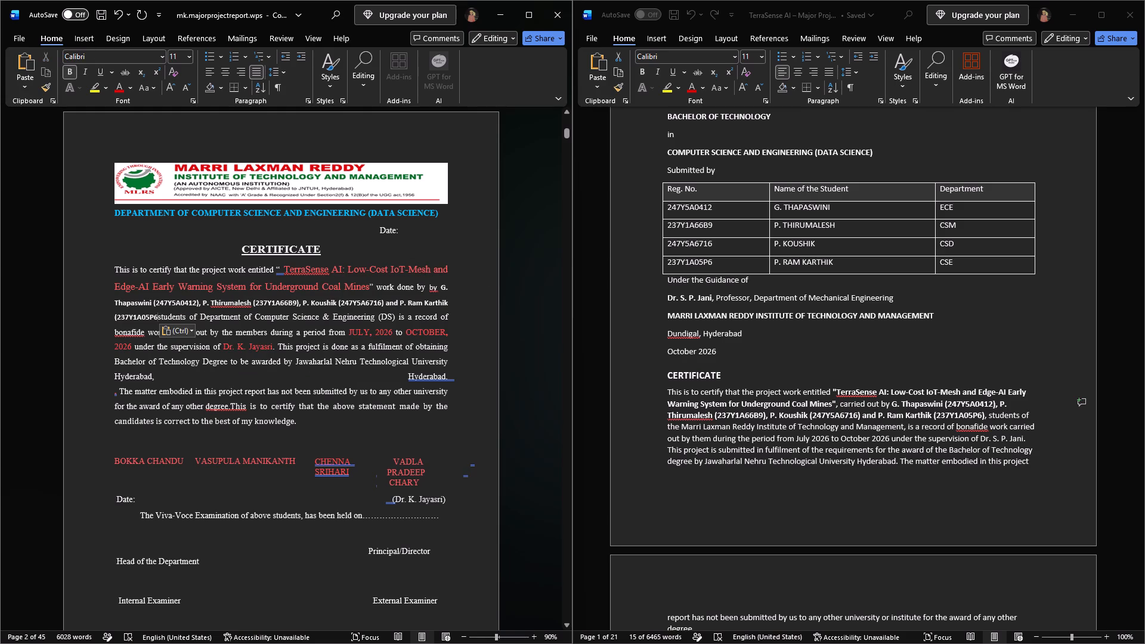
Add the missing closing parenthesis after the last student's roll number in the certificate's student list.
left_click_drag(437, 287, 410, 311)
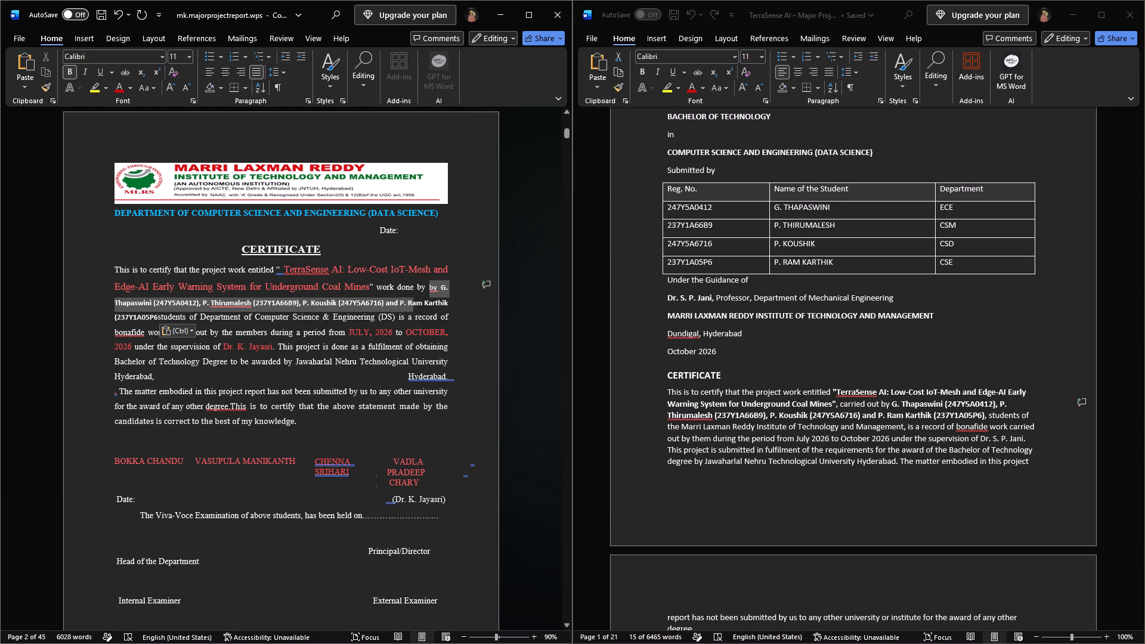
left_click_drag(410, 311, 157, 320)
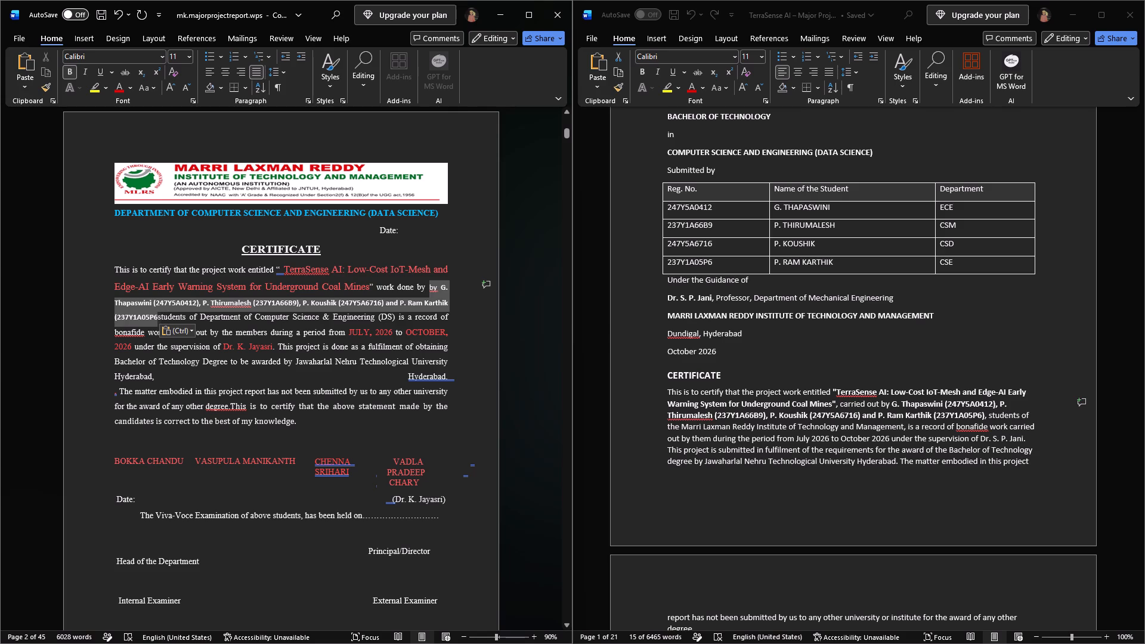
left_click_drag(157, 320, 156, 321)
left_click(160, 315)
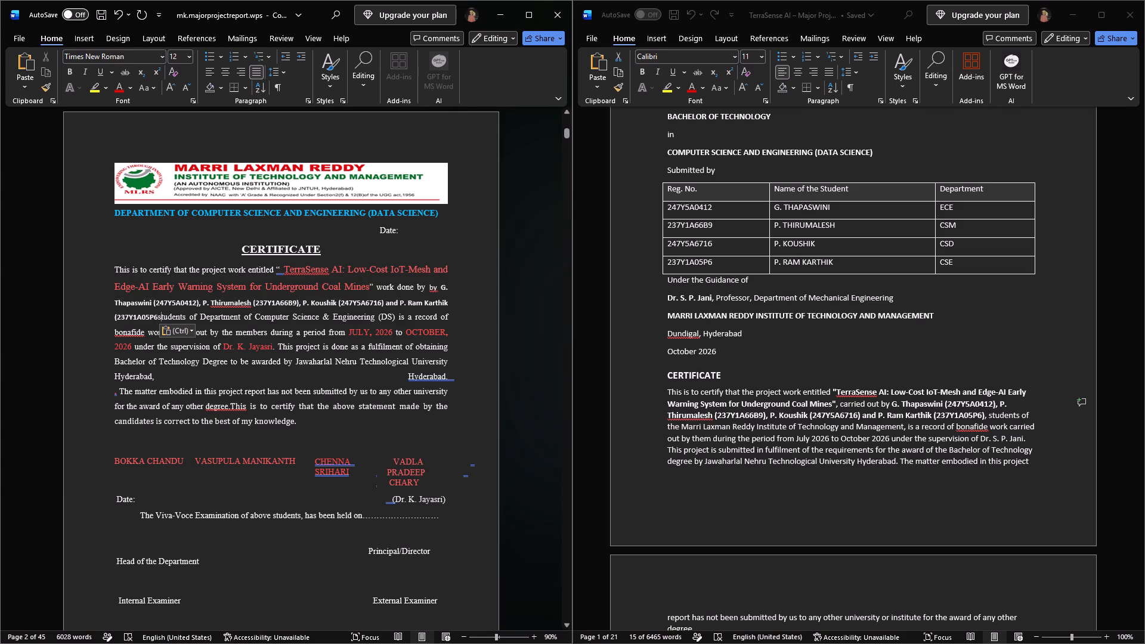
left_click(156, 317)
key("shift+parenright")
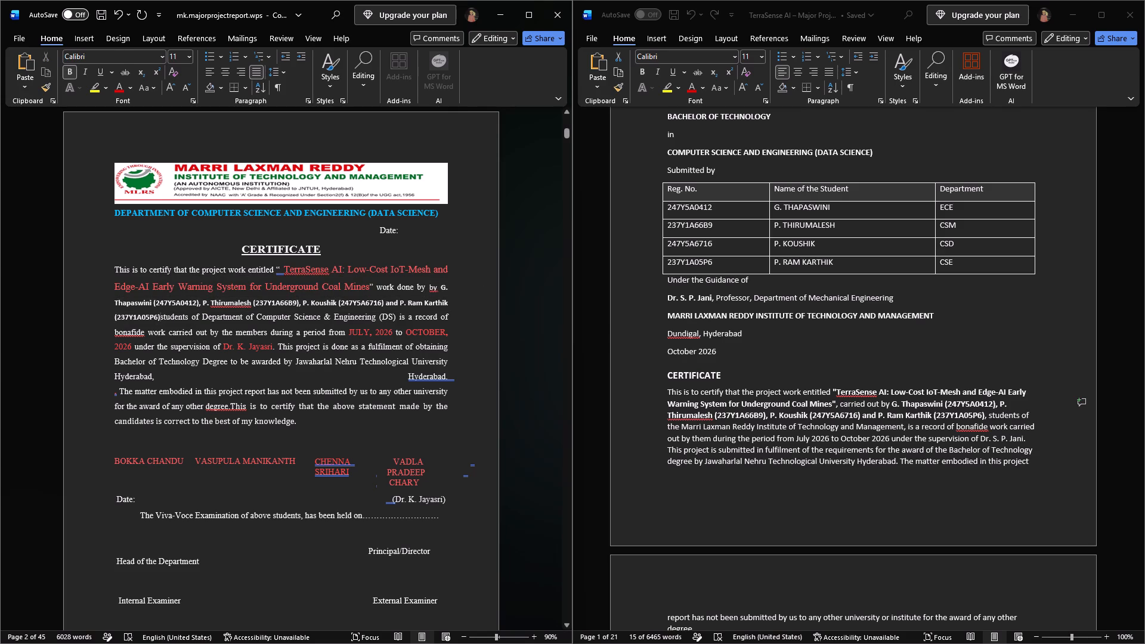
Format the certificate's student names and roll numbers as Times New Roman, size 12.
left_click_drag(441, 286, 160, 321)
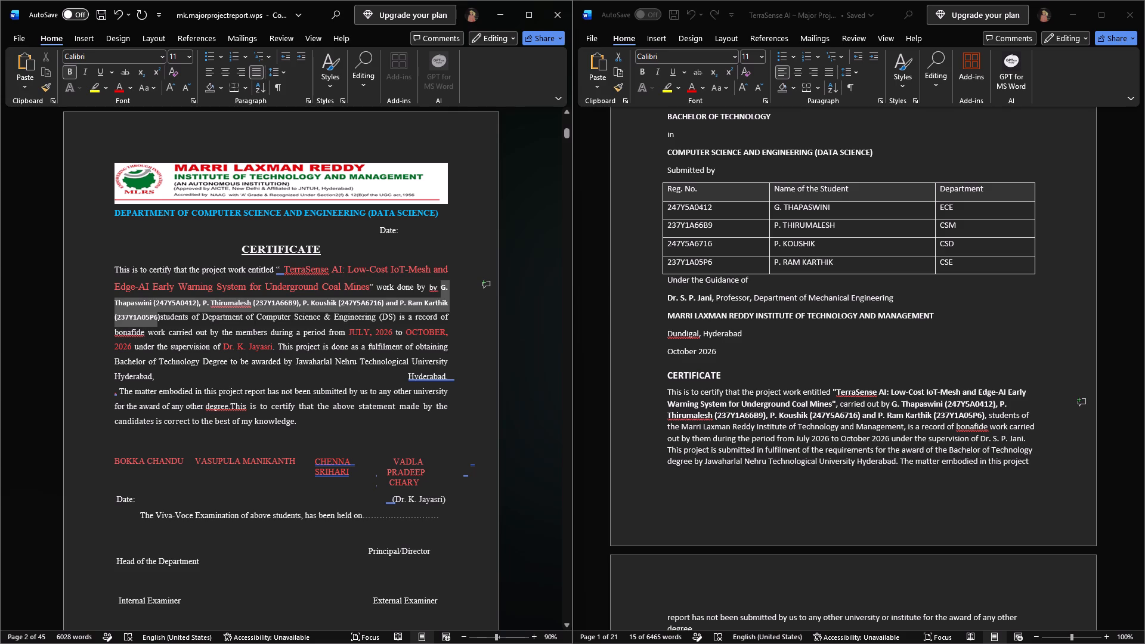
left_click_drag(160, 321, 161, 319)
double_click(185, 287)
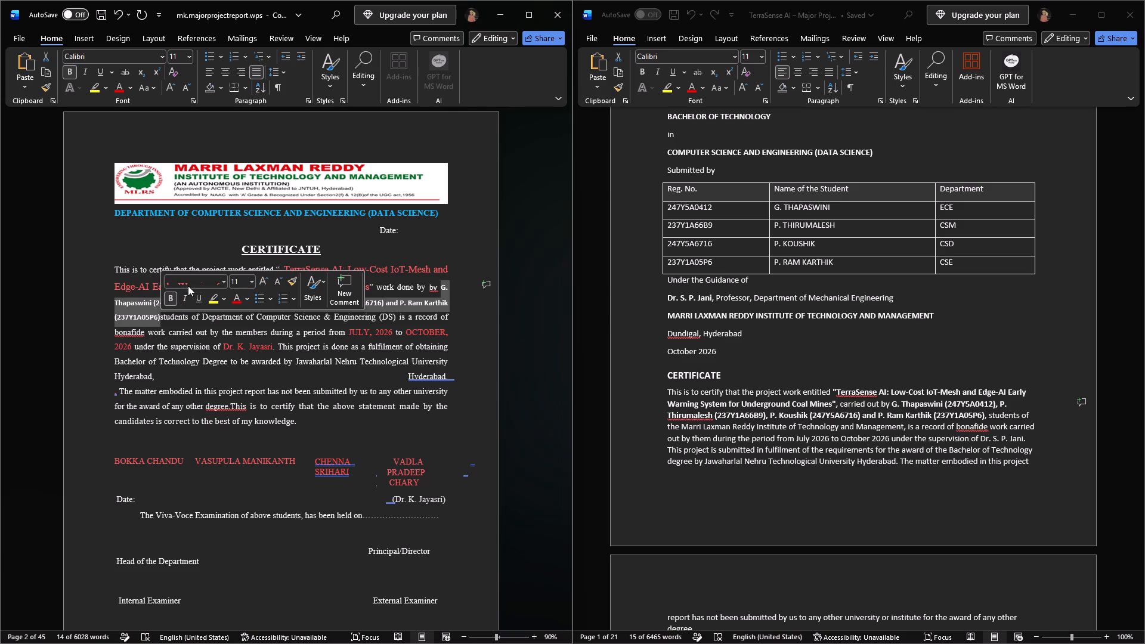
left_click(190, 282)
key("t")
key("Tab")
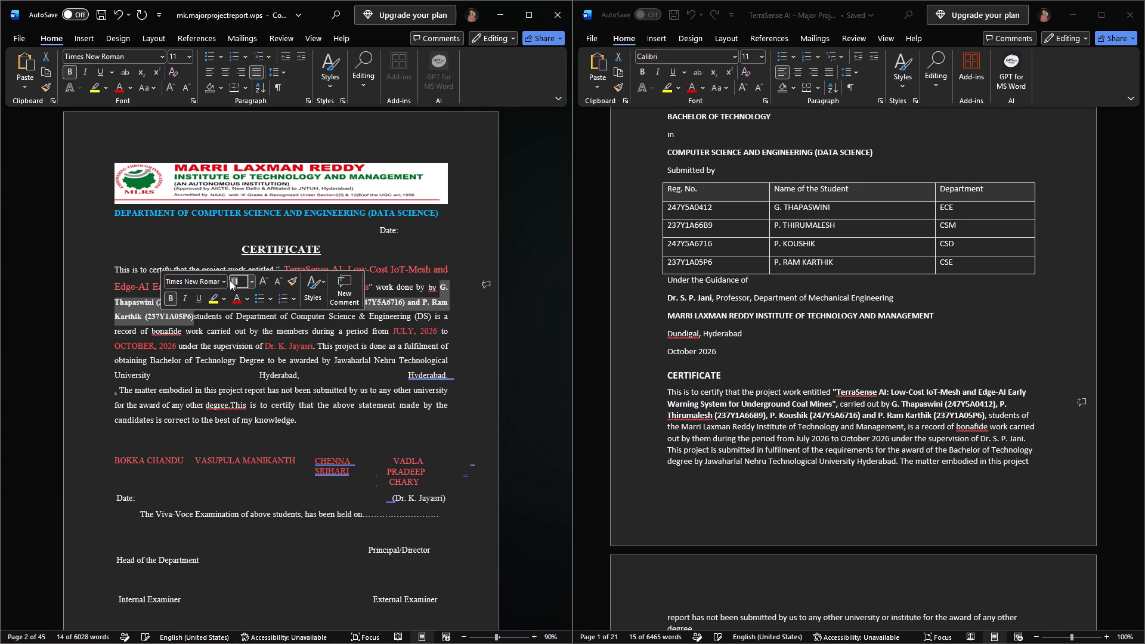
type("14")
key("Return")
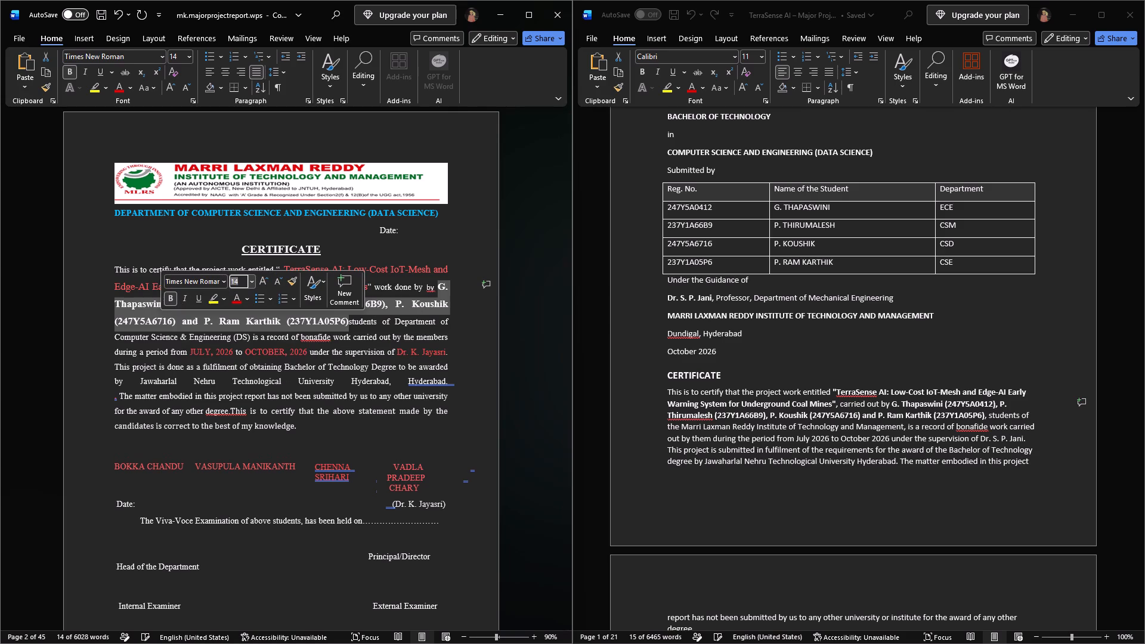
type("12")
key("Return")
left_click(345, 368)
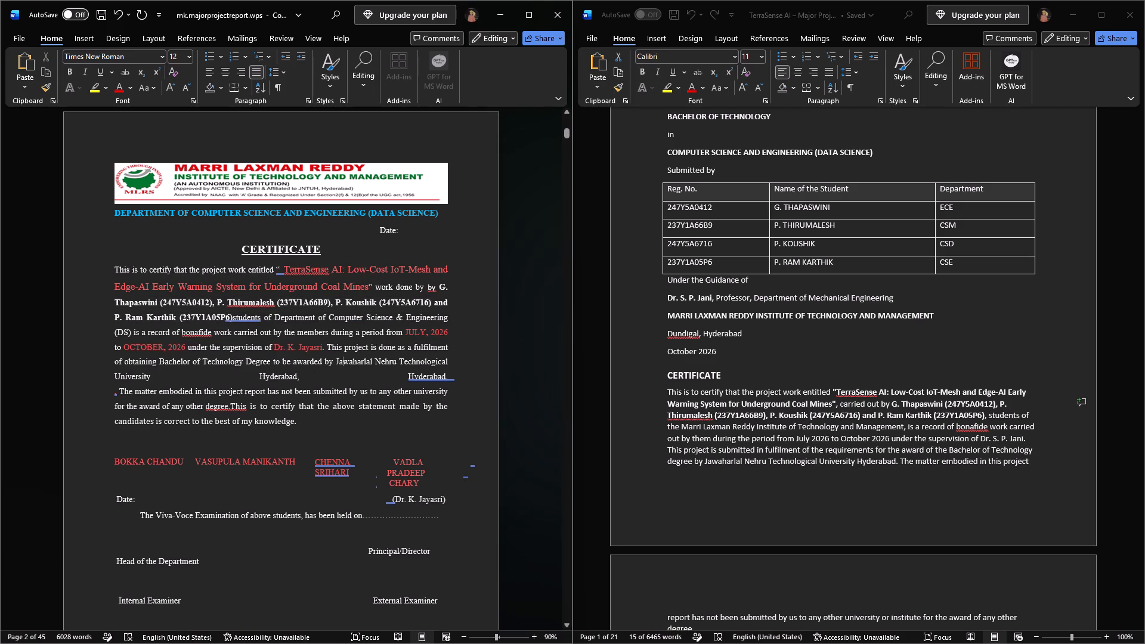
Insert a space between the student list's closing parenthesis and the word "students".
left_click(233, 320)
key("space")
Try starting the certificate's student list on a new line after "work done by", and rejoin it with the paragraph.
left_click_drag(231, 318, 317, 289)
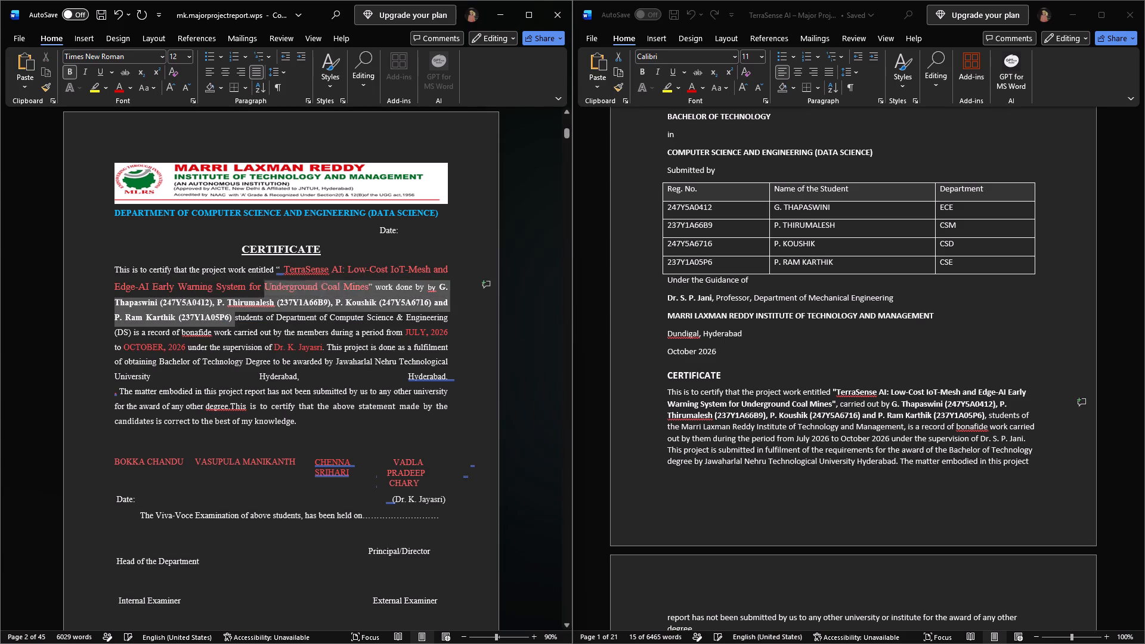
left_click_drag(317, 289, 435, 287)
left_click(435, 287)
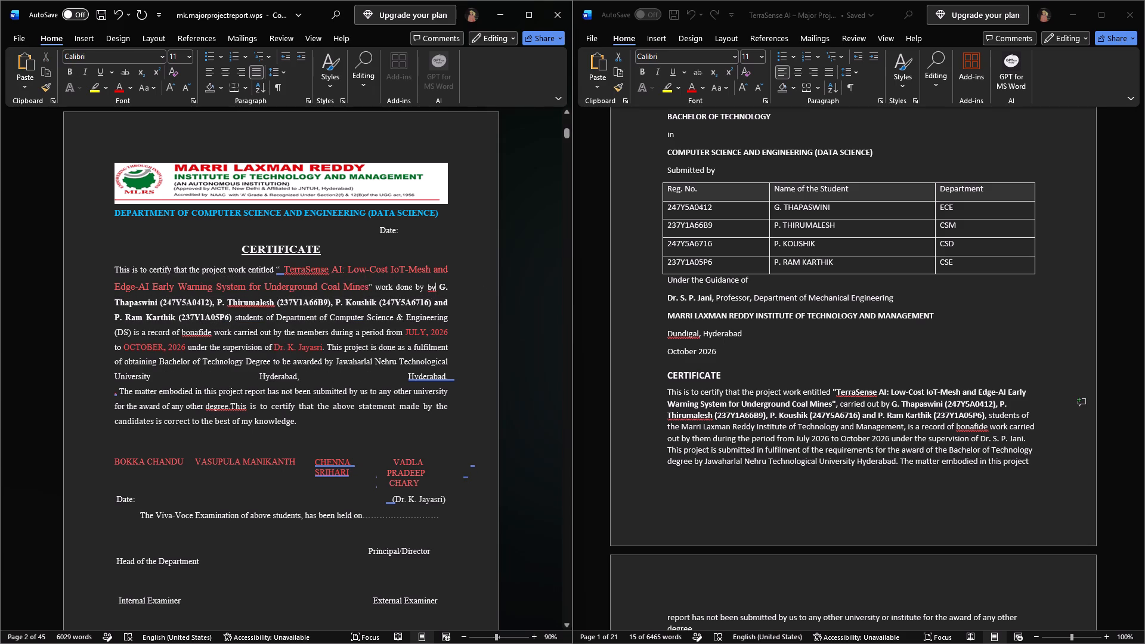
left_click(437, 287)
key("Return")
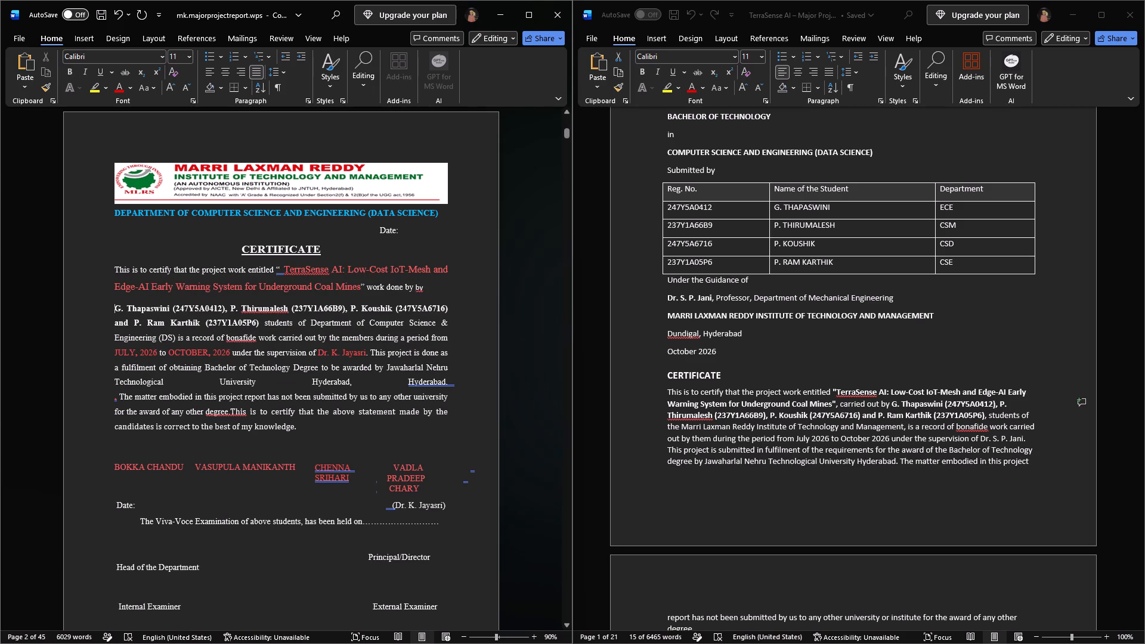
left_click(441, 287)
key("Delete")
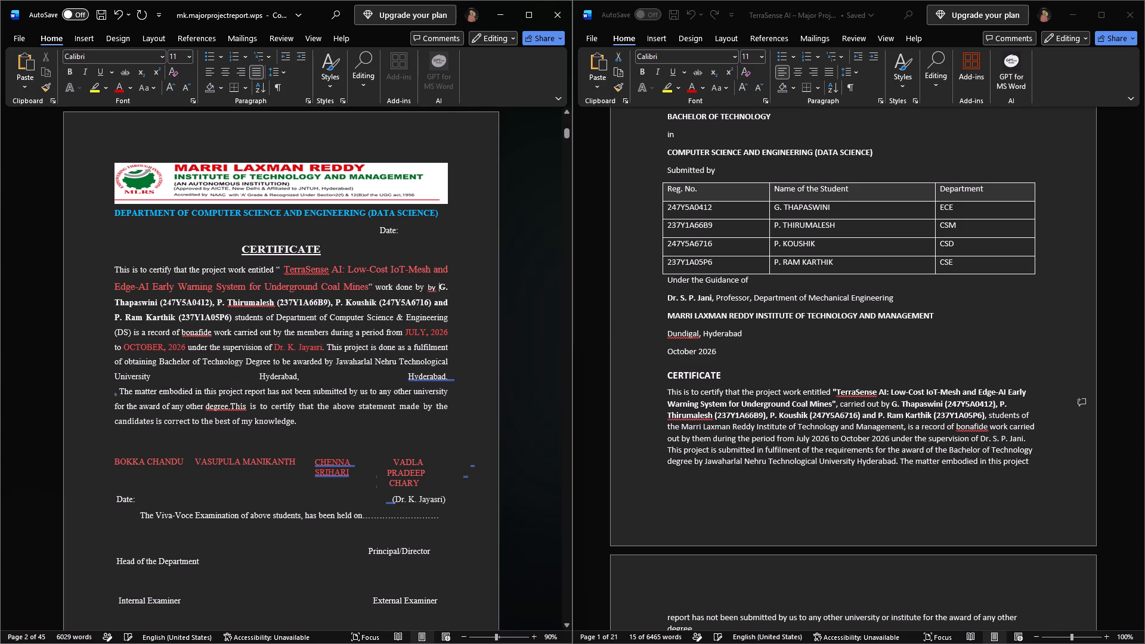
Delete the initial "G" after "work done by" and insert "G." directly before the first student's name.
key("Delete")
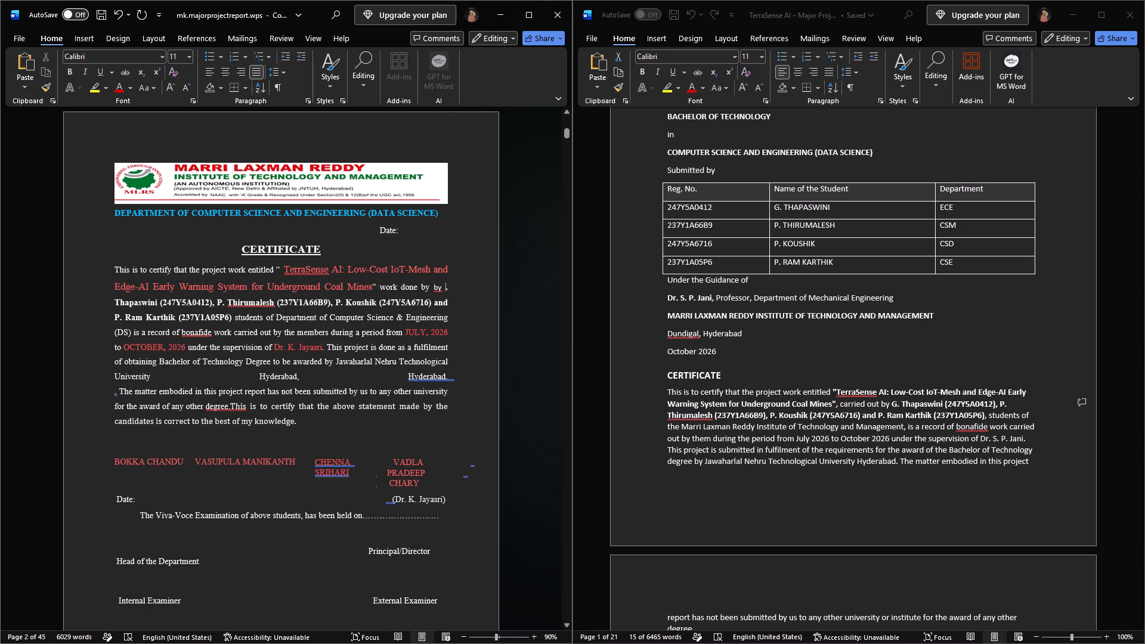
left_click(118, 304)
left_click(117, 304)
key("shift+g")
key("period")
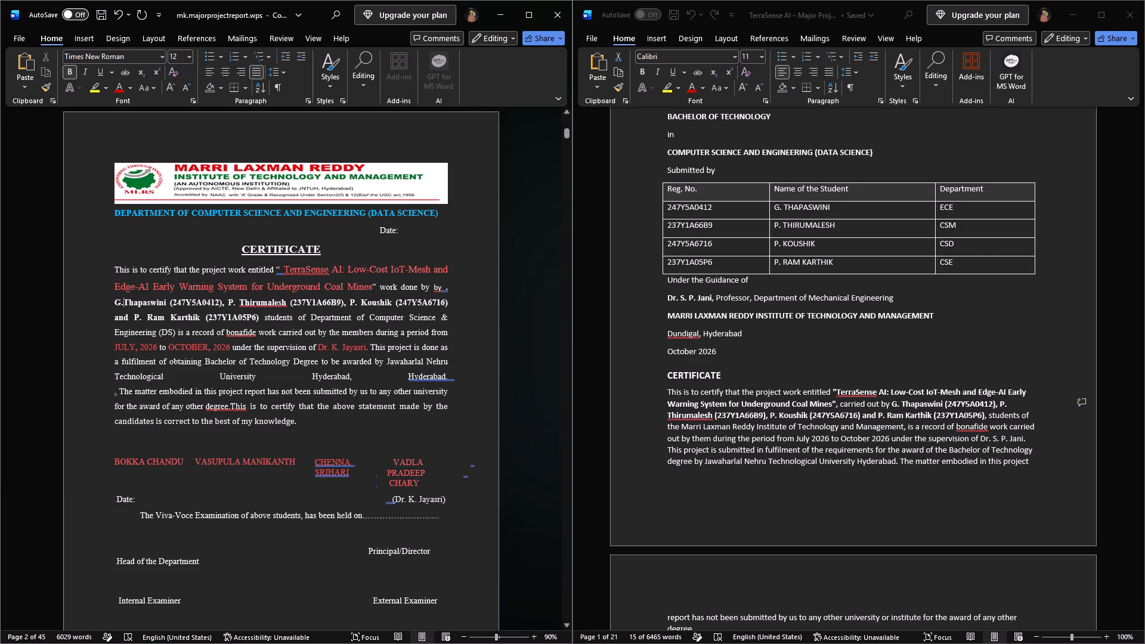
Delete the phrase "students of Department of Computer Science & Engineering (DS)" after the certificate's student list.
left_click_drag(113, 303, 132, 313)
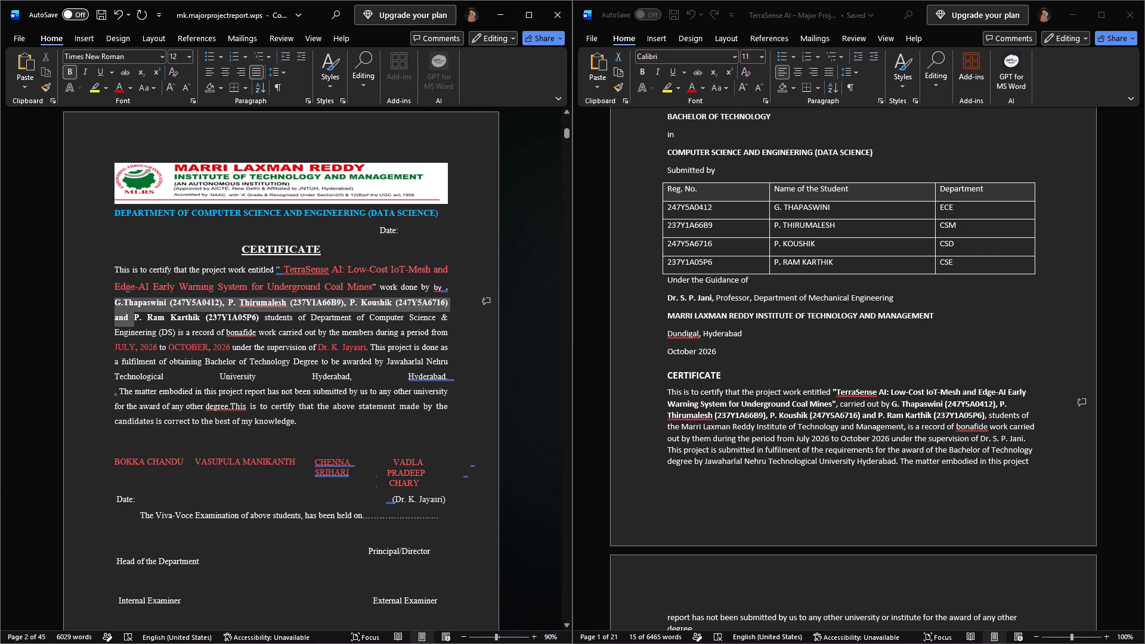
left_click_drag(132, 313, 253, 324)
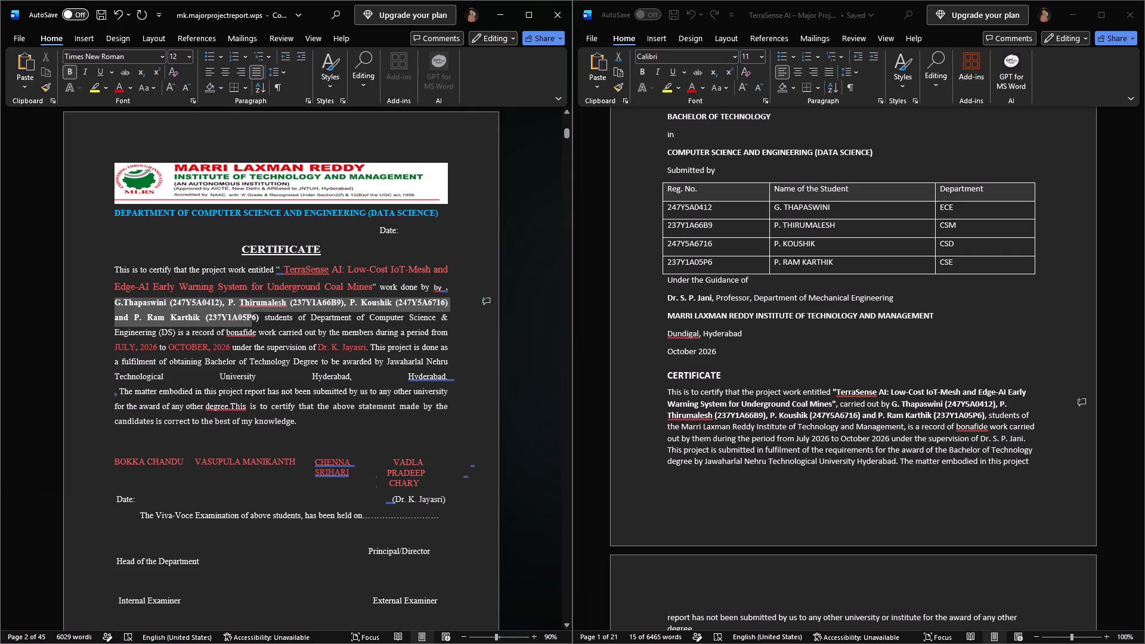
left_click_drag(253, 324, 259, 321)
left_click(259, 321)
left_click_drag(266, 317, 259, 326)
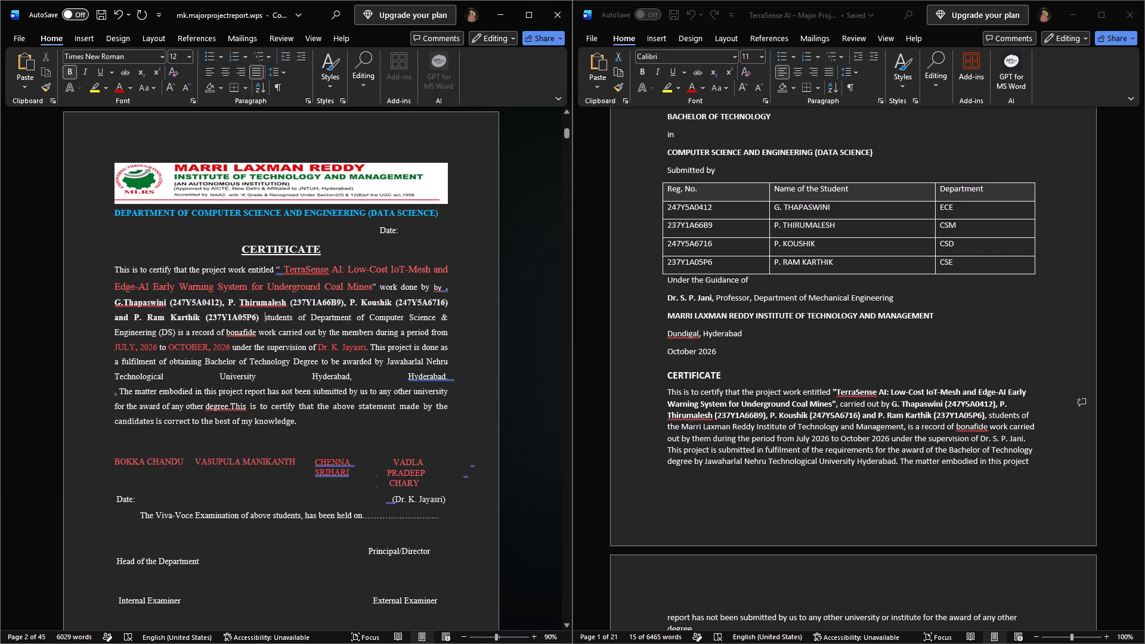
left_click_drag(259, 326, 184, 334)
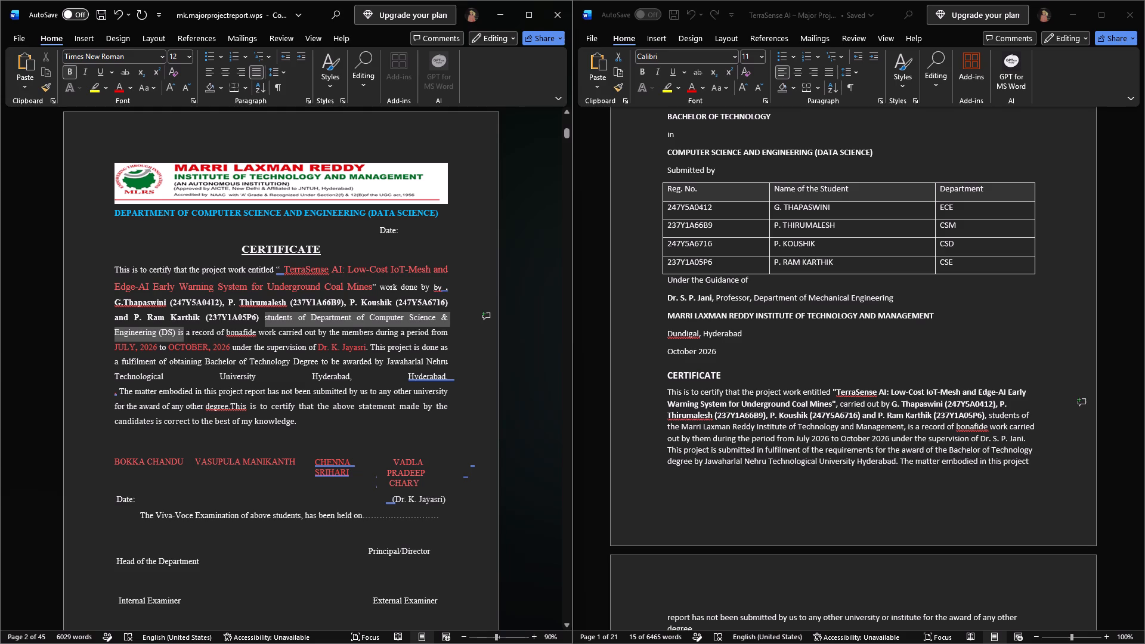
left_click_drag(184, 334, 177, 338)
left_click(177, 338)
key("BackSpace")
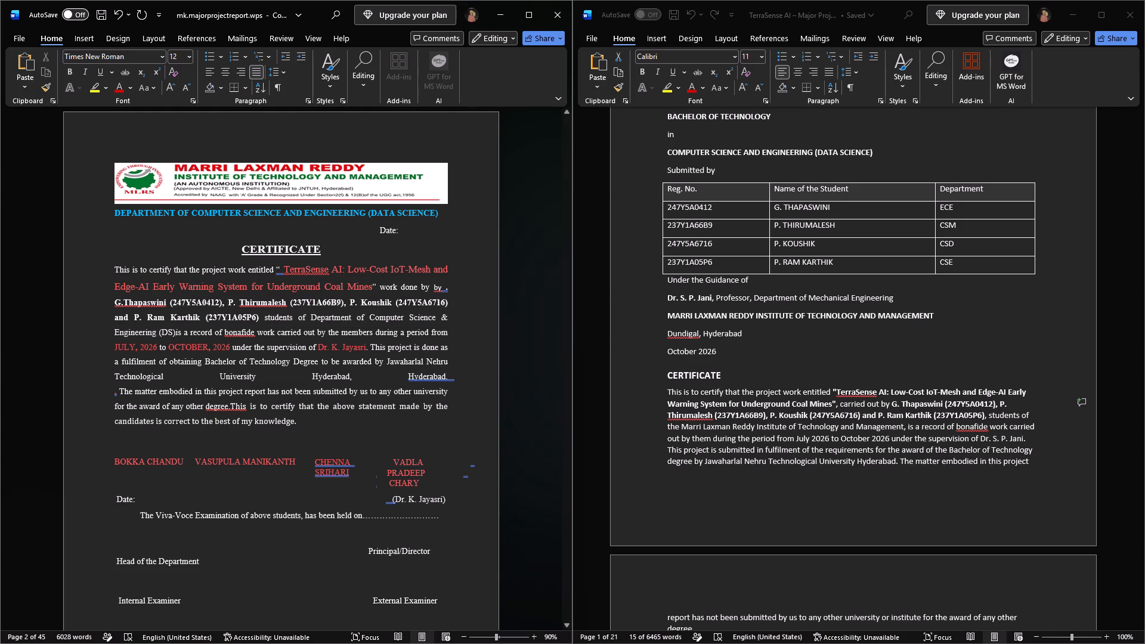
left_click_drag(295, 315, 156, 339)
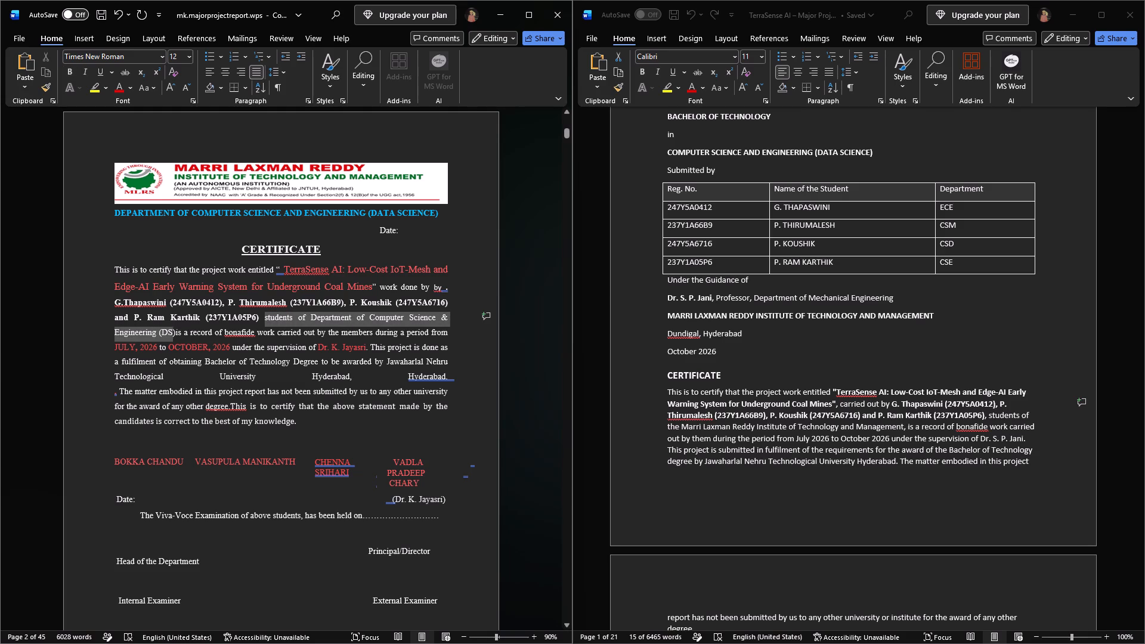
left_click_drag(156, 339, 175, 333)
key("BackSpace")
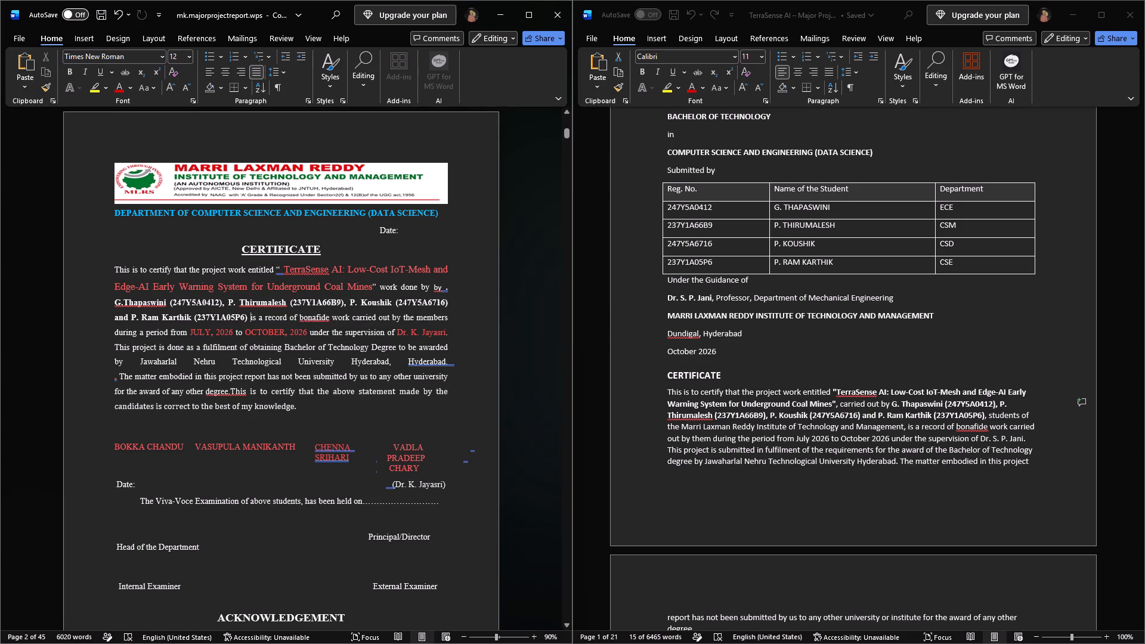
Set the certificate's student list to red font colour and remove its bold formatting.
left_click_drag(114, 302, 246, 319)
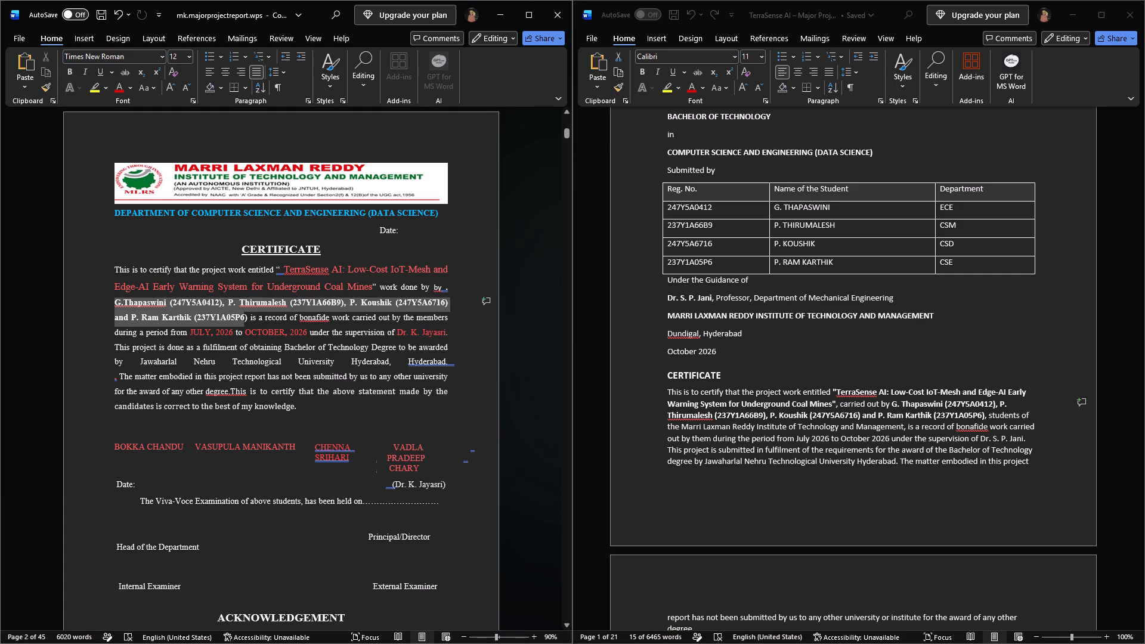
left_click_drag(246, 319, 249, 319)
left_click(323, 300)
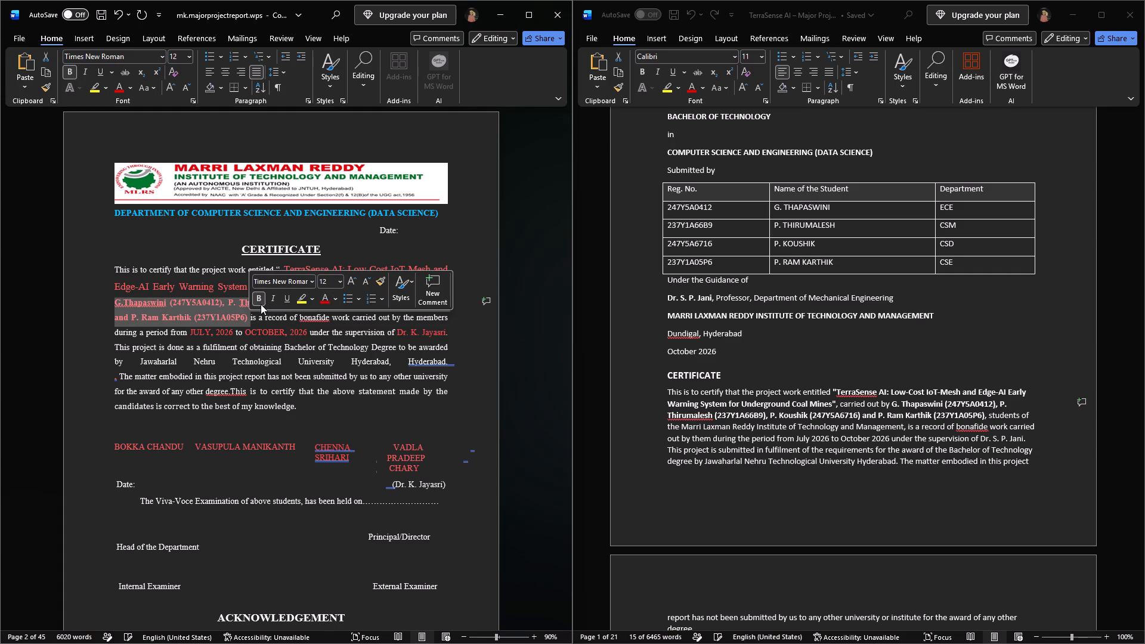
left_click(261, 304)
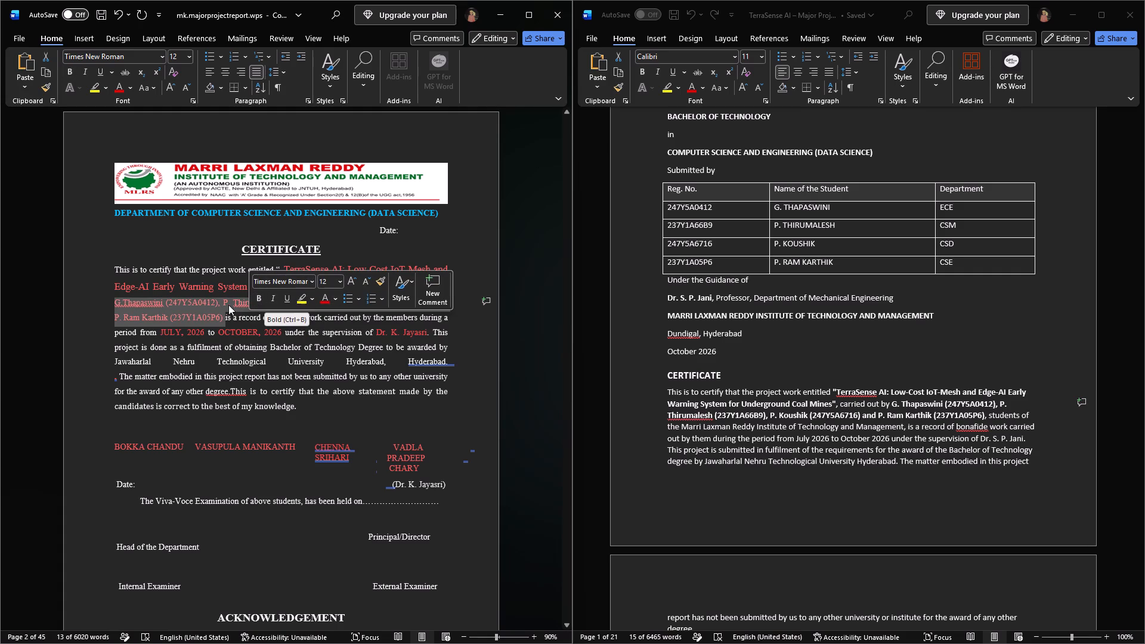
Add the department code "-ECE" after the first student's roll number, inside the parentheses.
left_click(134, 298)
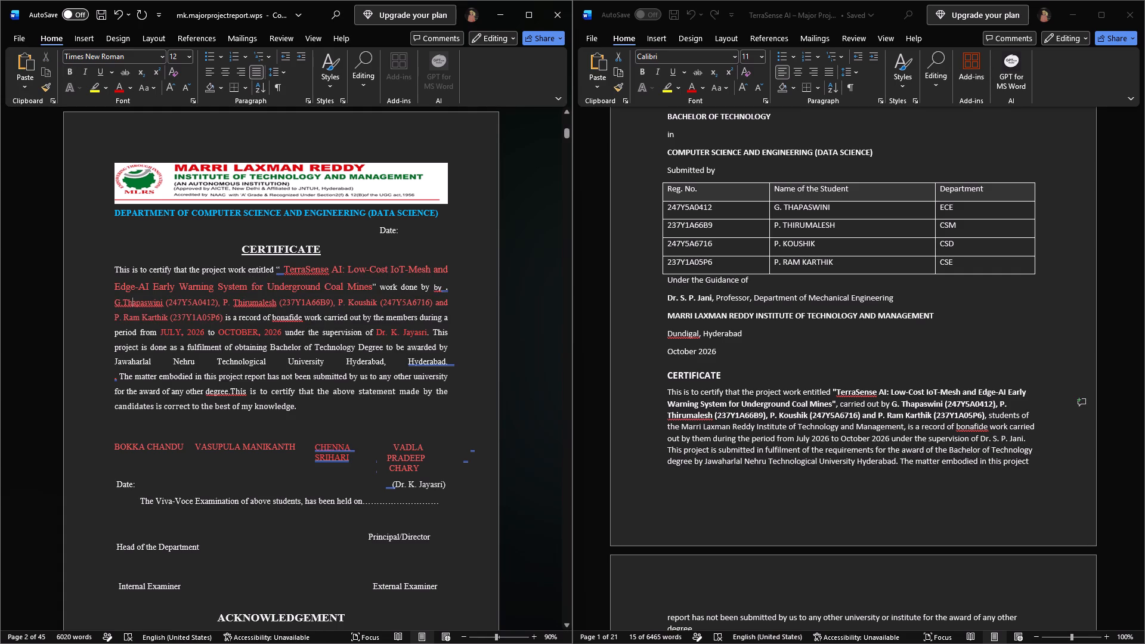
left_click(215, 304)
type("-ECE")
key("shift+Right")
key("shift+Right")
key("shift+Right")
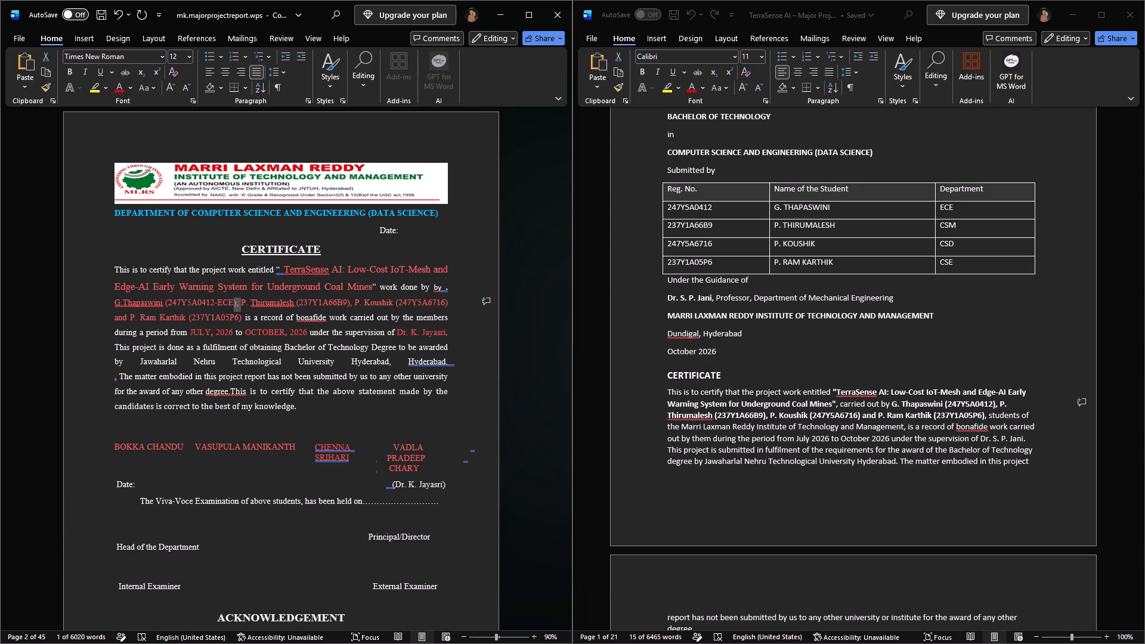
Add the department code "-CSM" after the second student's roll number, inside the parentheses.
key("Right")
key("Right")
key("Right")
key("Right")
key("Right")
key("Right")
key("Right")
key("Right")
key("Right")
key("Right")
key("Right")
key("Right")
key("Right")
key("Right")
key("Right")
key("Right")
key("Right")
key("Right")
key("Right")
key("Right")
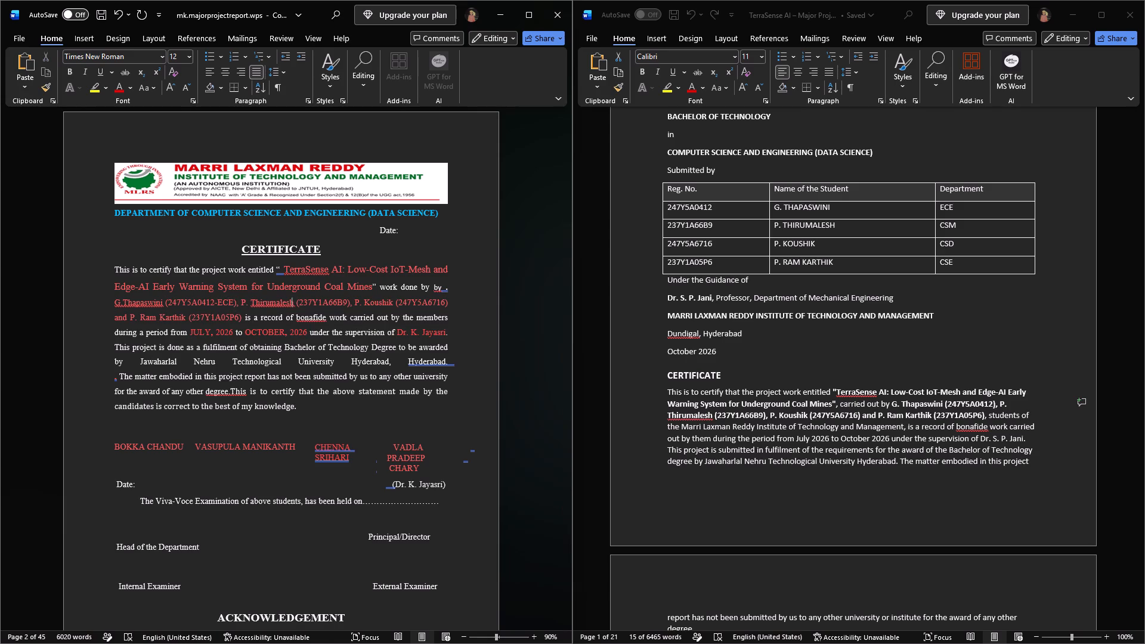
key("Left")
key("minus")
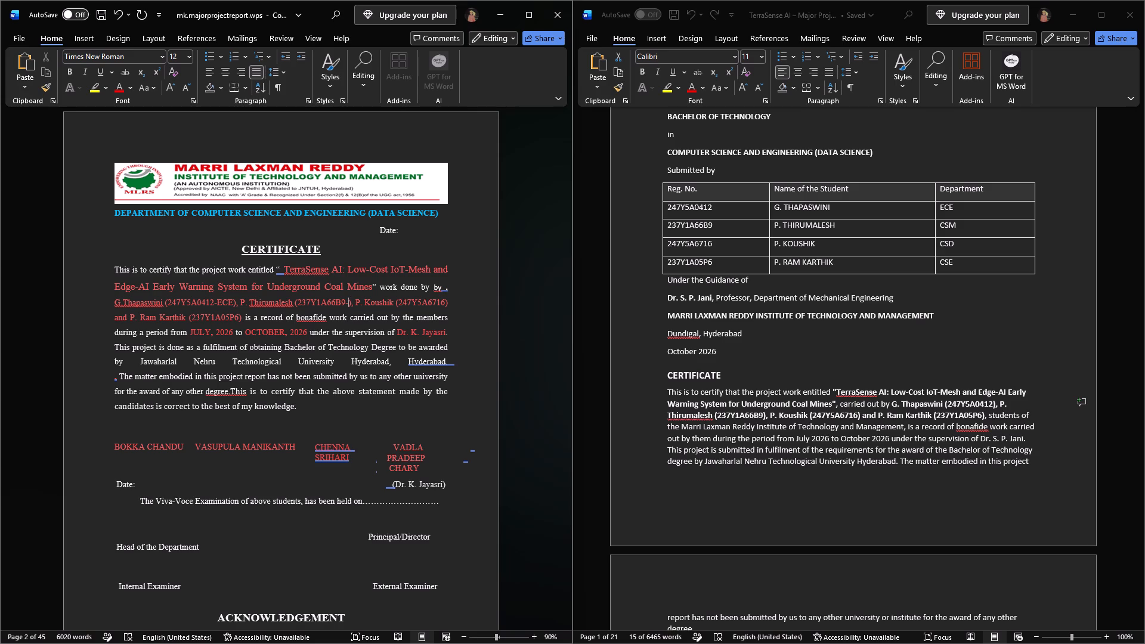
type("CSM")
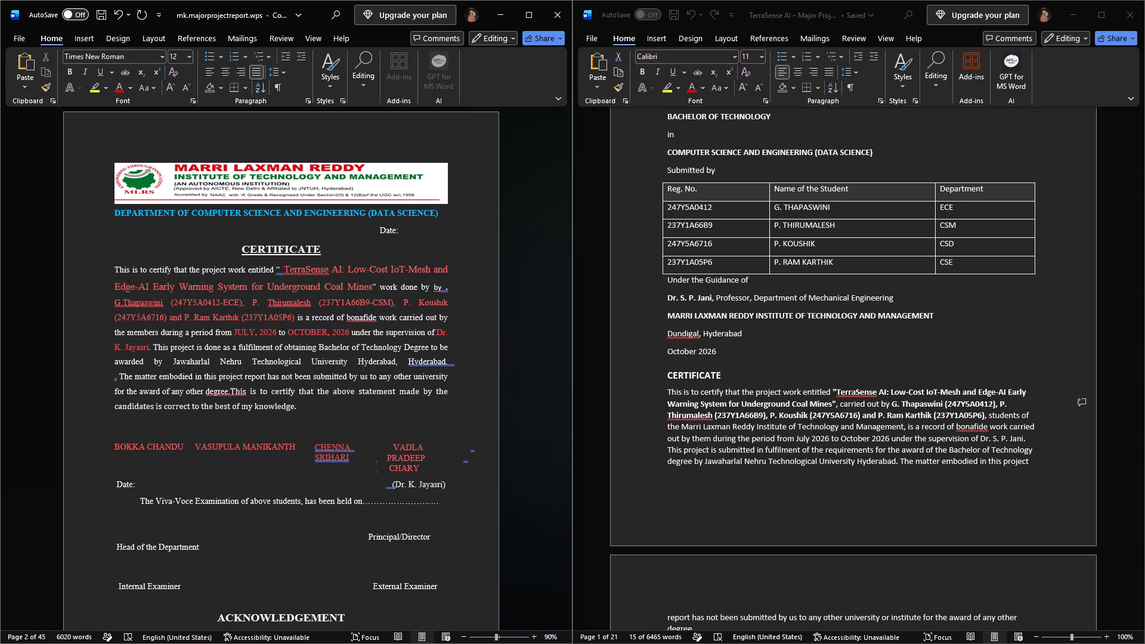
Move the text cursor towards the end of the third student's roll number in the certificate.
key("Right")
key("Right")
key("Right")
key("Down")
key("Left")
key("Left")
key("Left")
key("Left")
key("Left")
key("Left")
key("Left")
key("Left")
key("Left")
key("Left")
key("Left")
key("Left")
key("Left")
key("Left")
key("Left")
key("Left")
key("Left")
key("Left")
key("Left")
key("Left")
Add the department code "-CSD" after the third student's roll number, inside the parentheses.
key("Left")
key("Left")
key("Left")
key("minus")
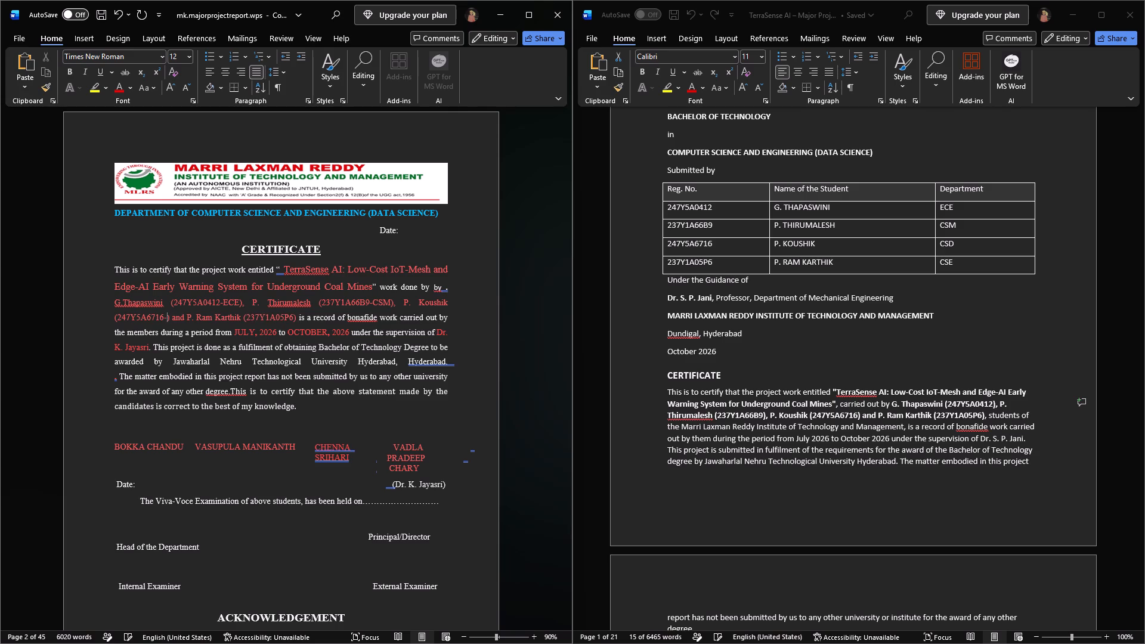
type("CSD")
Add the department code "-CSE" after the fourth student's roll number in the certificate, inside the parentheses.
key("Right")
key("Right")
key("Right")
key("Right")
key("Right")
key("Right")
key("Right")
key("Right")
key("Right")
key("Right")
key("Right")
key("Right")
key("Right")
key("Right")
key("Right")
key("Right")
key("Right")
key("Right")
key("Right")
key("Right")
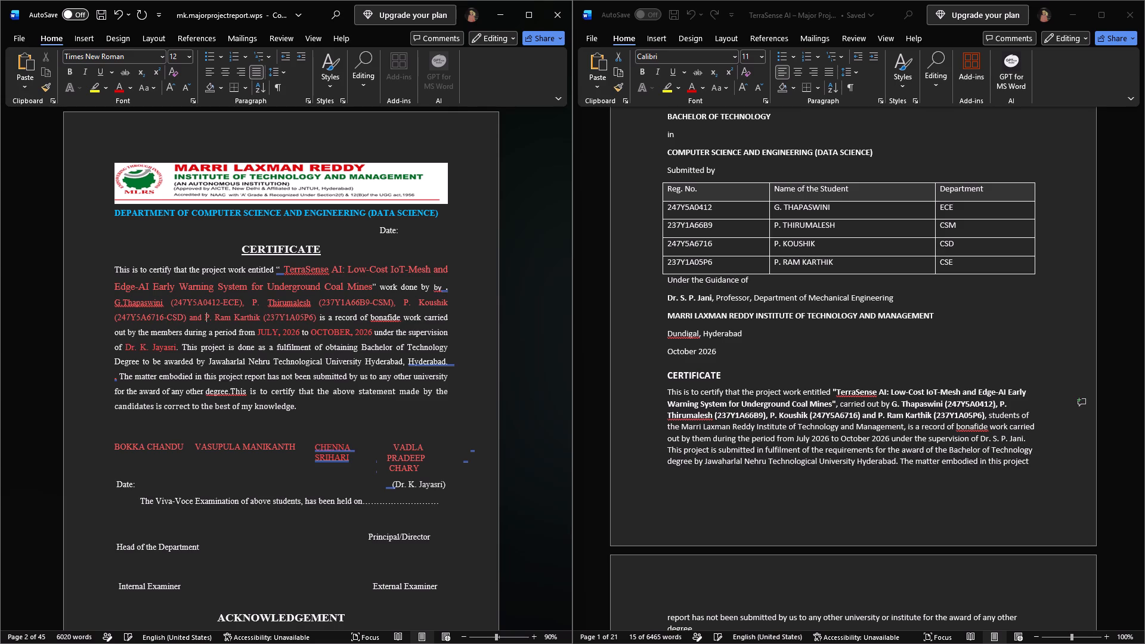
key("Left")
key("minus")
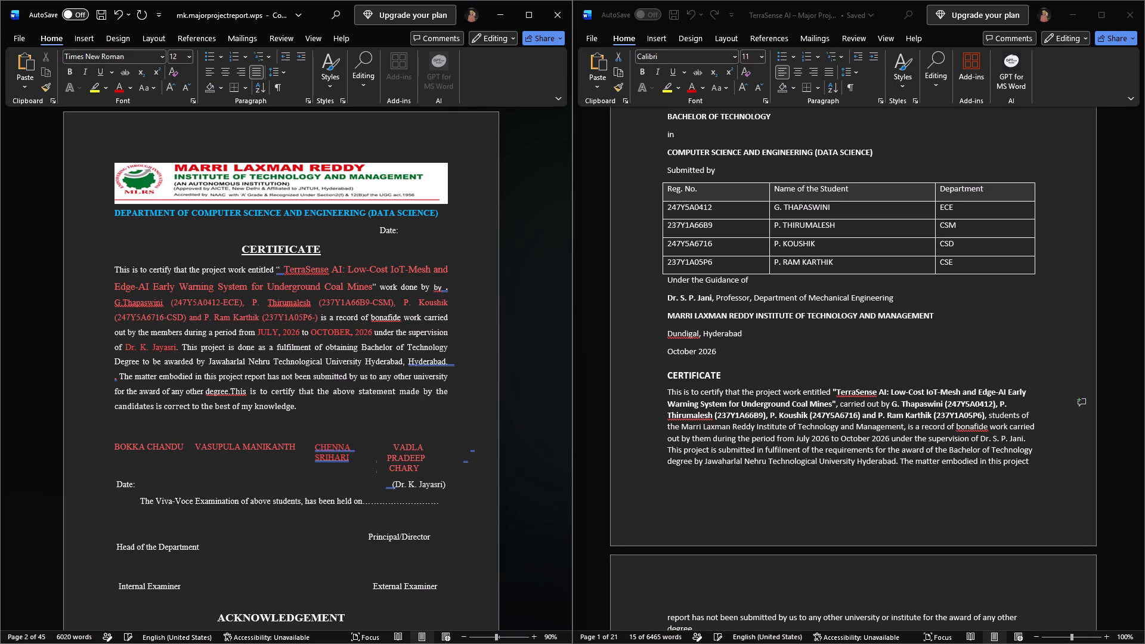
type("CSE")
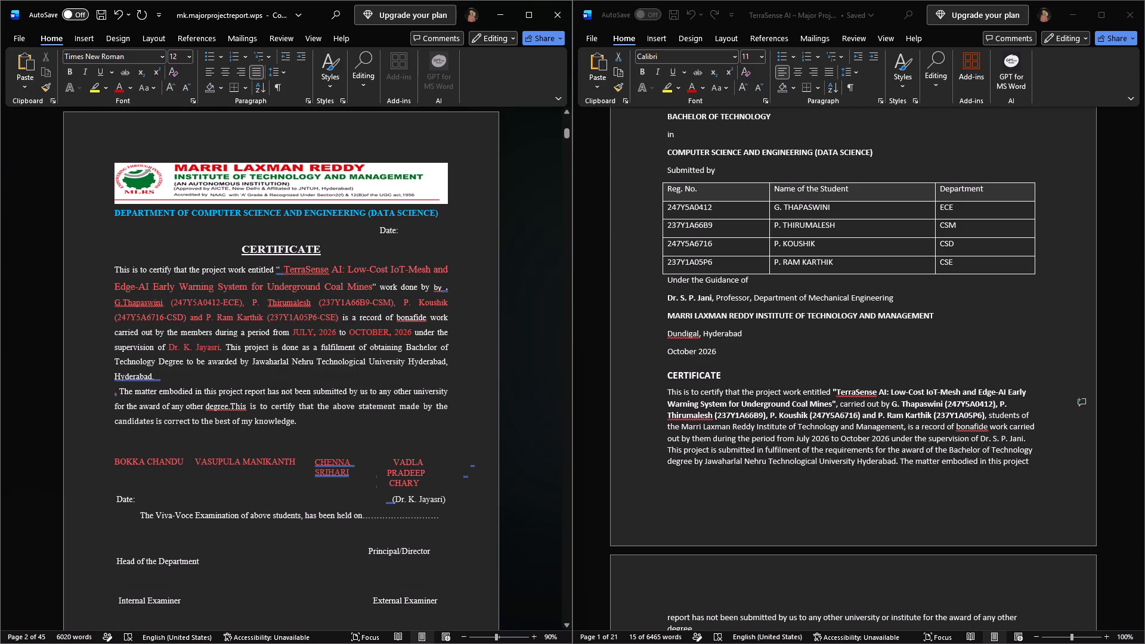
Correct the flagged word "bonafide" in the certificate paragraph to the suggested spelling "Bonafide".
right_click(417, 323)
double_click(412, 331)
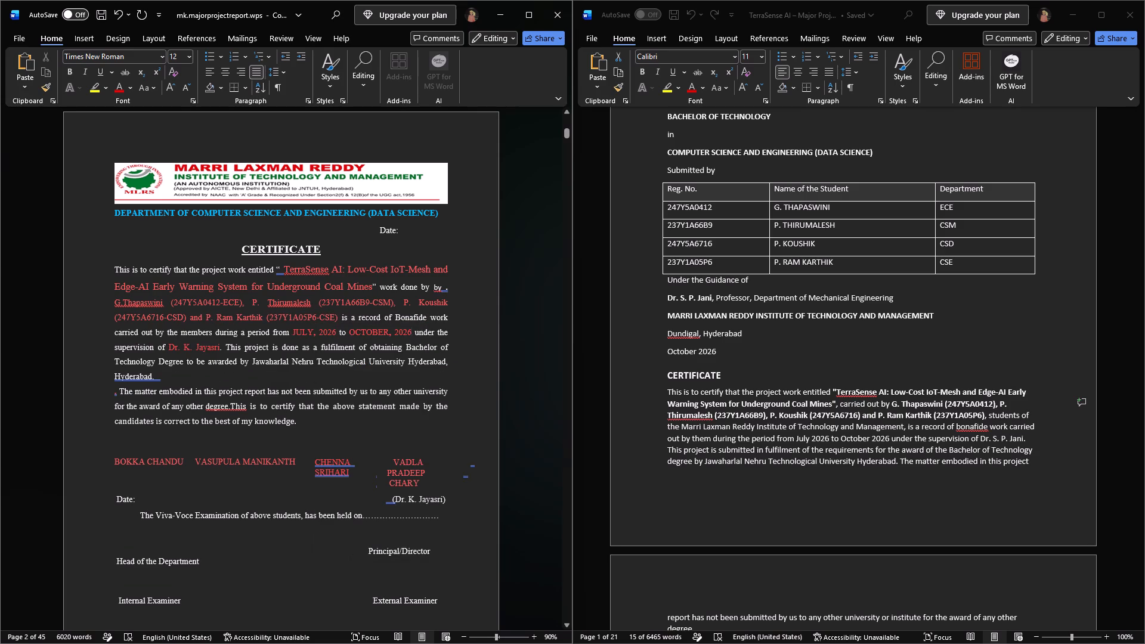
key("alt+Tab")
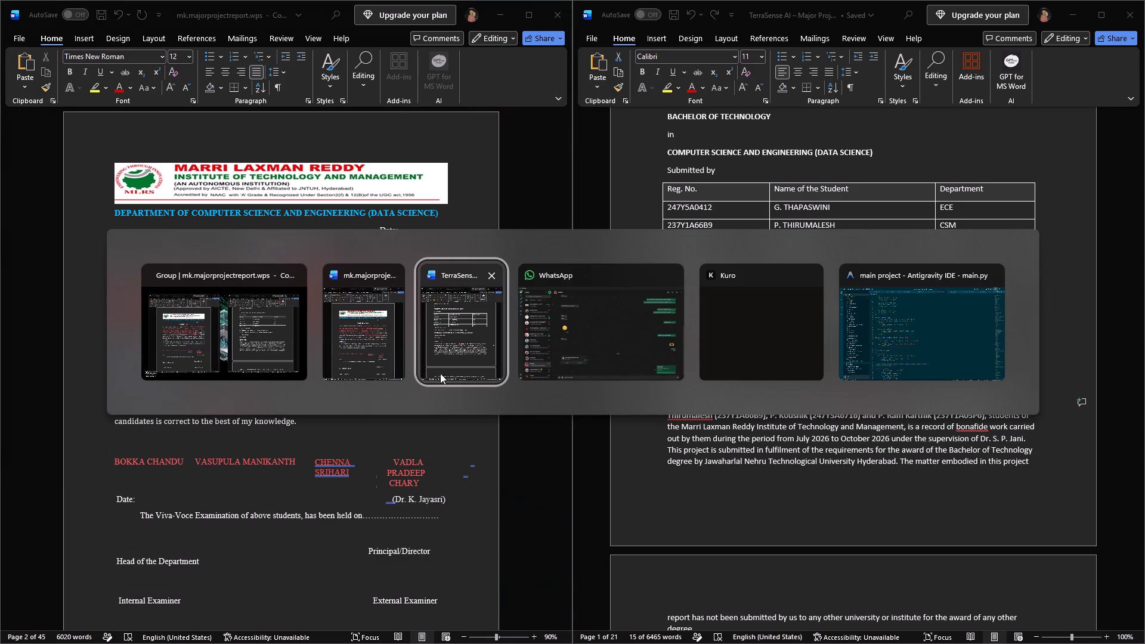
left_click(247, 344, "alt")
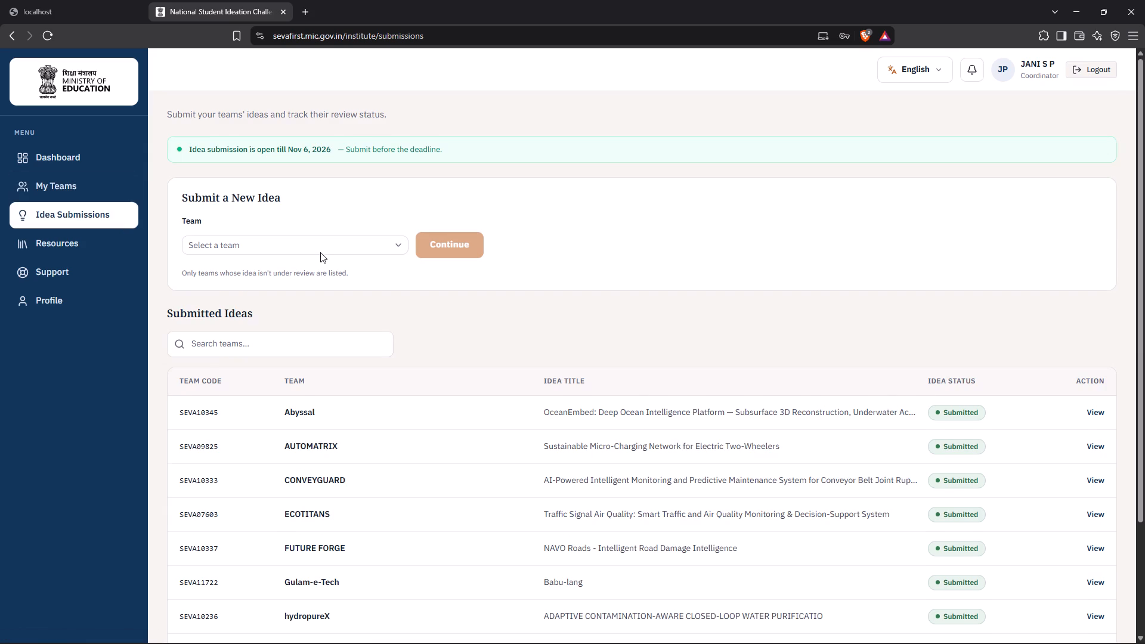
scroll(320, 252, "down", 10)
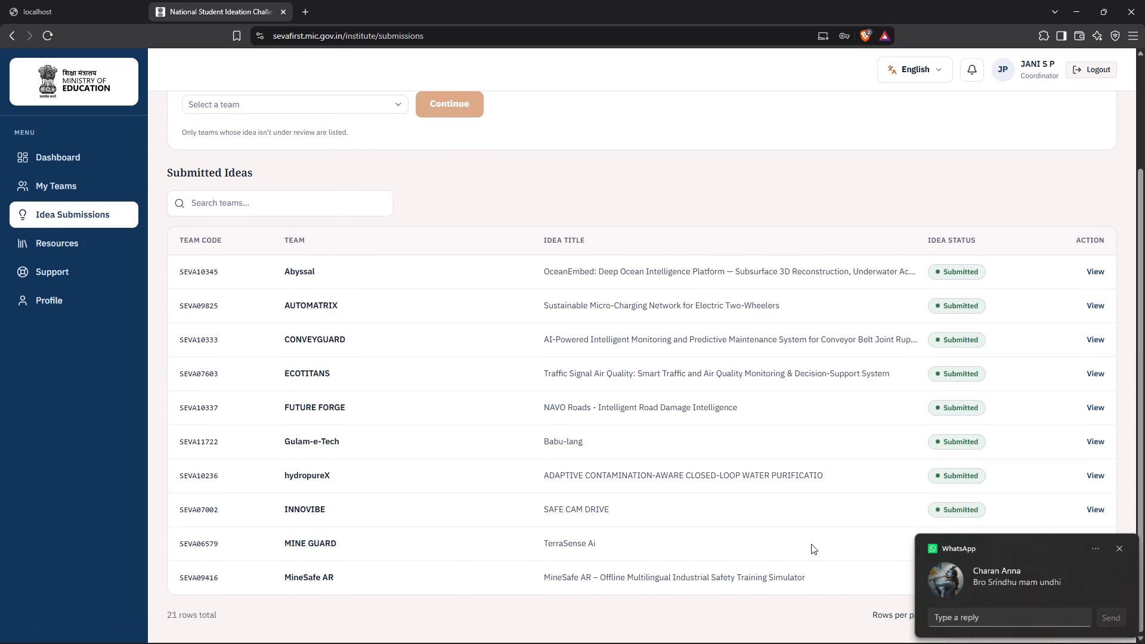
Reply "pok" to the incoming WhatsApp message from its notification.
left_click(1039, 615)
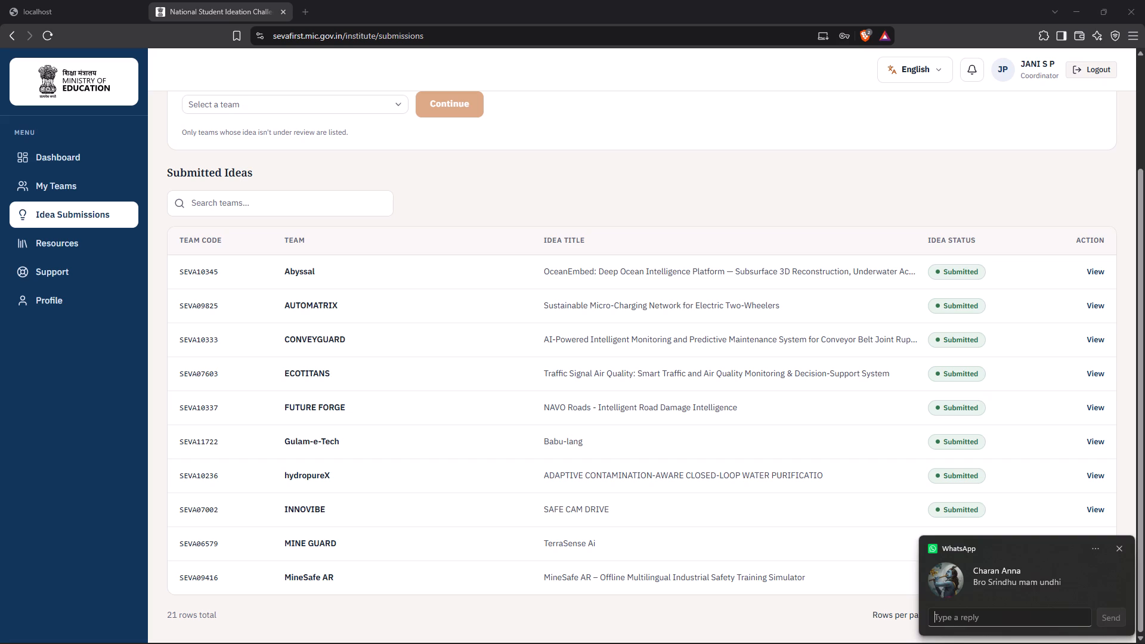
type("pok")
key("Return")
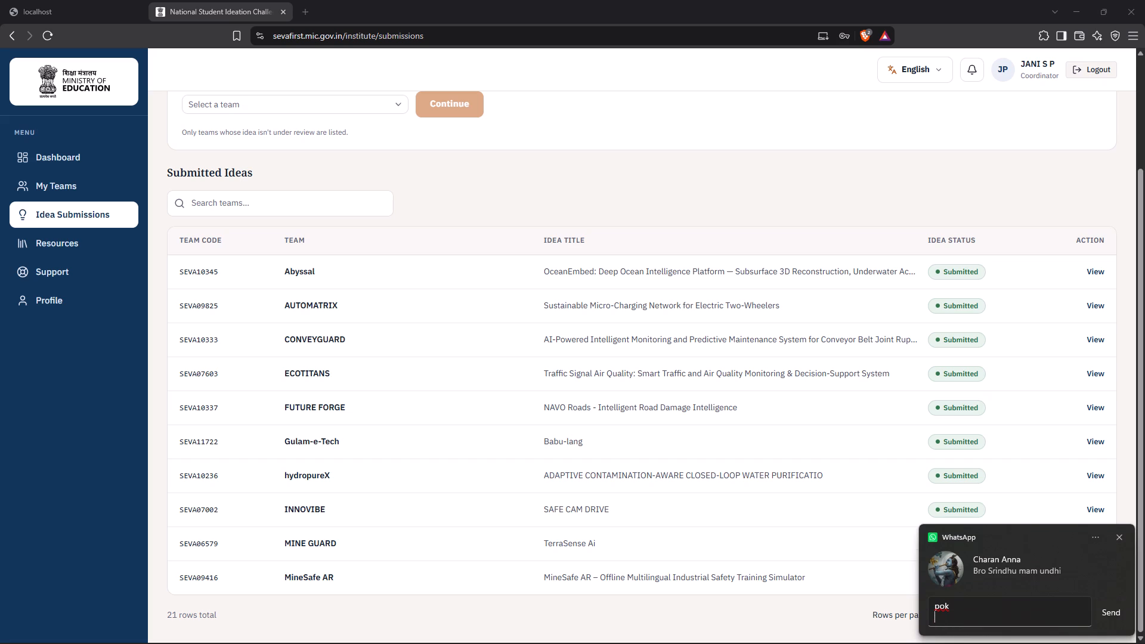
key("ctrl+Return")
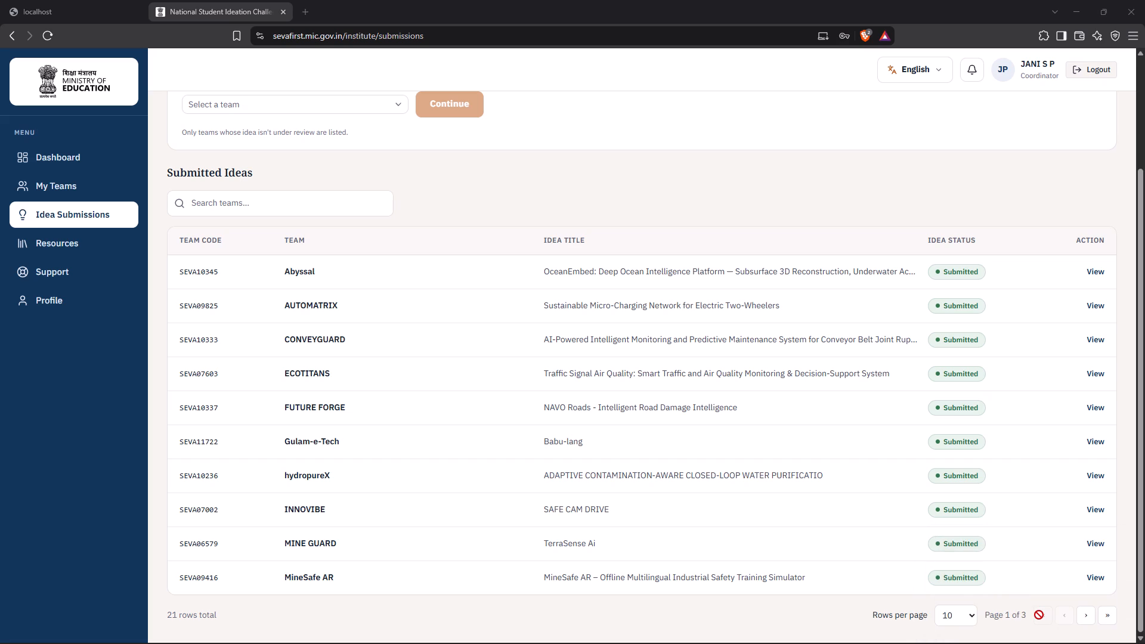
Go to My Teams in the National Student Ideation Challenge portal and open the form for creating a new team.
left_click(114, 172)
left_click(112, 196)
left_click(1088, 124)
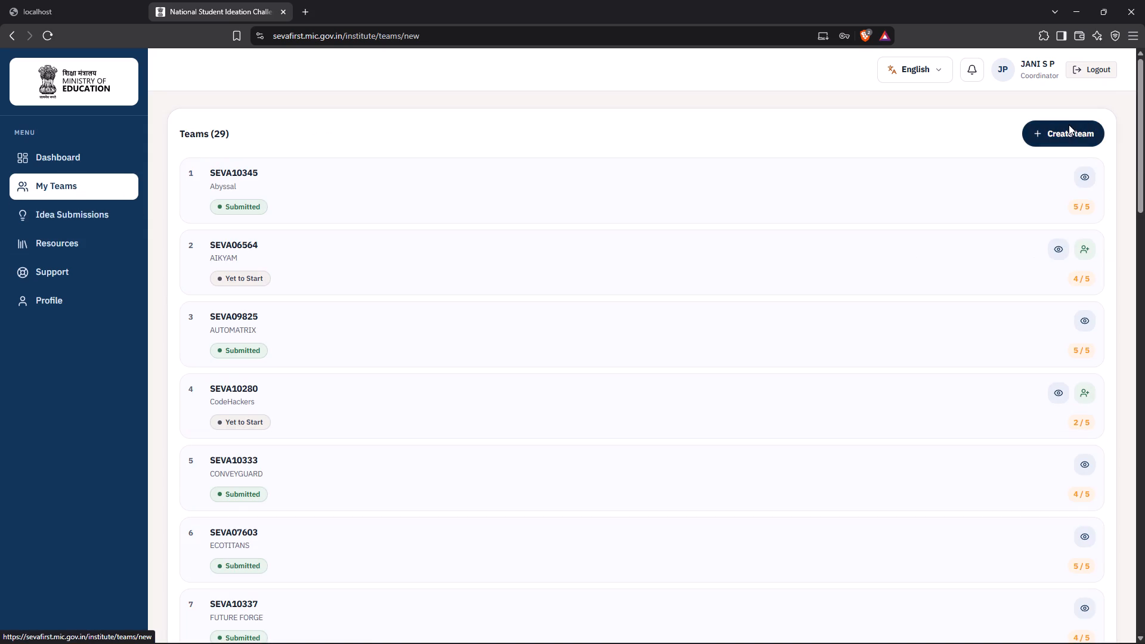